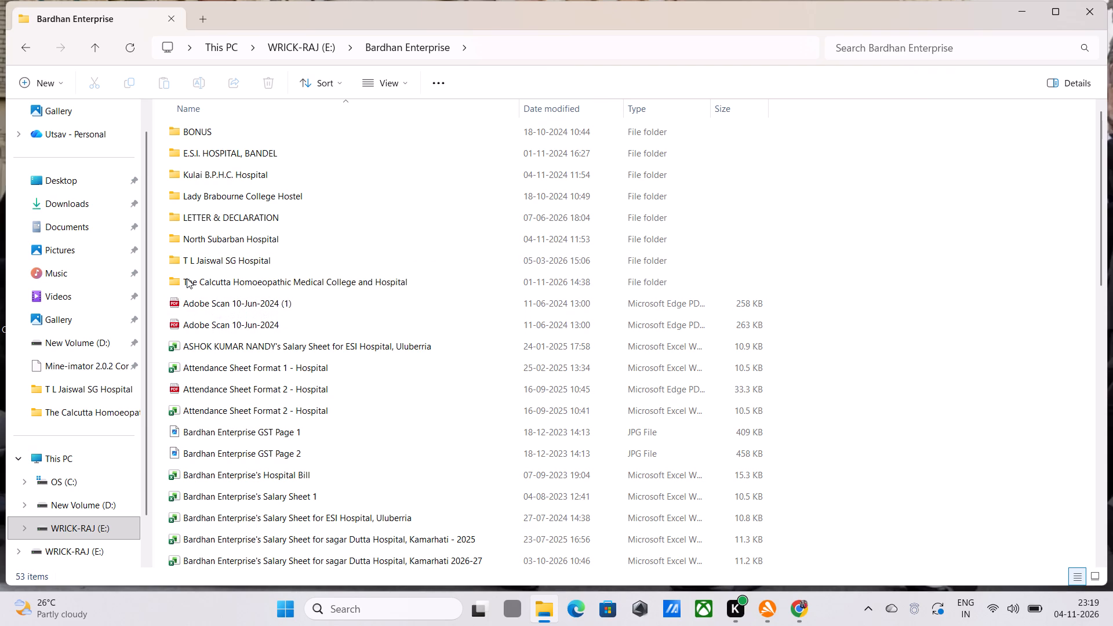
Open The Calcutta Homoeopathic Medical College and Hospital folder and widen the Name column to fit the full file names.
double_click(225, 282)
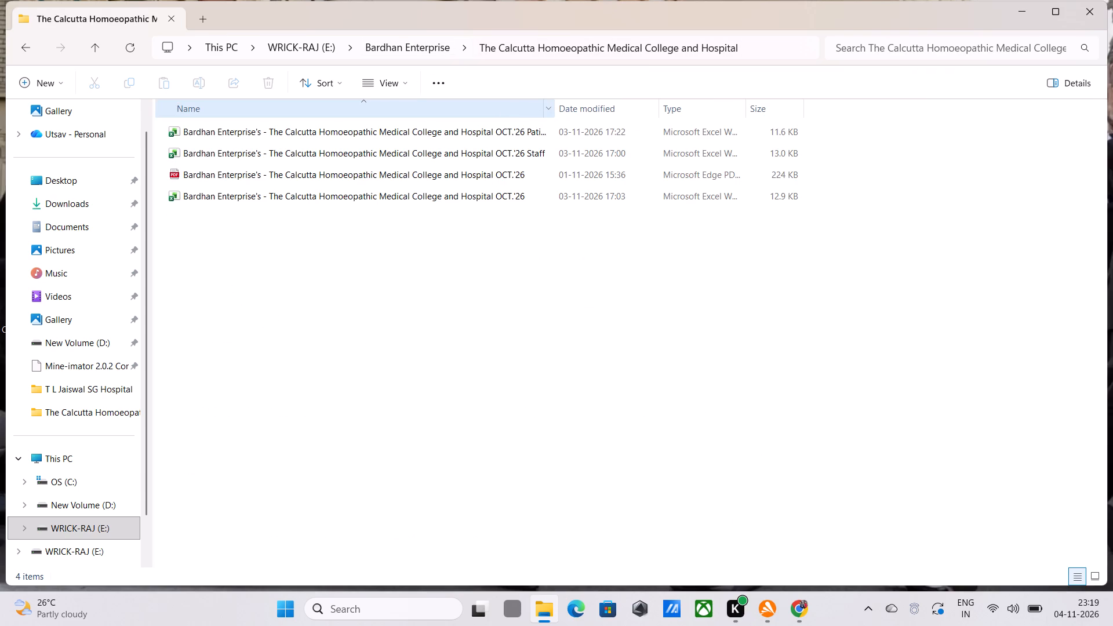
drag(555, 106, 609, 113)
click(532, 322)
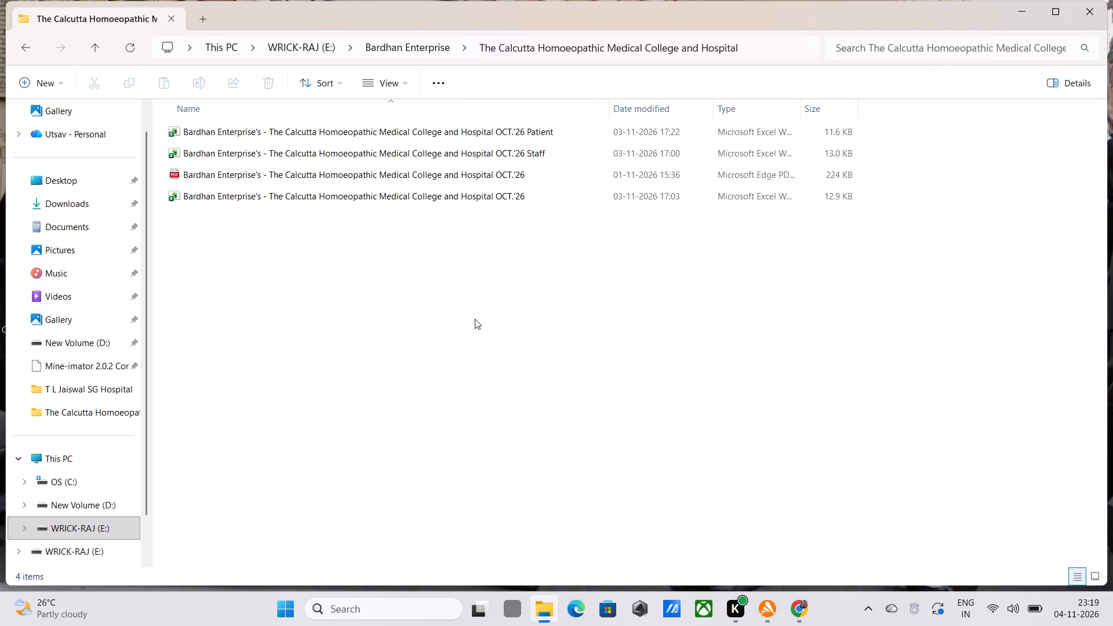
Duplicate the OCT.'26 Staff Excel workbook within the same folder.
click(430, 194)
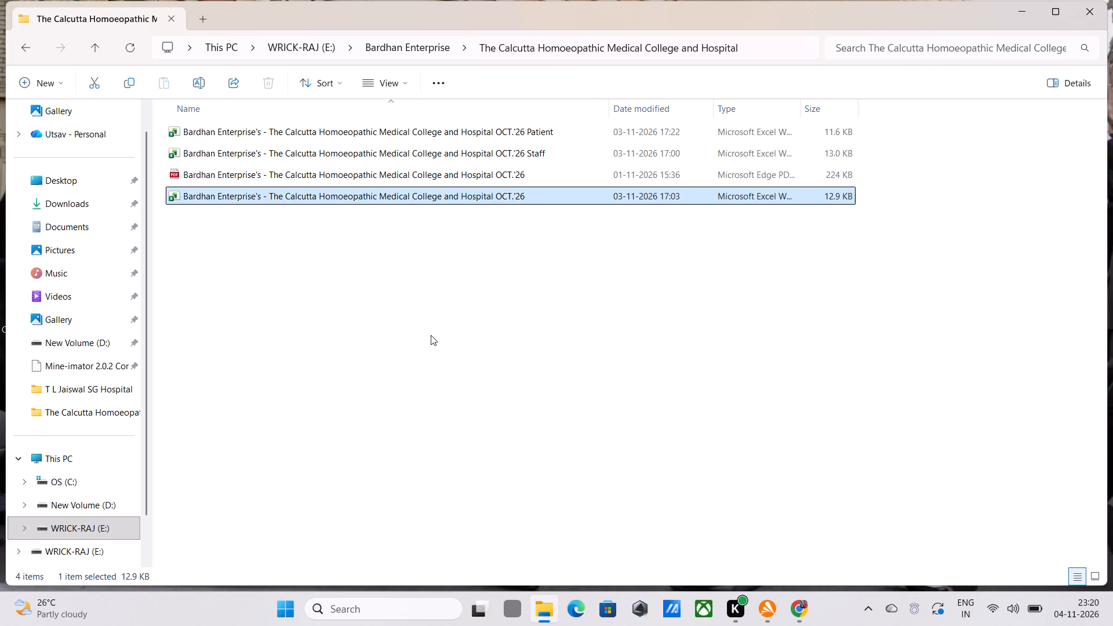
click(529, 313)
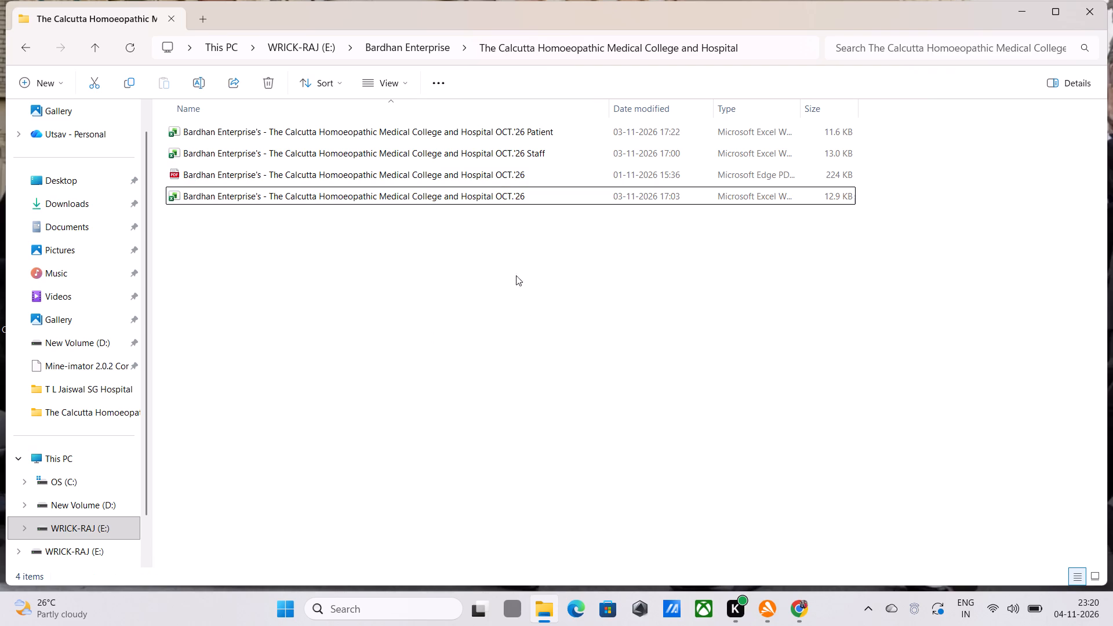
click(521, 156)
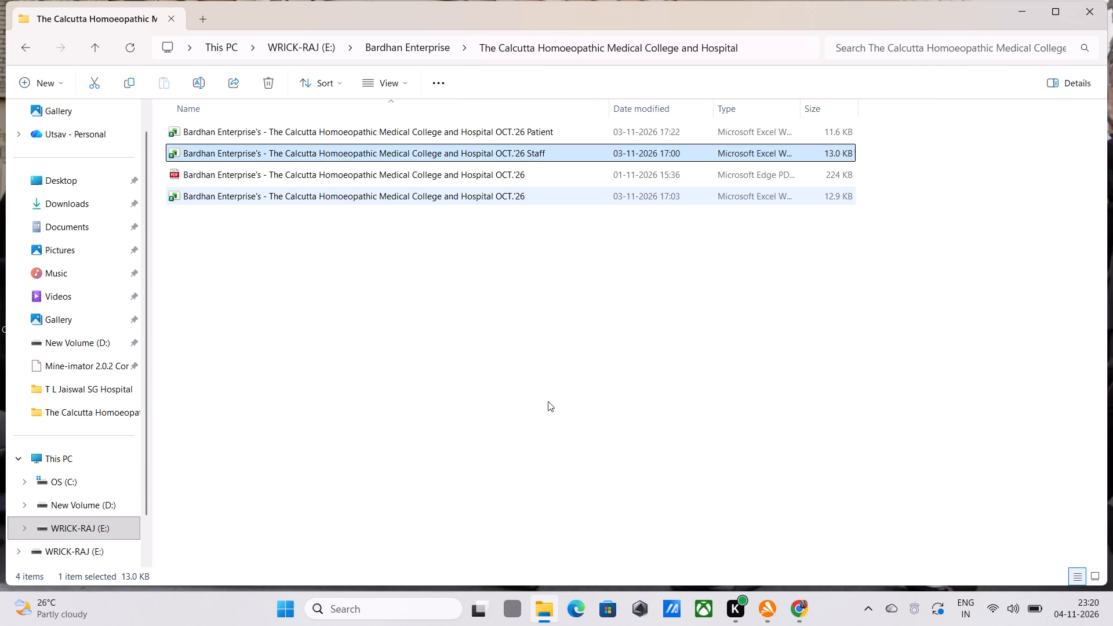
key(ctrl+c)
right_click(517, 341)
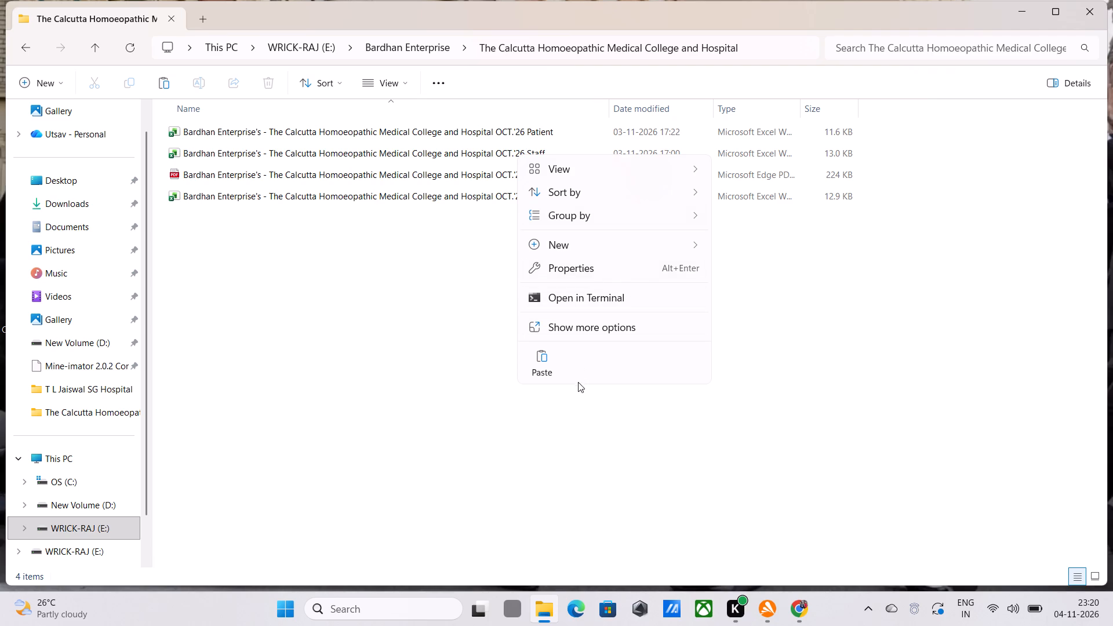
click(538, 355)
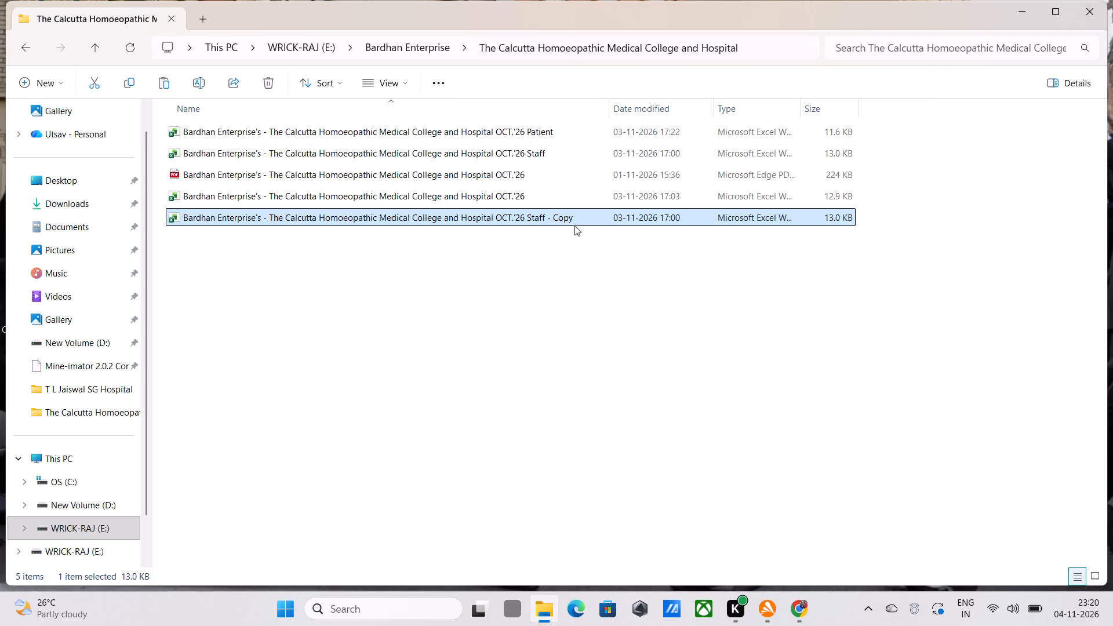
Rename the duplicated workbook as "Bardhan Enterprise's - The Calcutta Homoeopathic Medical College and Hospital OCT.'26 COPY".
click(583, 217)
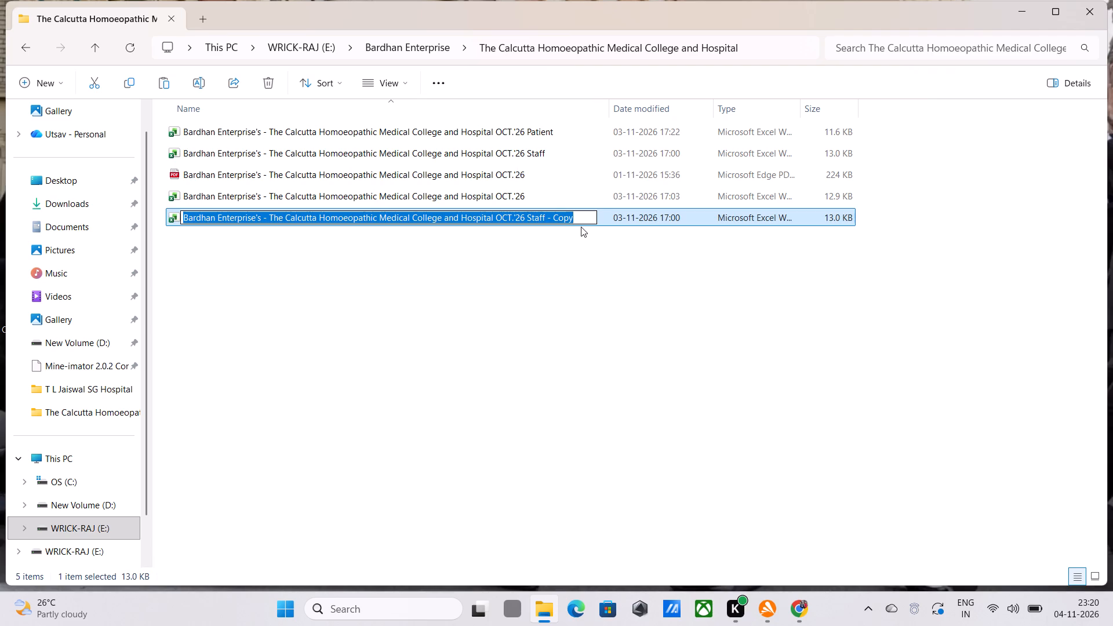
key(Right)
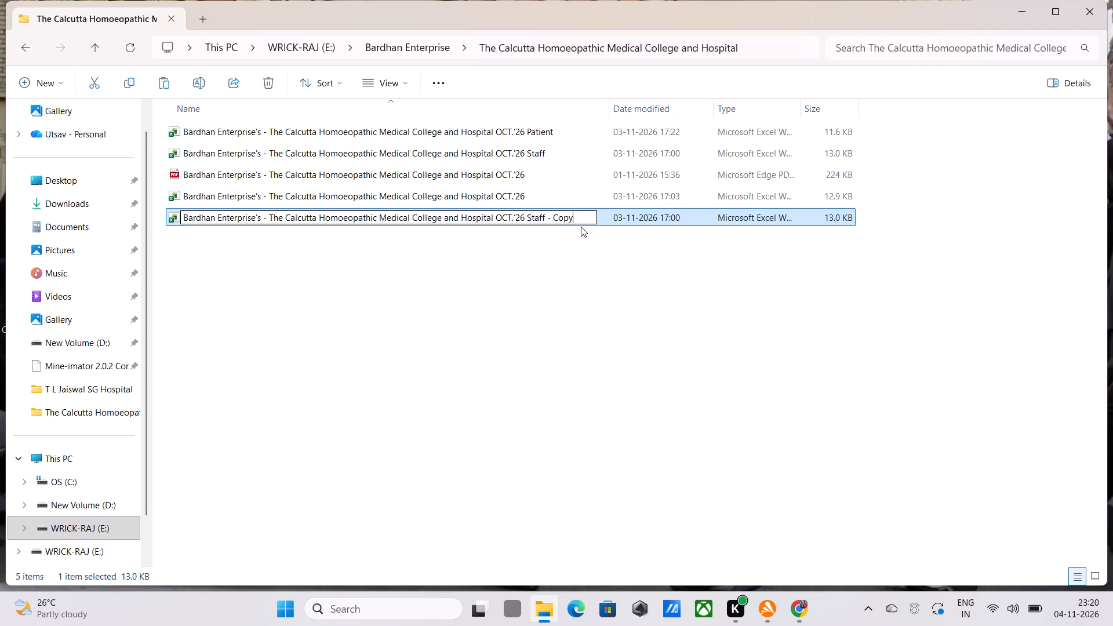
key(BackSpace)
key(BackSpace)
key(BackSpace)
key(BackSpace)
key(BackSpace)
key(BackSpace)
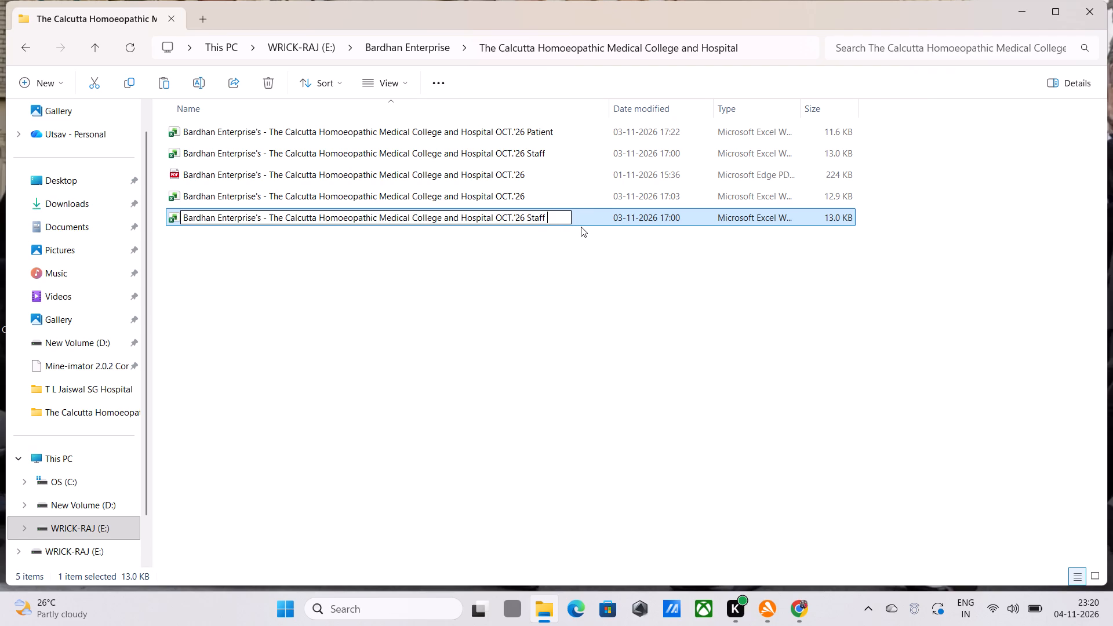
key(BackSpace)
key(BackSpace)
key(BackSpace)
key(BackSpace)
key(BackSpace)
key(BackSpace)
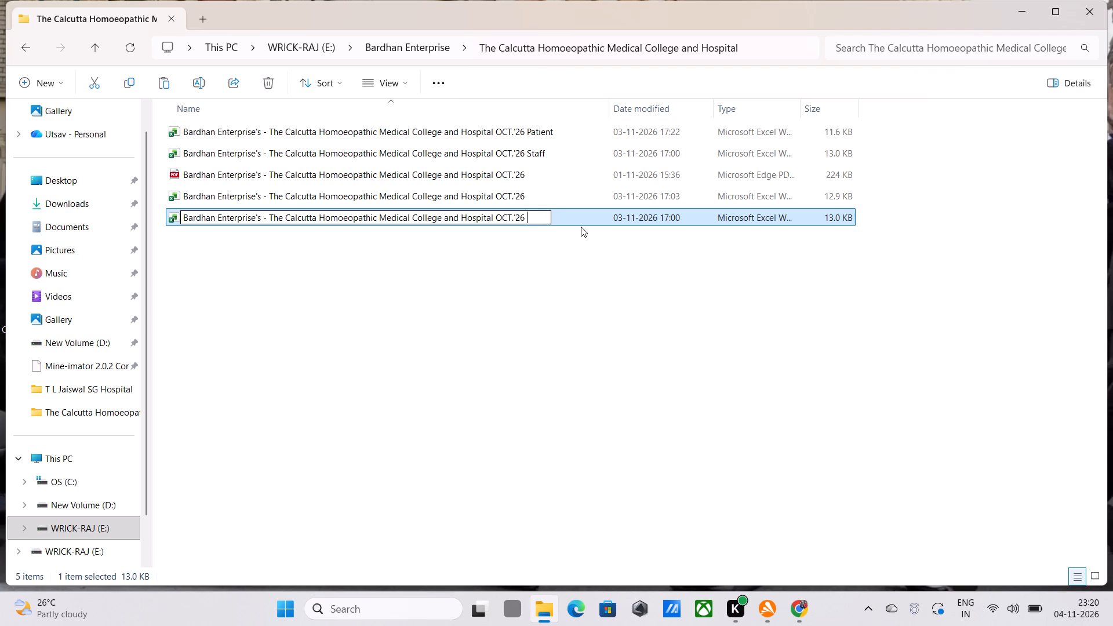
key(shift+c)
key(BackSpace)
text(COPY)
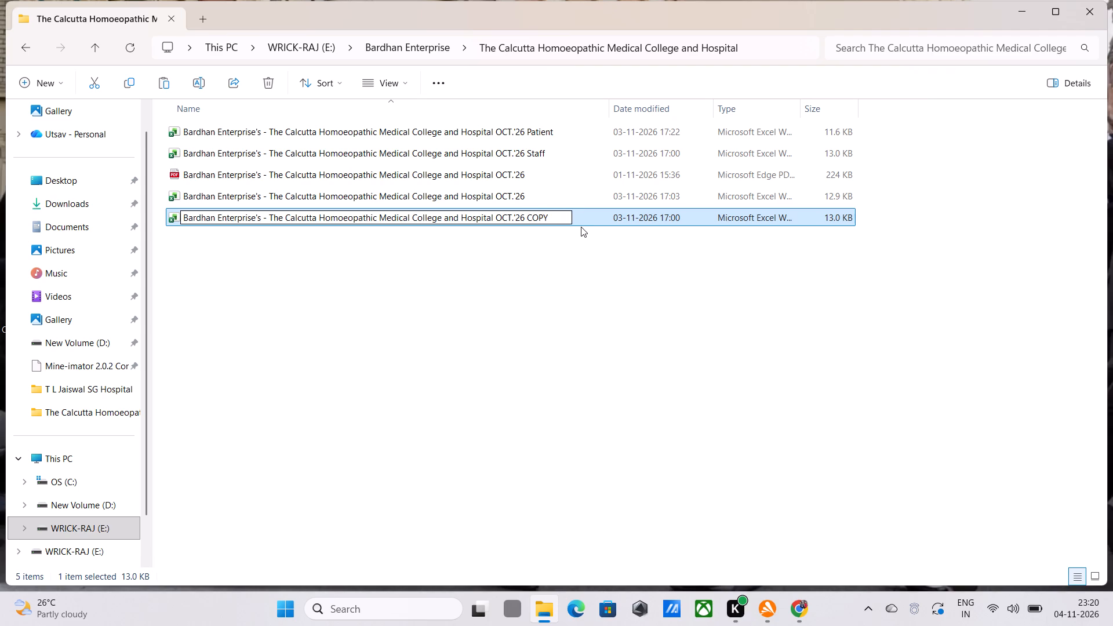
click(539, 320)
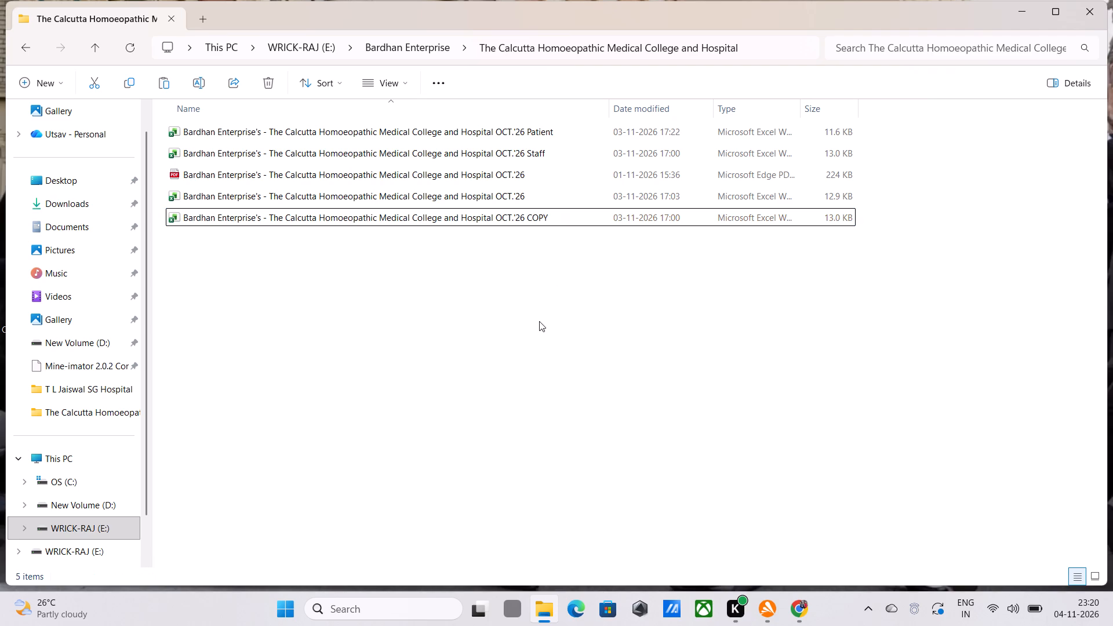
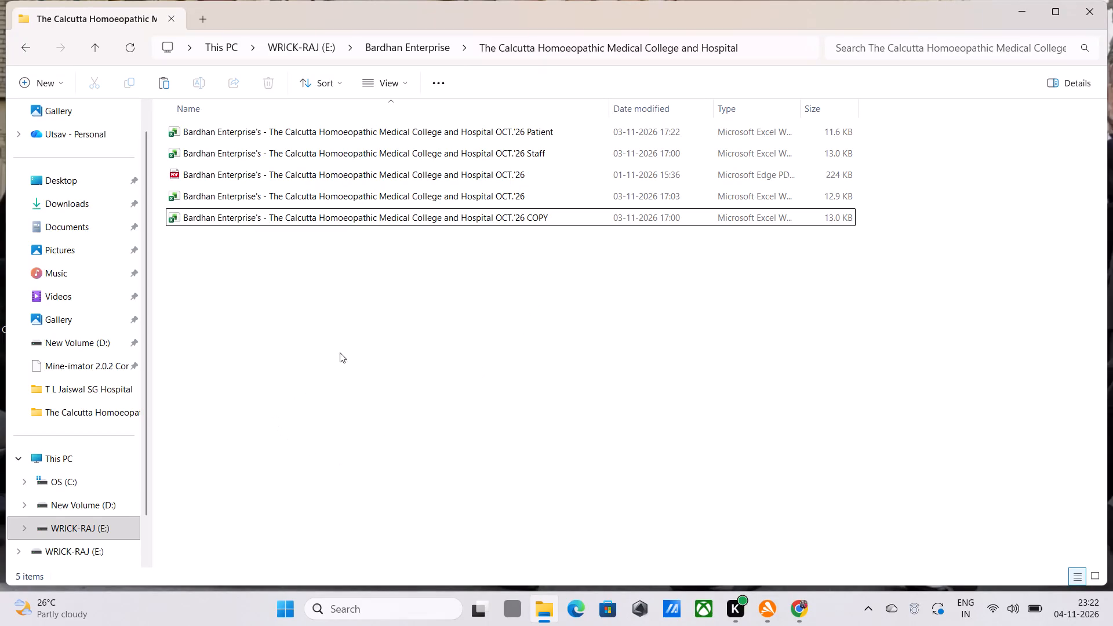
Open the workbook "Bardhan Enterprise's - The Calcutta Homoeopathic Medical College and Hospital OCT.'26 COPY" in Excel.
double_click(532, 214)
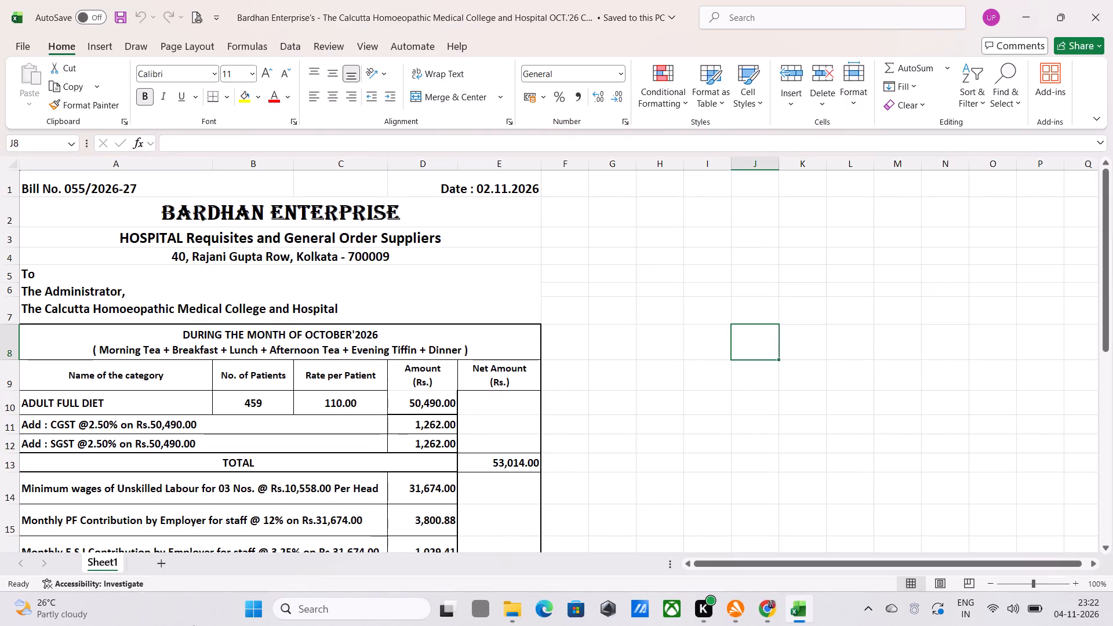
Review the October 2026 bill on Sheet1 from the header through the diet charges, staff contributions, grand total and footer details.
scroll(95, 539, down, 9)
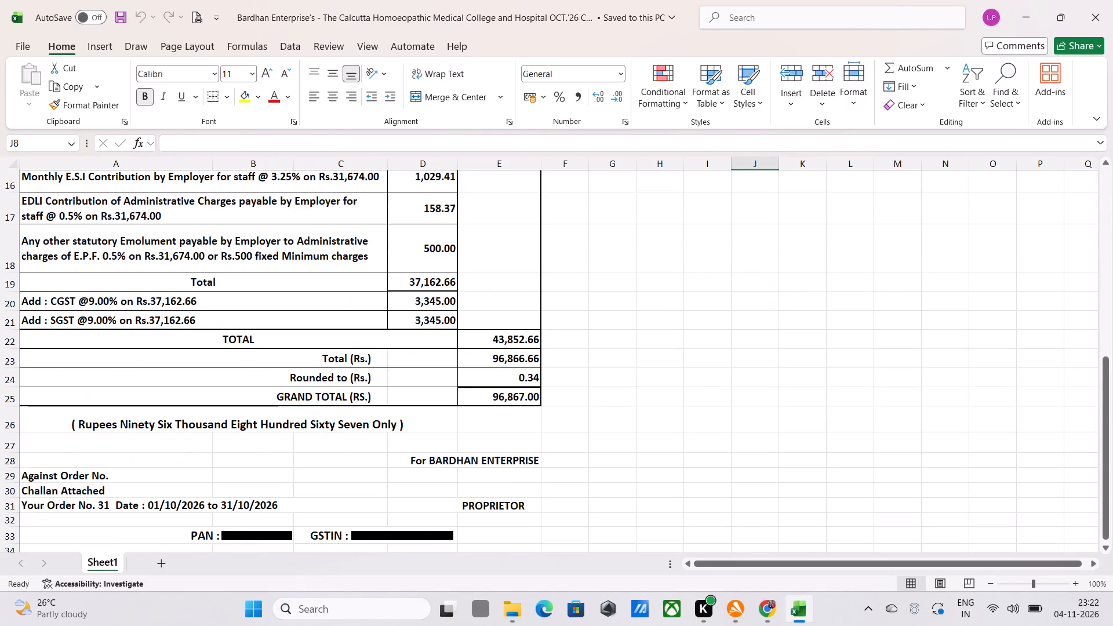
scroll(102, 525, down, 2)
scroll(100, 527, up, 12)
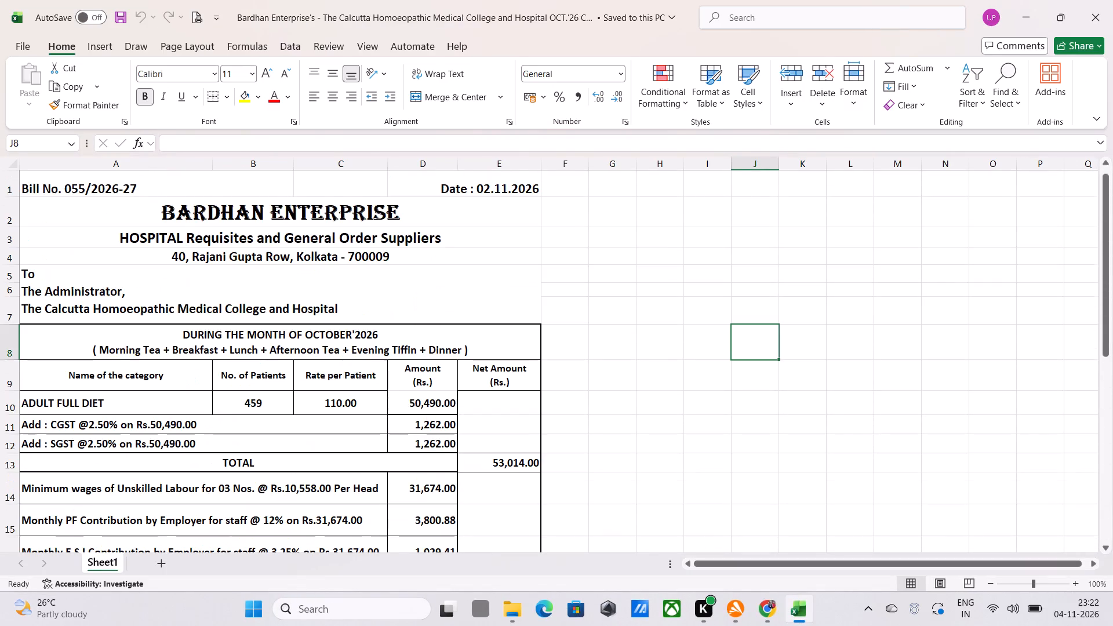
scroll(101, 525, up, 2)
scroll(103, 523, down, 4)
scroll(103, 522, up, 2)
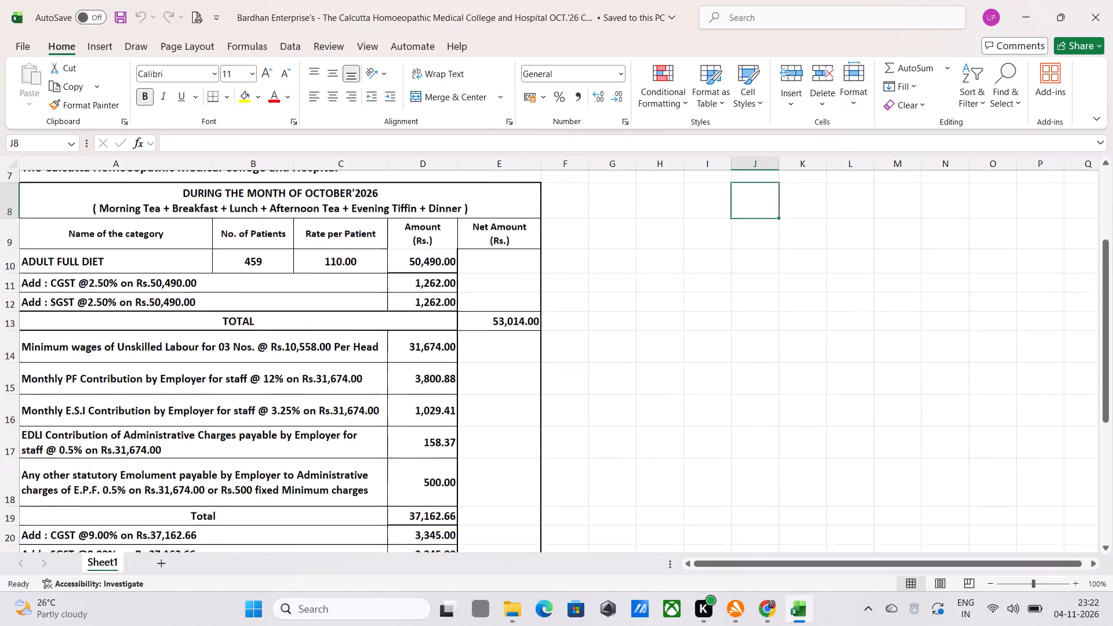
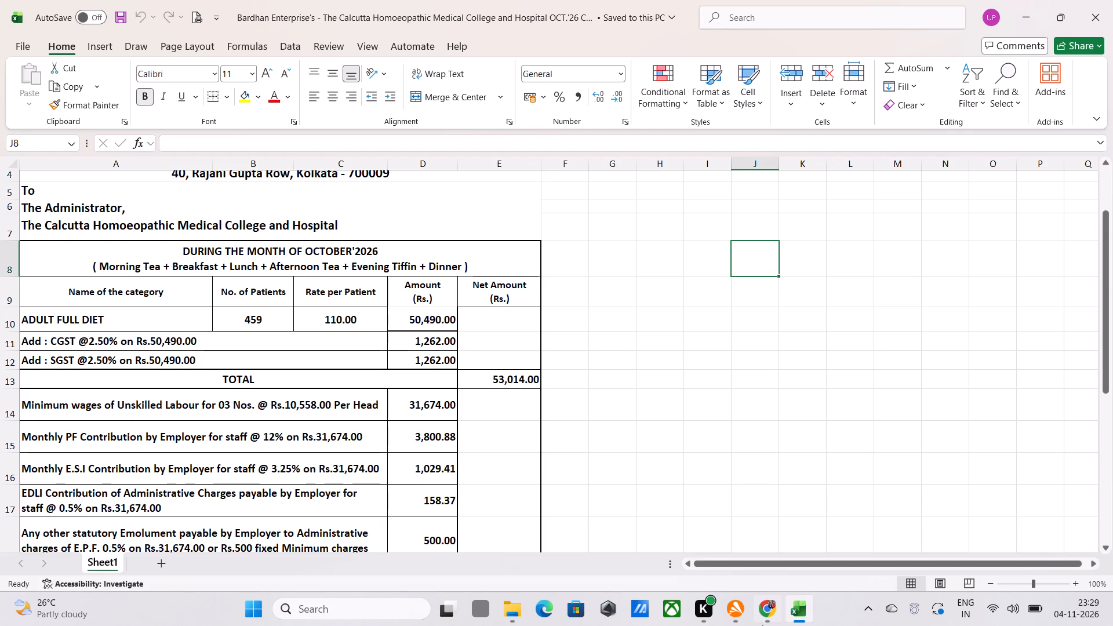
Recheck the October bill in the COPY workbook, from the diet charges through the staff contributions to the grand total and footer.
scroll(219, 467, down, 3)
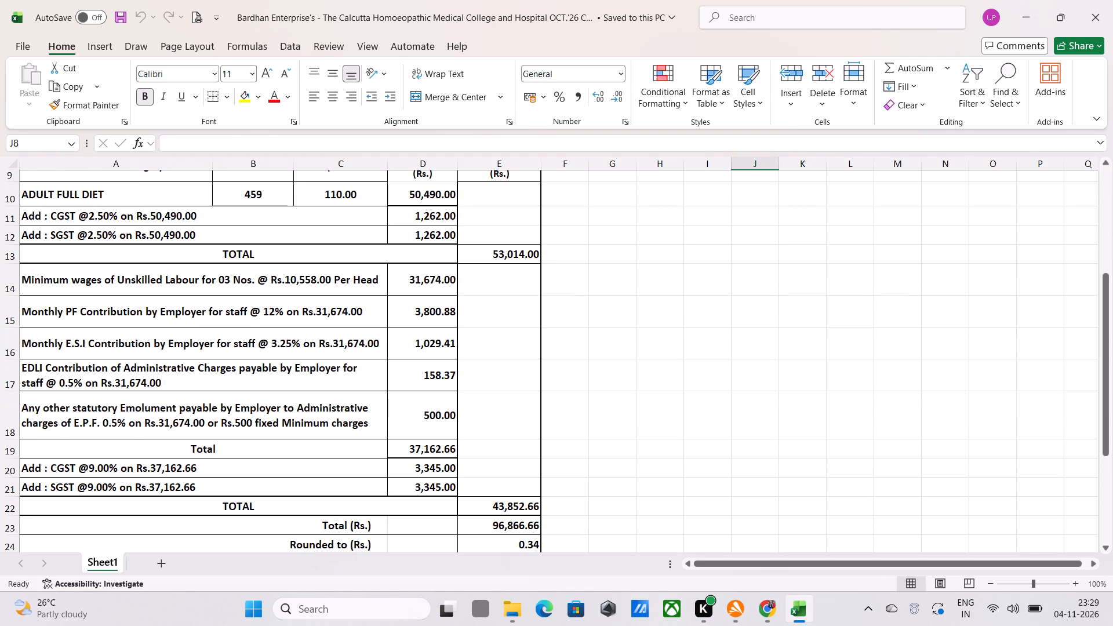
scroll(220, 467, up, 3)
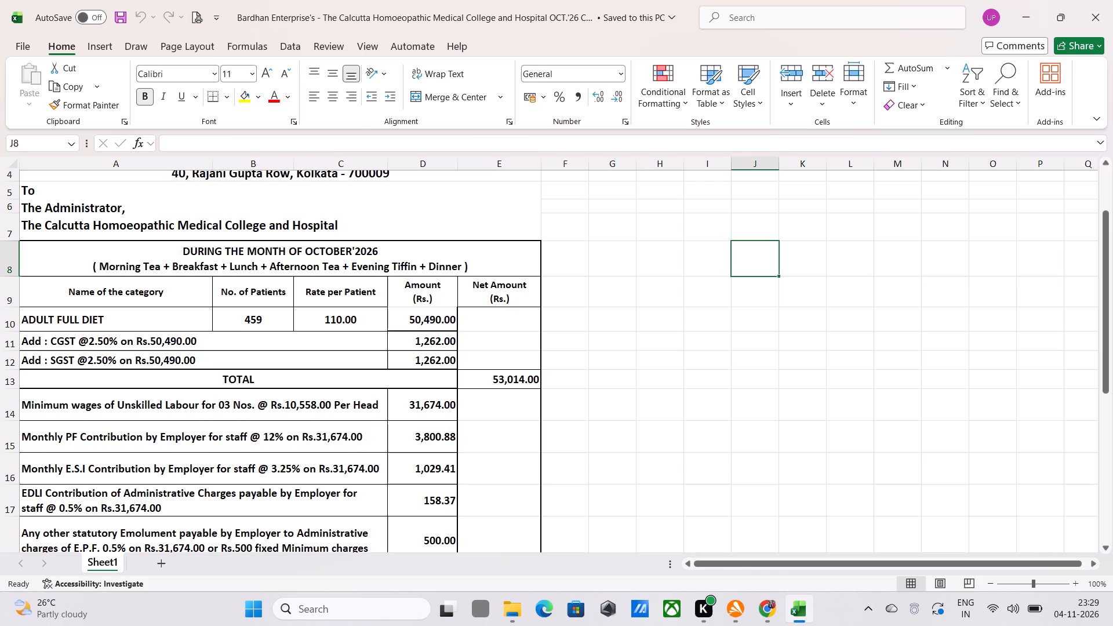
scroll(225, 475, down, 2)
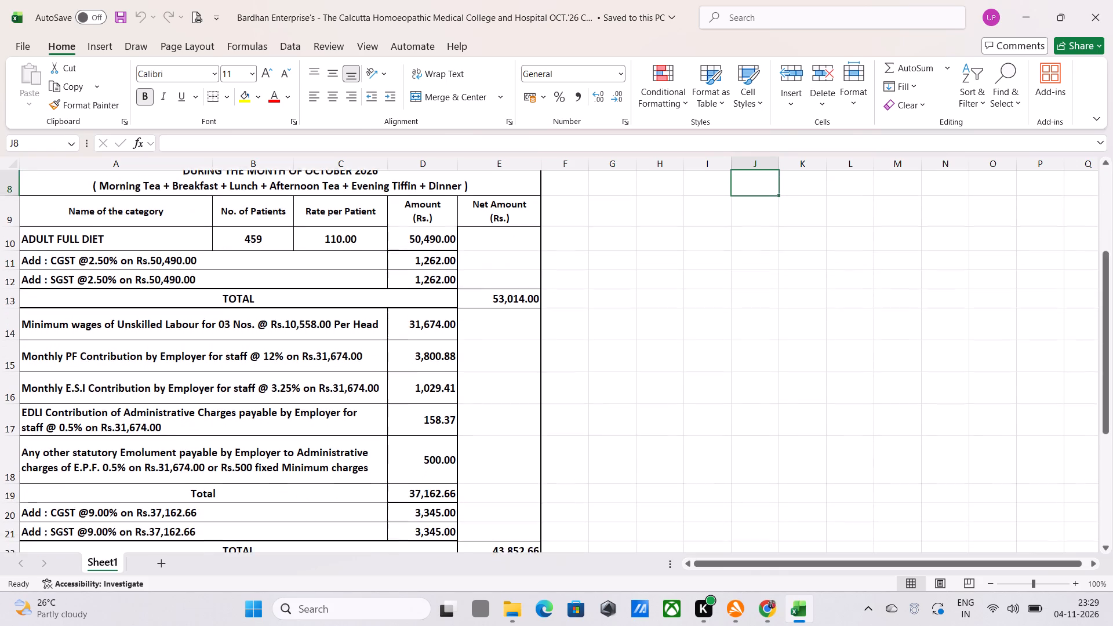
scroll(227, 472, down, 4)
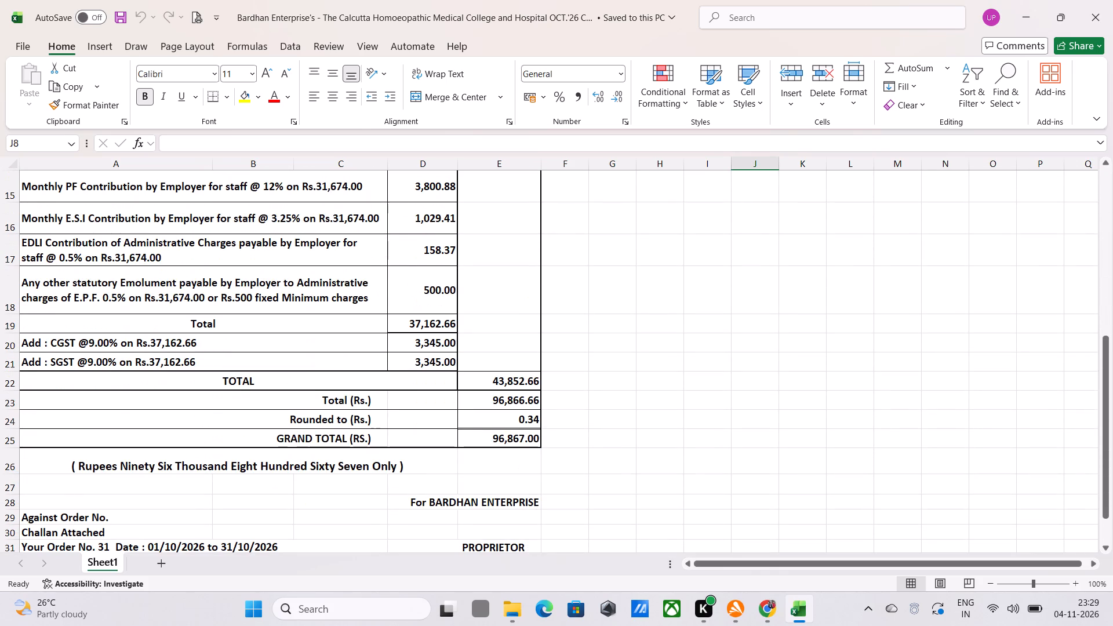
scroll(227, 474, up, 5)
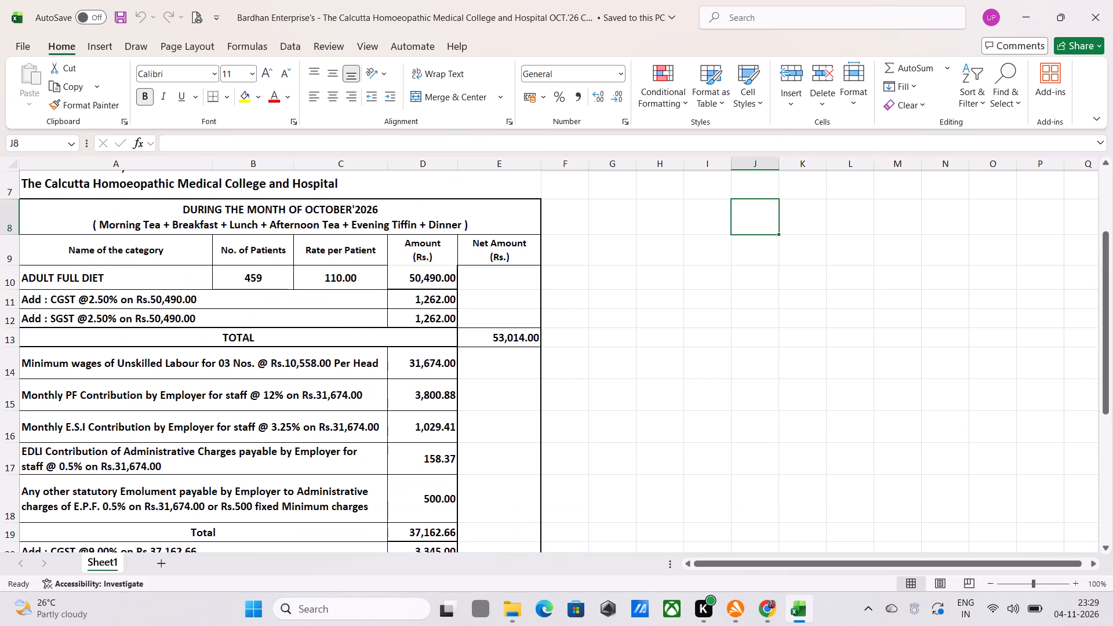
scroll(227, 474, up, 5)
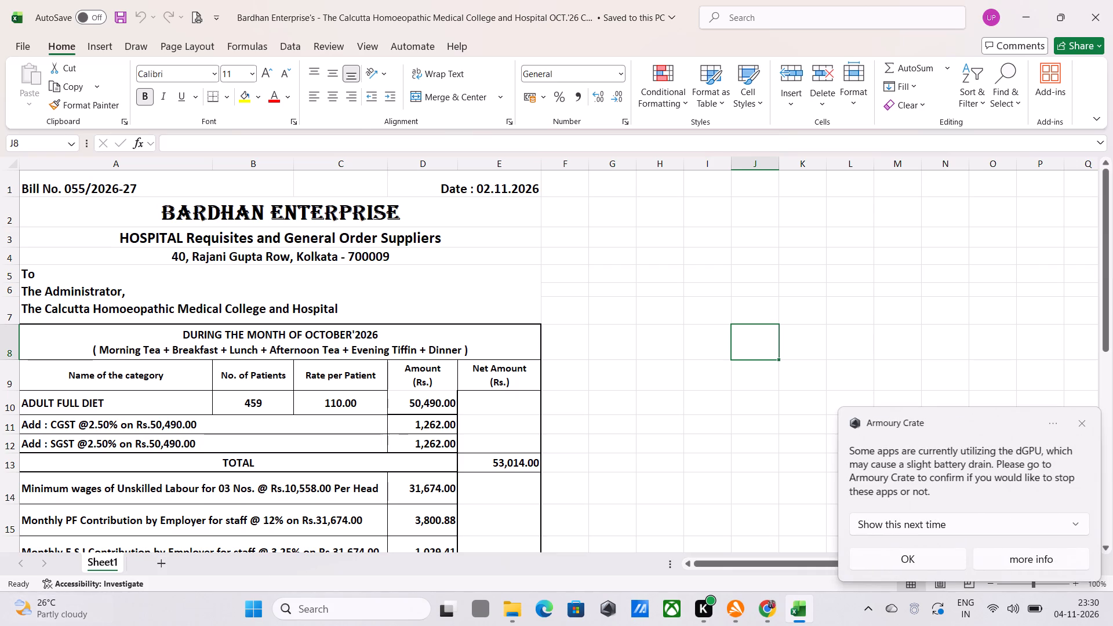
Open the workbook "Bardhan Enterprise's - The Calcutta Homoeopathic Medical College and Hospital OCT.'26 Staff" and dismiss the Analyze Data tip.
click(512, 609)
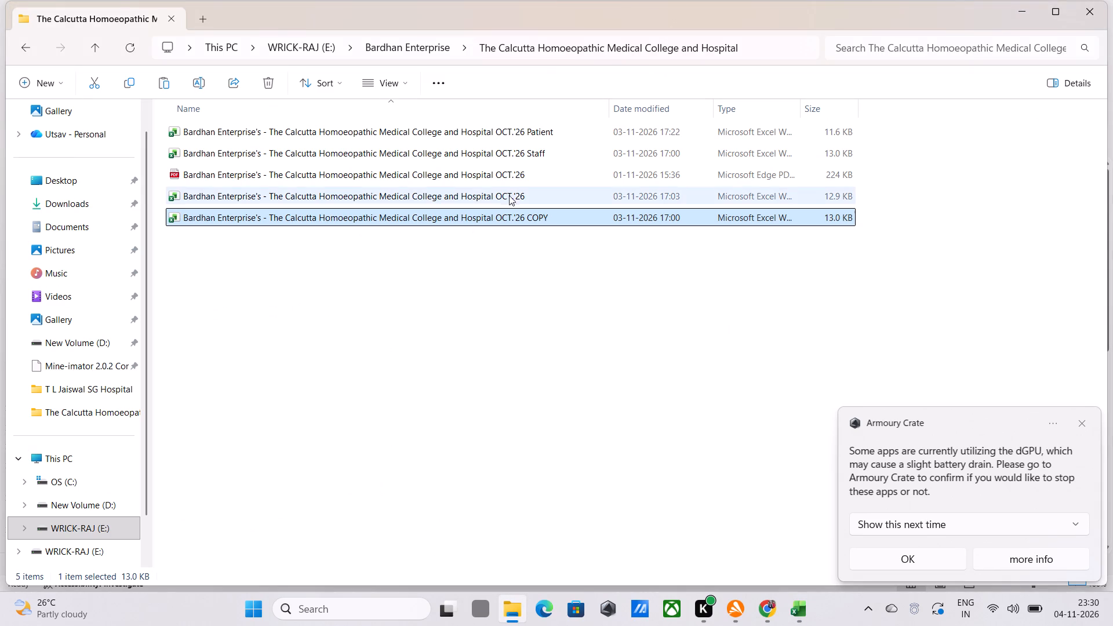
double_click(529, 153)
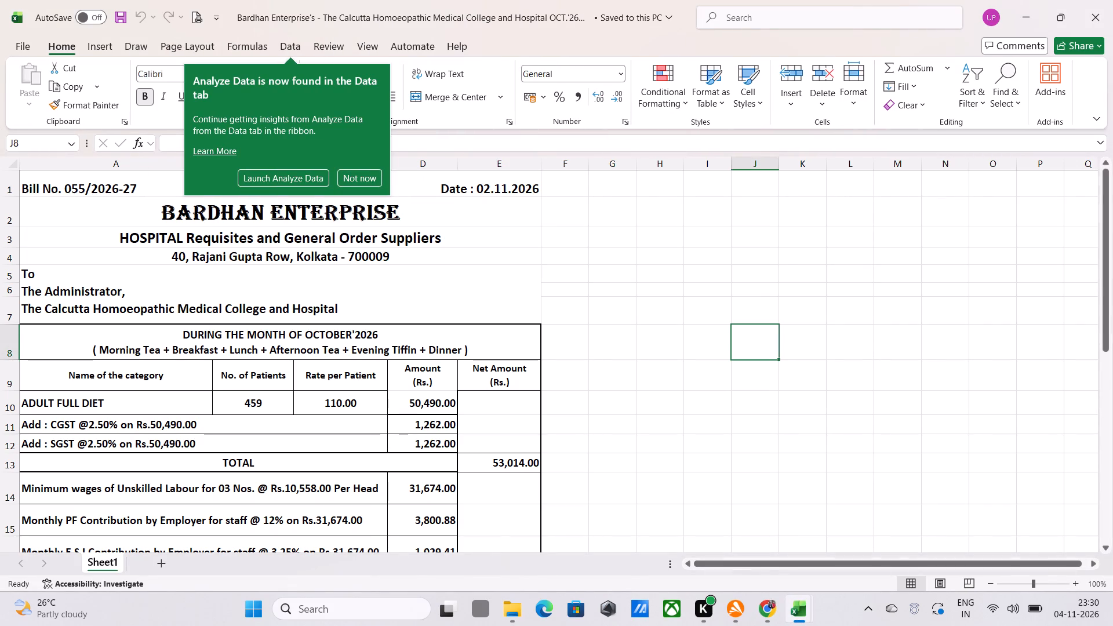
scroll(418, 333, down, 3)
scroll(418, 333, up, 4)
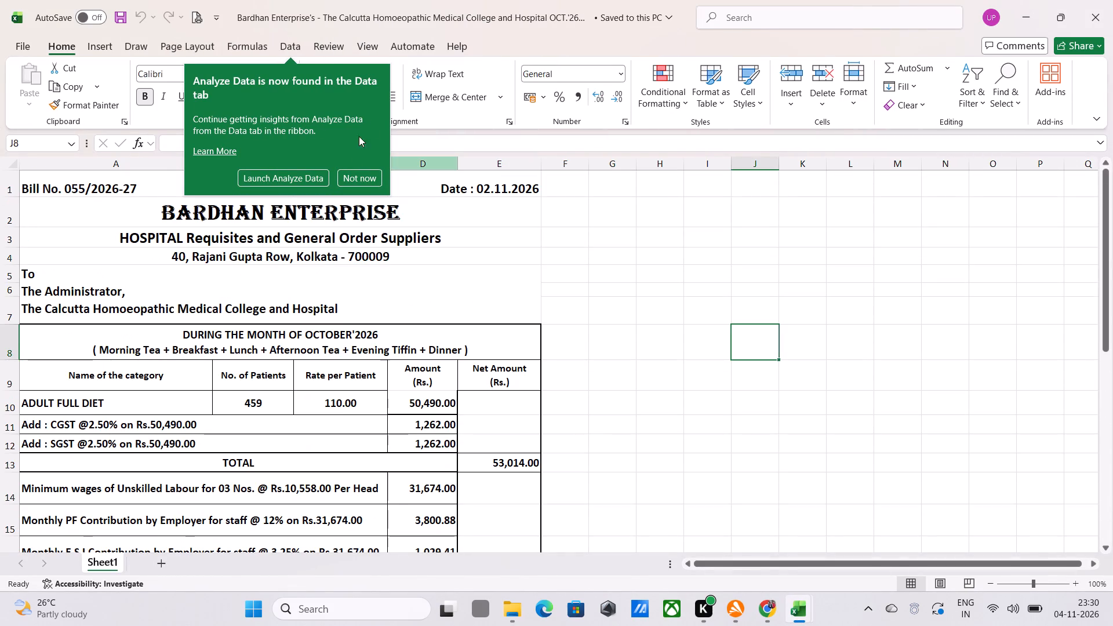
click(362, 176)
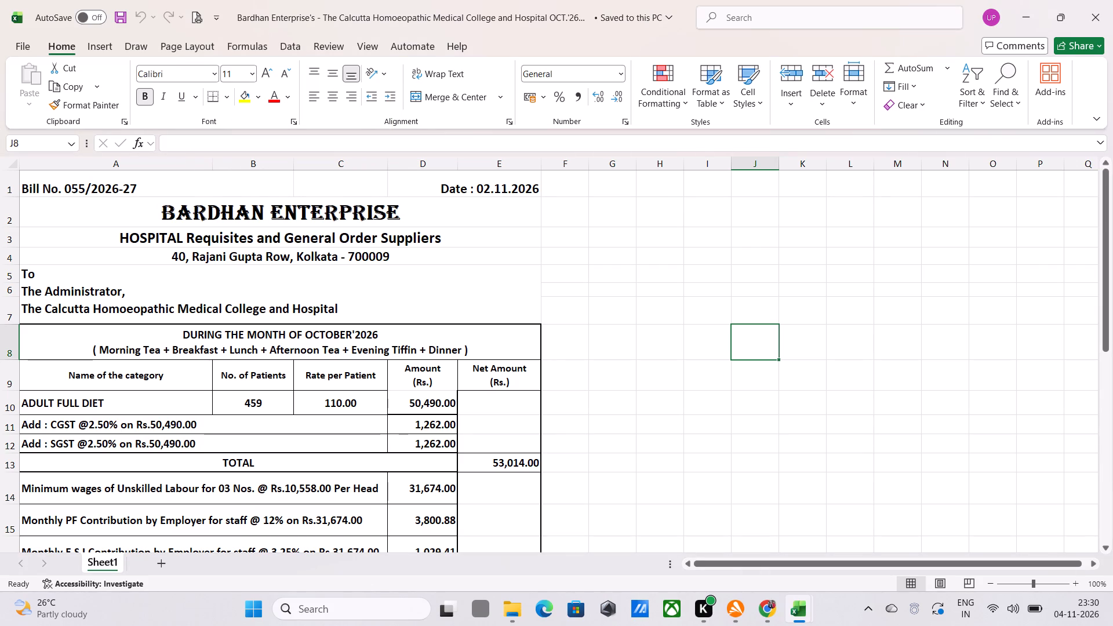
Delete the bracketed meal list line from the row 8 heading, keeping only "DURING THE MONTH OF OCTOBER'2026".
click(183, 341)
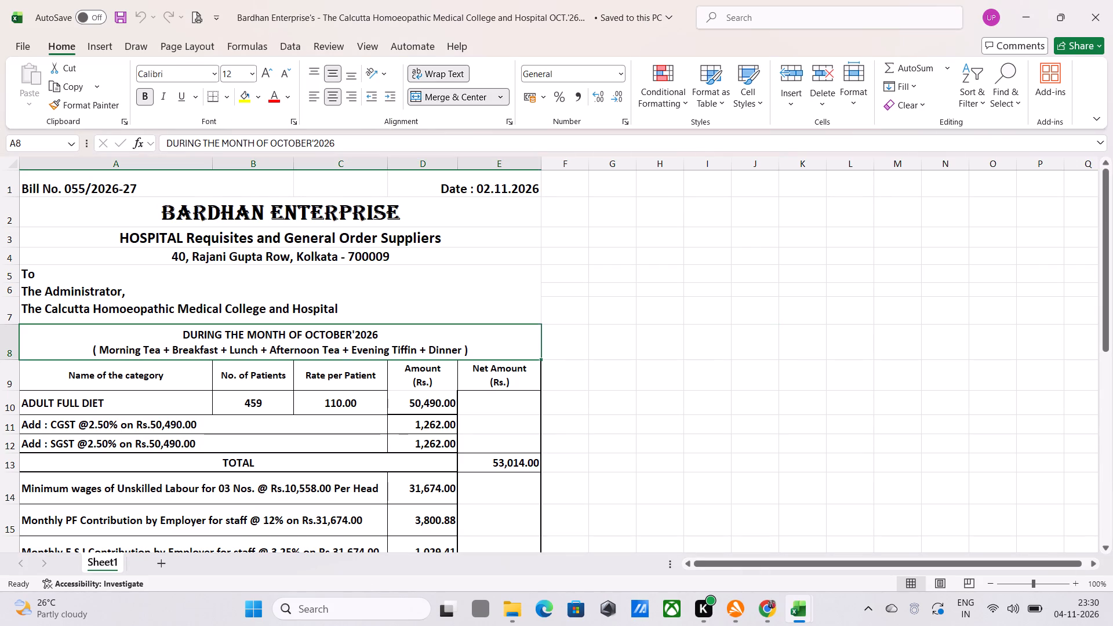
double_click(478, 349)
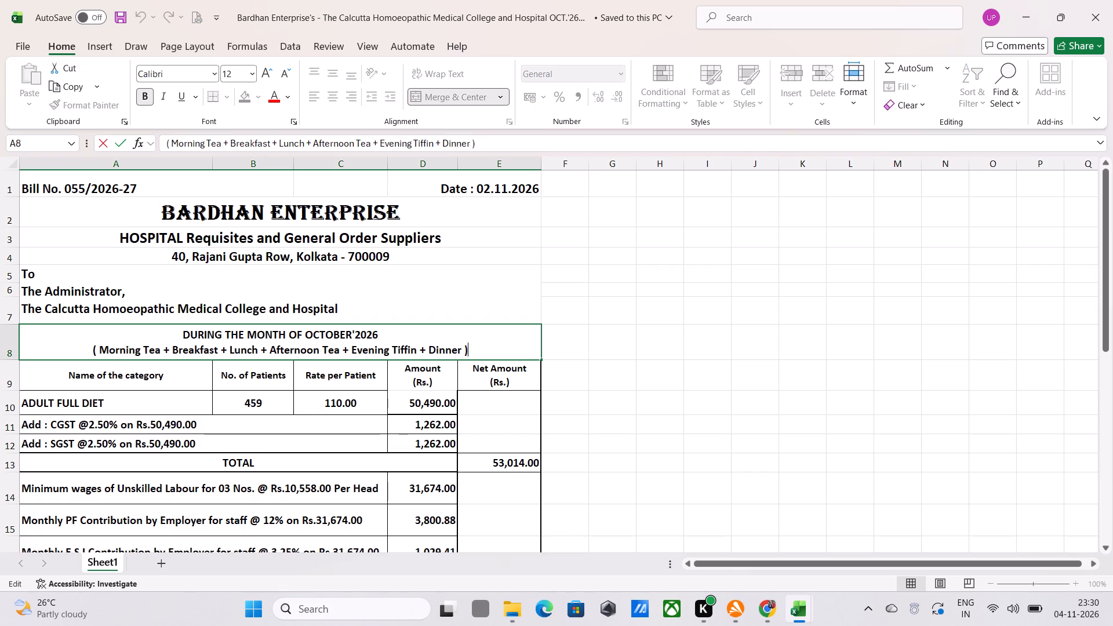
key(BackSpace)
key(BackSpace)
key(BackSpace)
key(BackSpace)
key(BackSpace)
key(BackSpace)
key(BackSpace)
key(BackSpace)
key(BackSpace)
key(BackSpace)
key(BackSpace)
key(BackSpace)
key(BackSpace)
key(BackSpace)
key(BackSpace)
key(BackSpace)
key(BackSpace)
key(BackSpace)
key(BackSpace)
key(BackSpace)
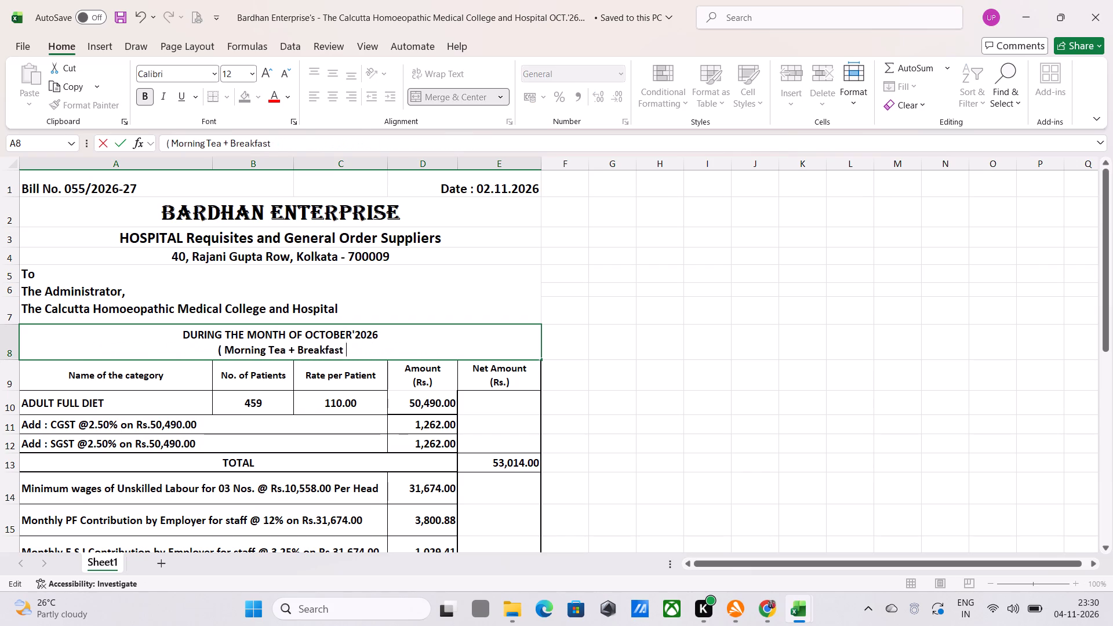
key(BackSpace)
key(BackSpace)
key(BackSpace)
key(BackSpace)
key(BackSpace)
key(BackSpace)
key(BackSpace)
key(BackSpace)
key(BackSpace)
key(BackSpace)
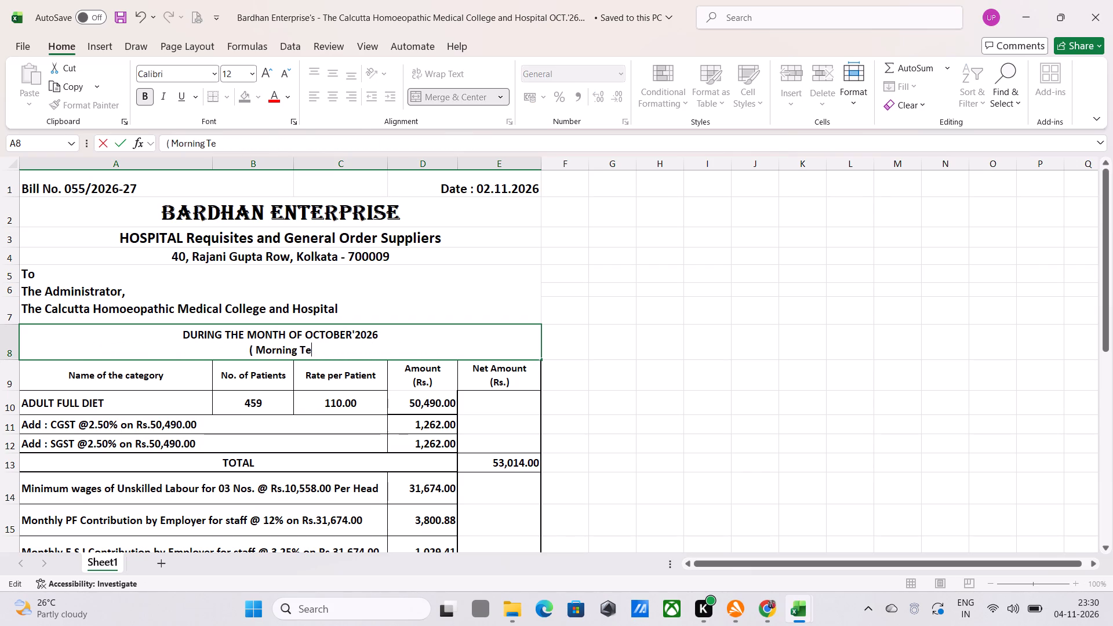
key(BackSpace)
key(BackSpace)
key(BackSpace)
key(BackSpace)
key(BackSpace)
key(BackSpace)
key(BackSpace)
key(BackSpace)
key(BackSpace)
key(BackSpace)
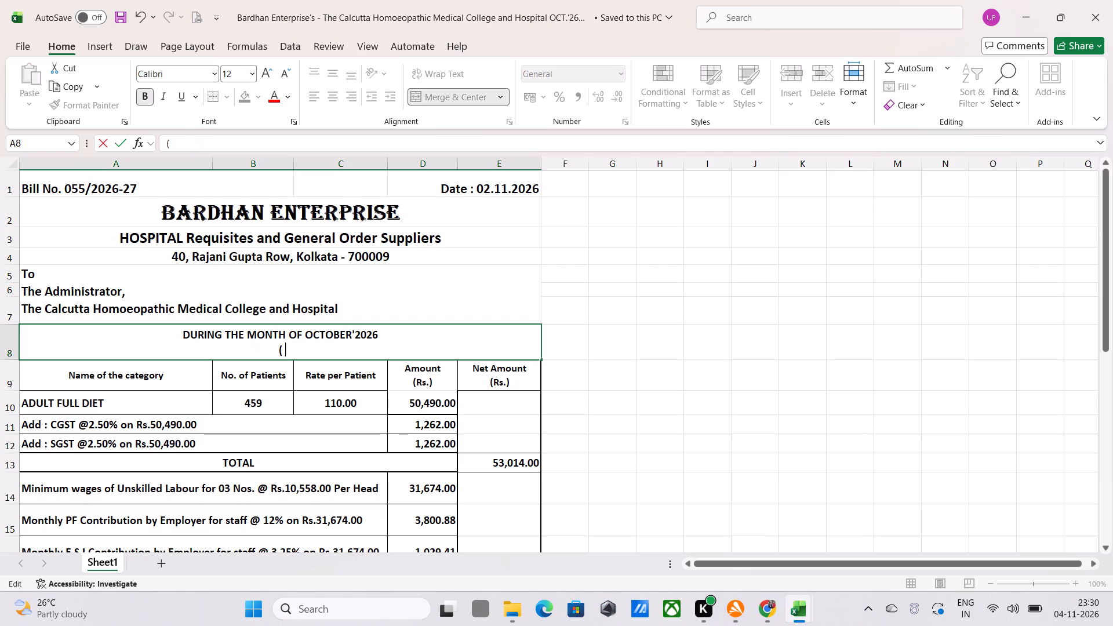
key(BackSpace)
key(BackSpace)
key(BackSpace)
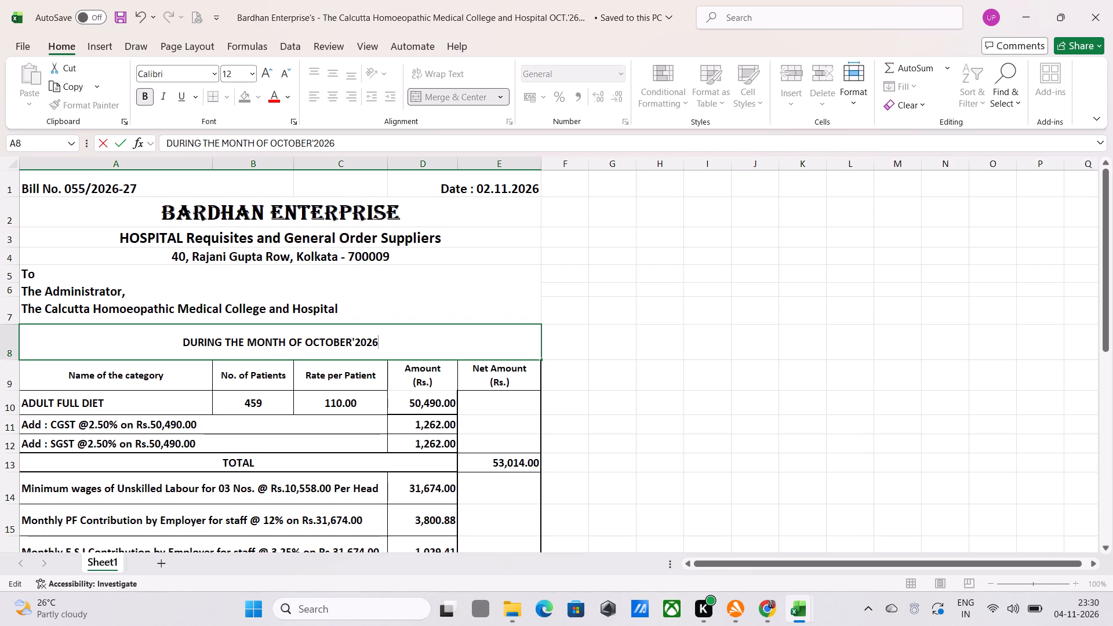
click(691, 362)
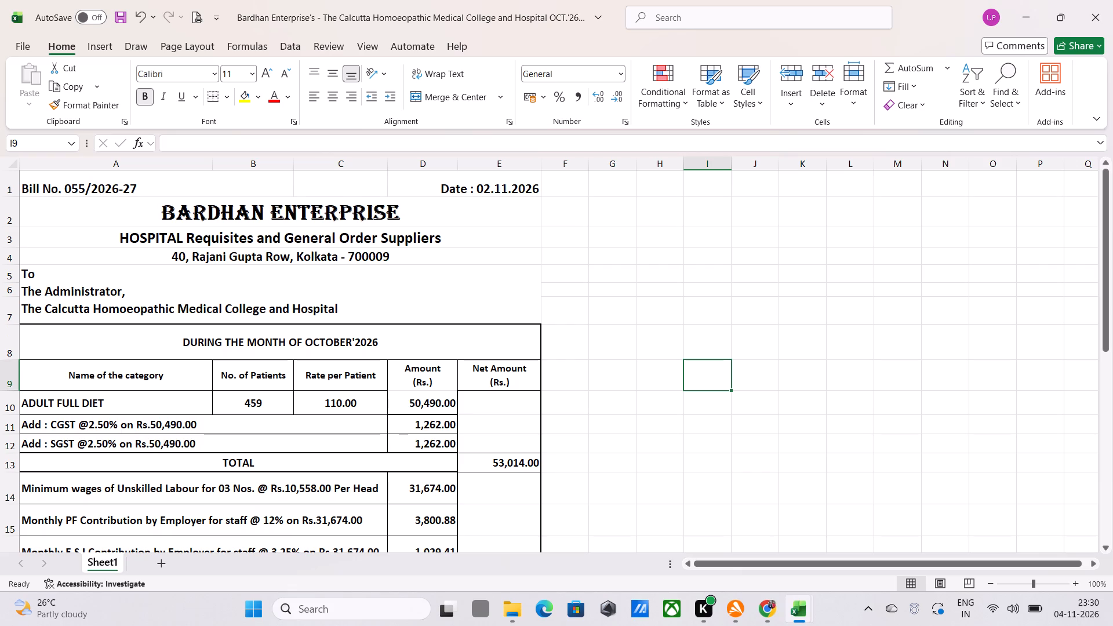
Reduce the height of row 8 slightly to suit the single-line month heading.
drag(9, 358, 9, 351)
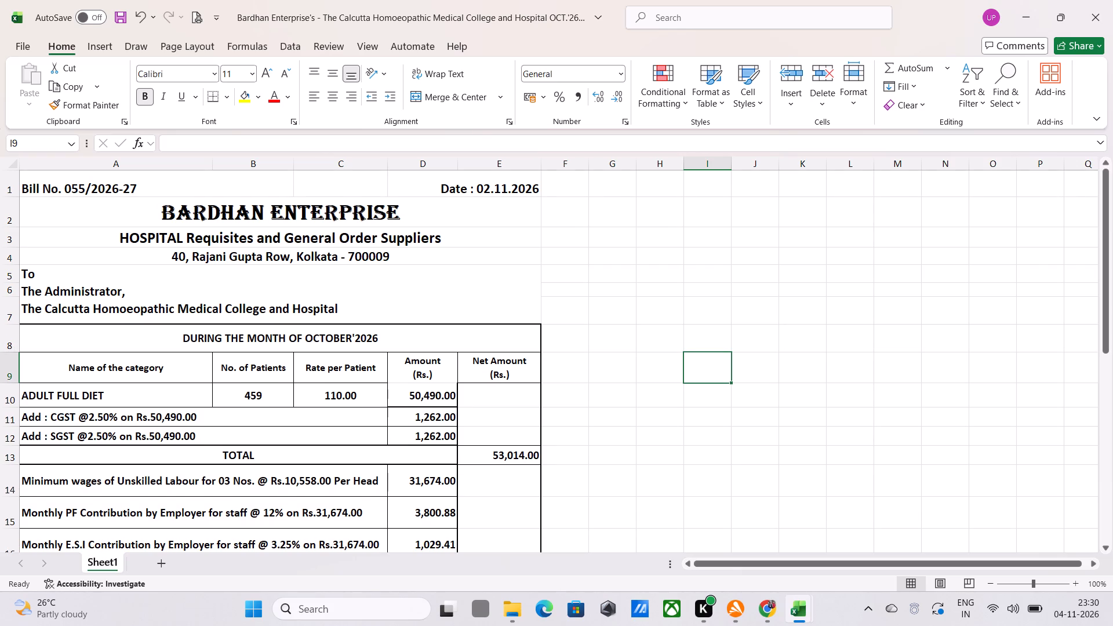
click(734, 323)
click(612, 338)
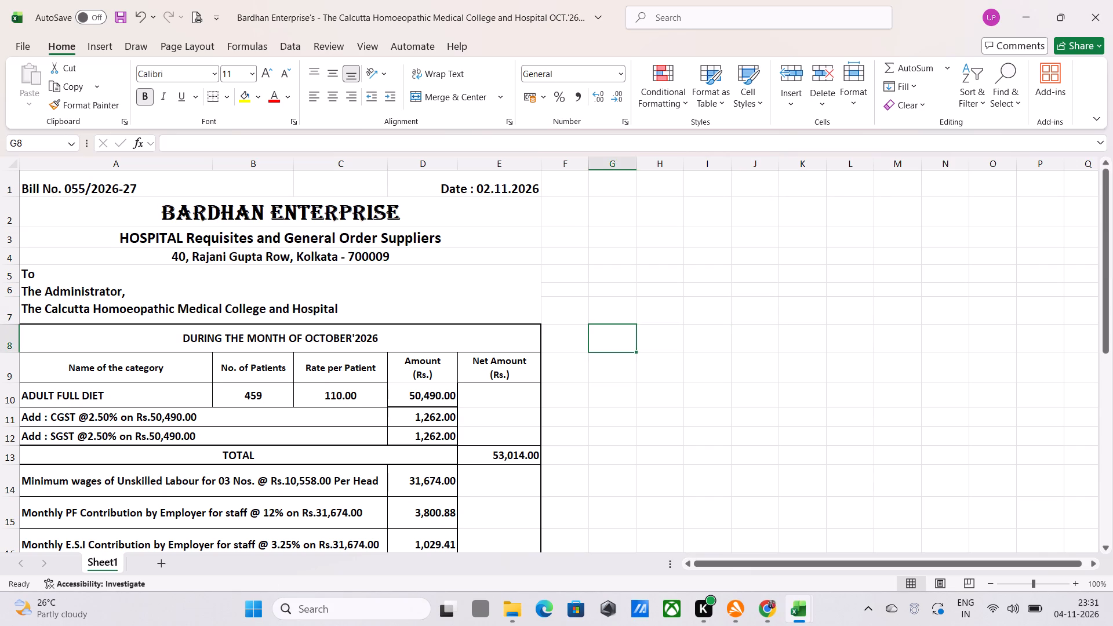
Change the bill date in cell D1 to 05.11.2026.
double_click(483, 187)
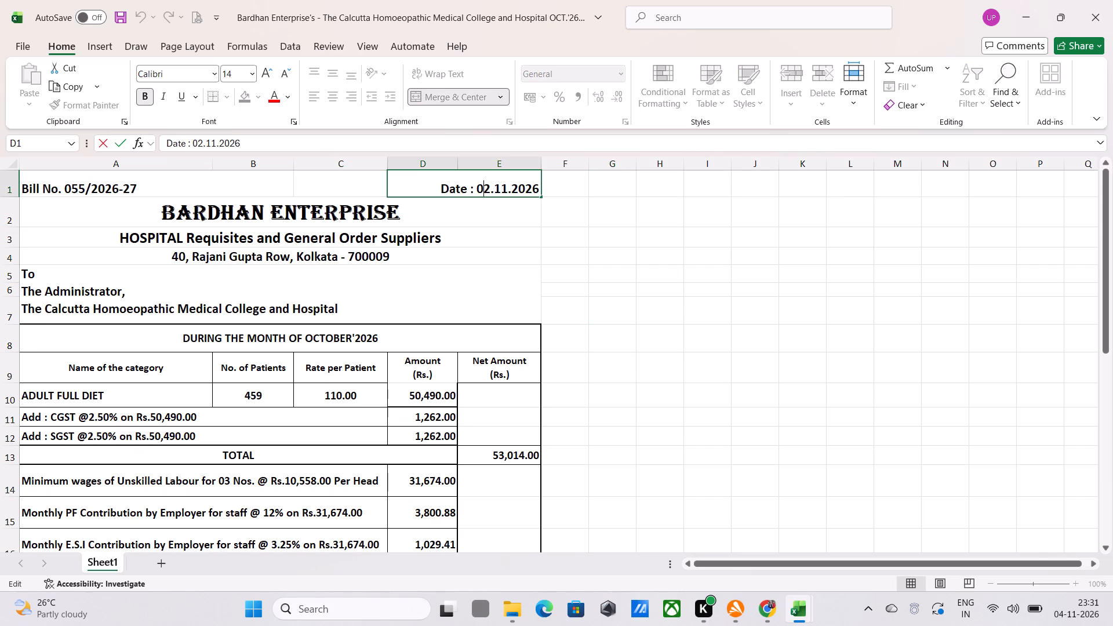
key(5)
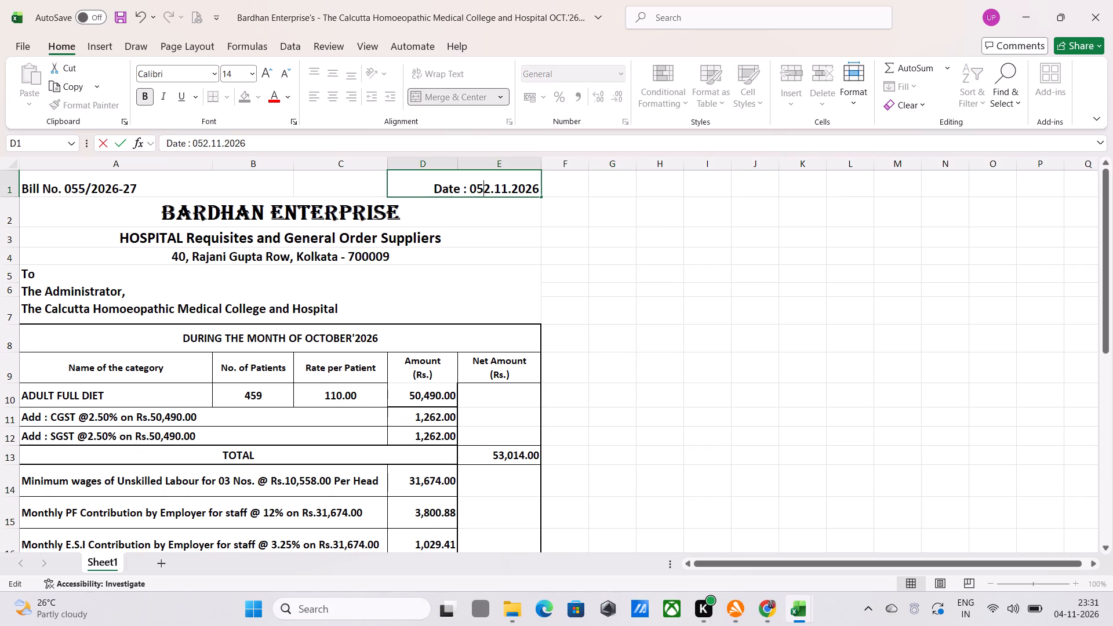
key(Delete)
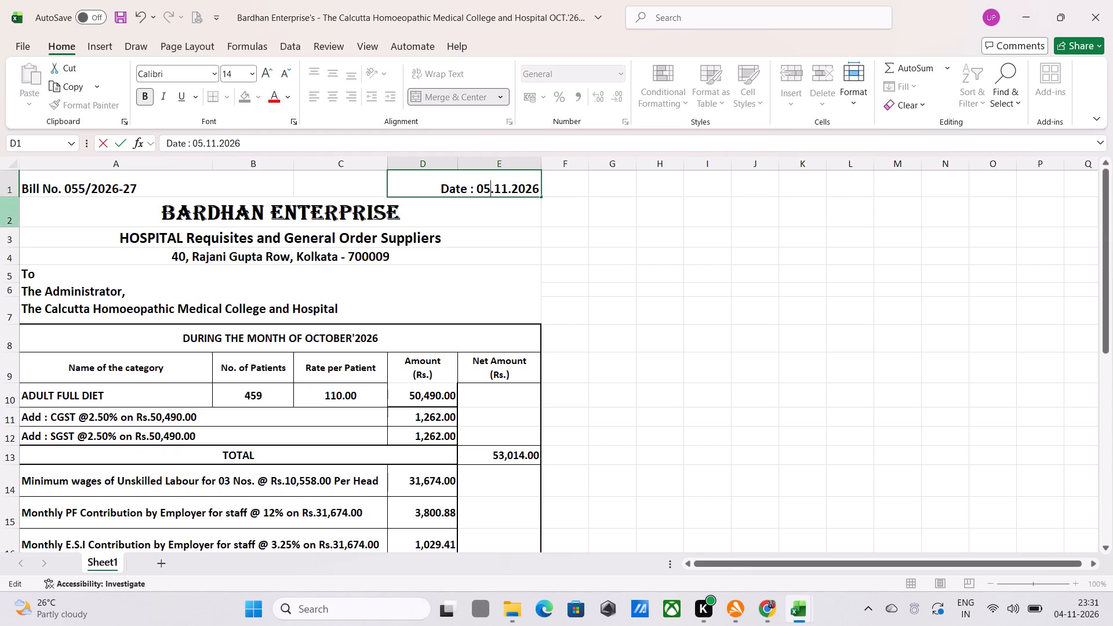
click(586, 257)
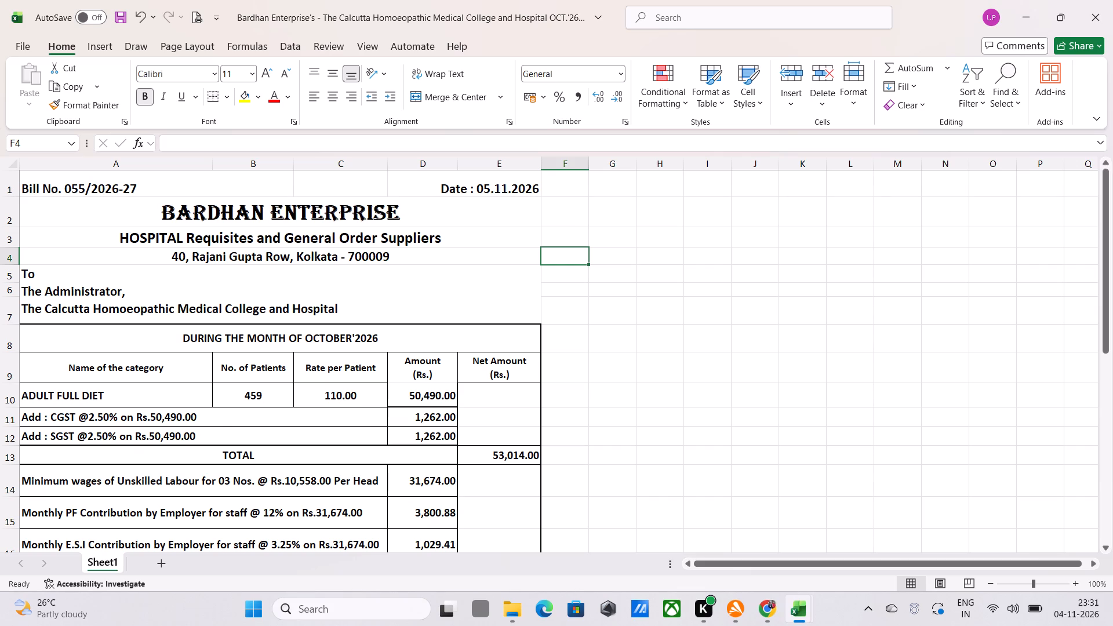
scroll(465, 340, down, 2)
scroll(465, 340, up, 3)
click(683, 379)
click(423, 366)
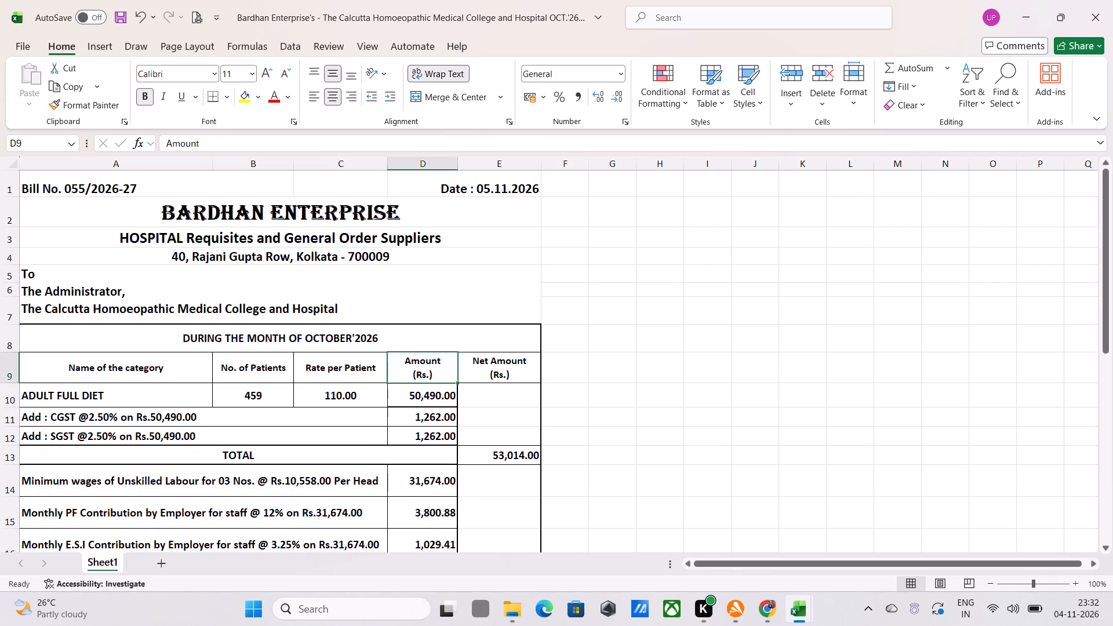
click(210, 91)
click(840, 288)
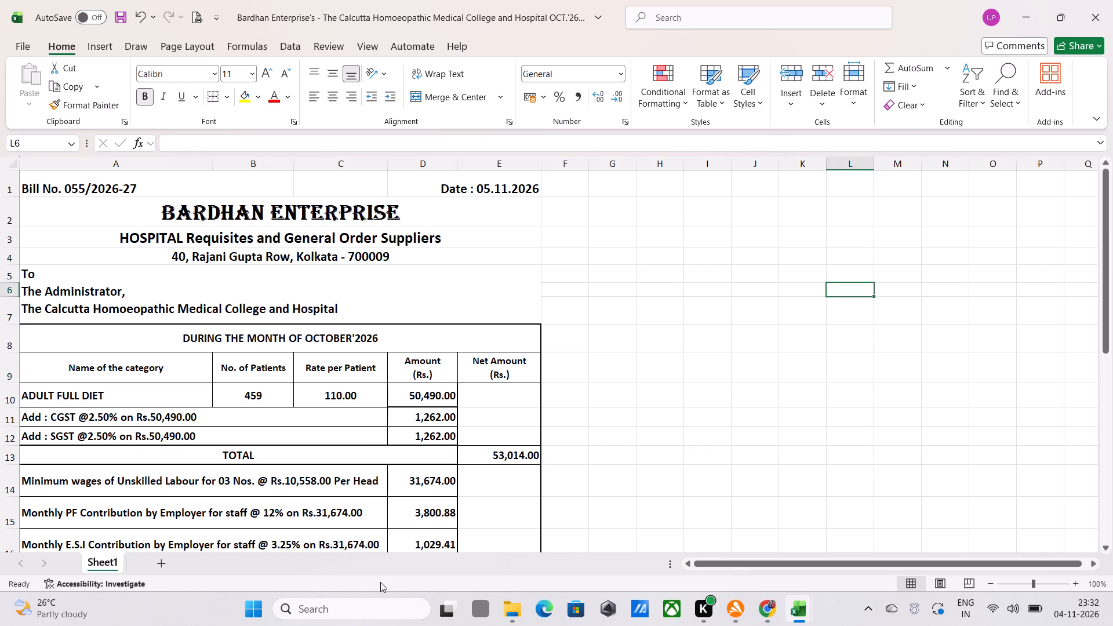
Open the OCT.'26 Patient workbook, examine its bill from the header to the totals and footer, and close it.
click(511, 607)
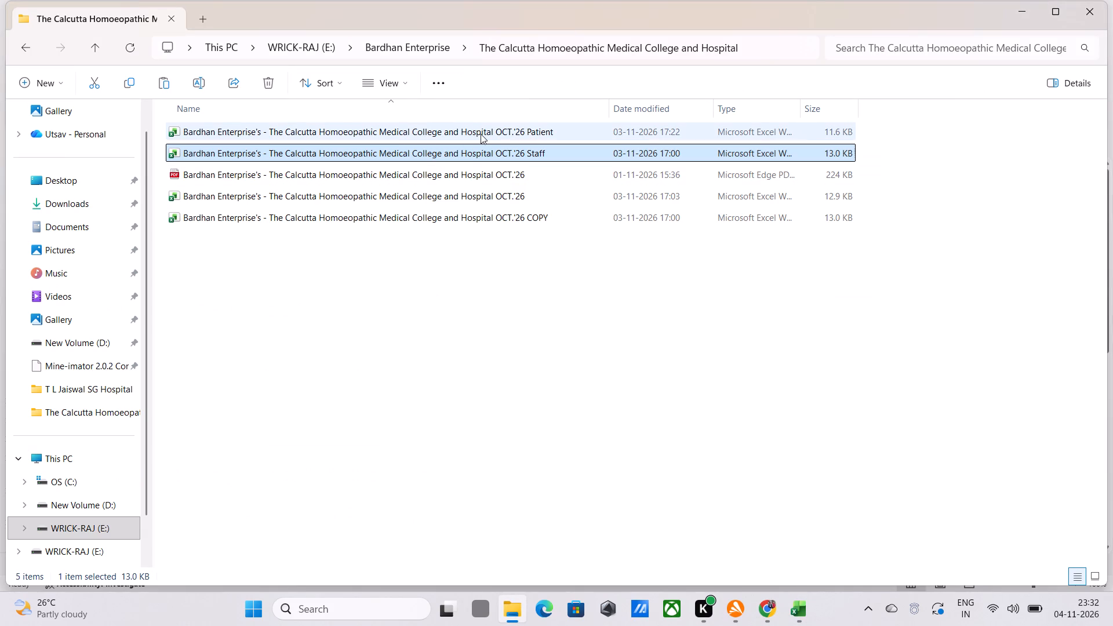
double_click(481, 134)
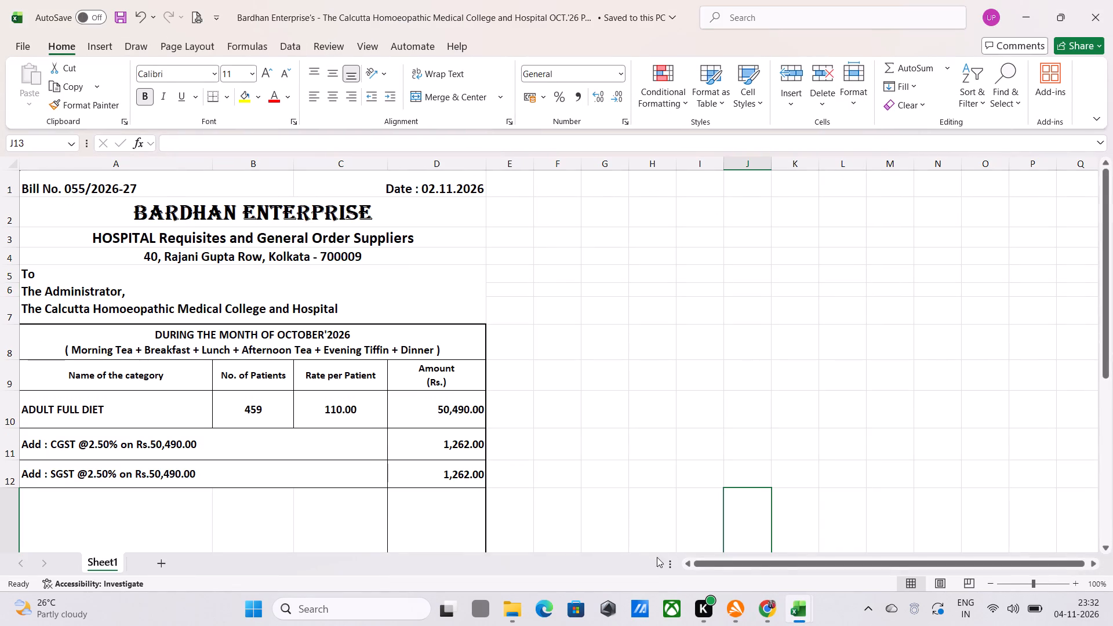
drag(715, 566, 667, 578)
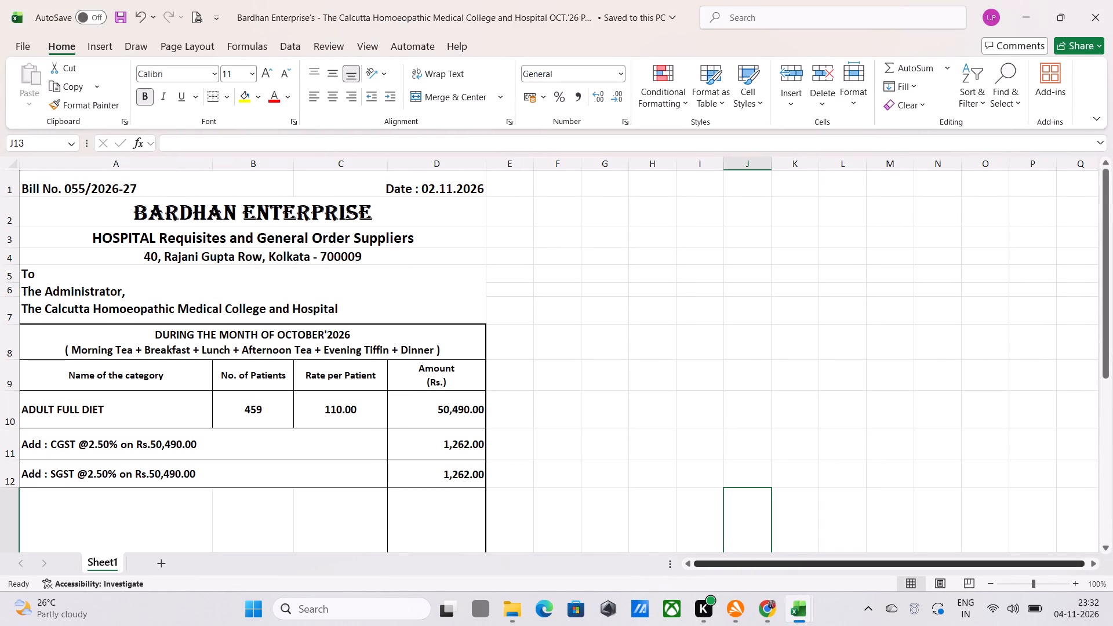
scroll(190, 434, up, 2)
scroll(117, 382, down, 5)
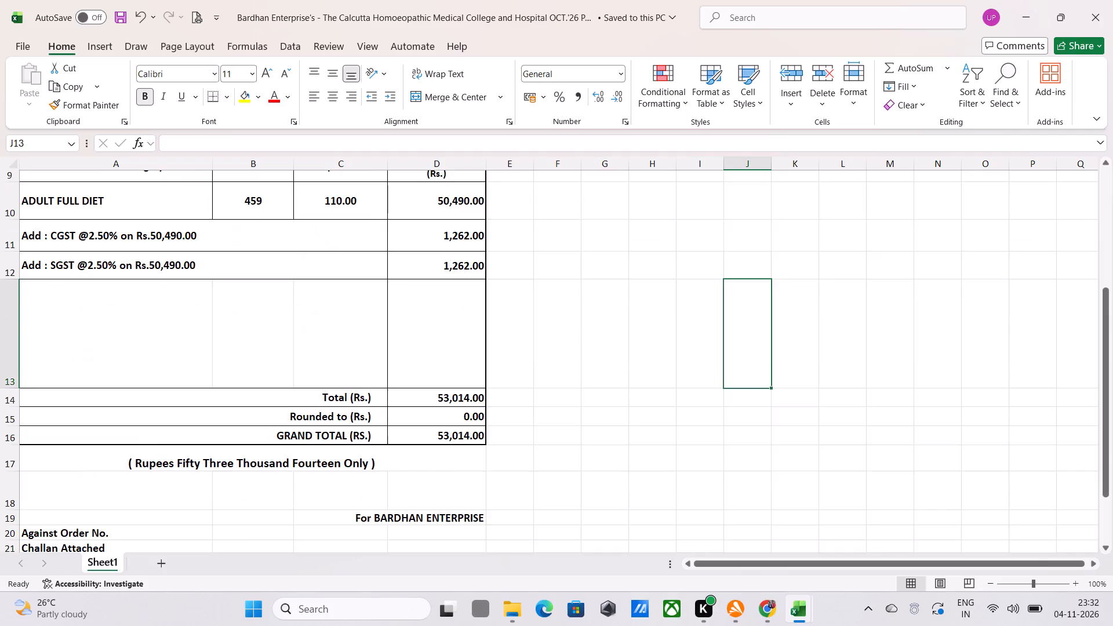
scroll(125, 383, down, 3)
scroll(128, 388, up, 6)
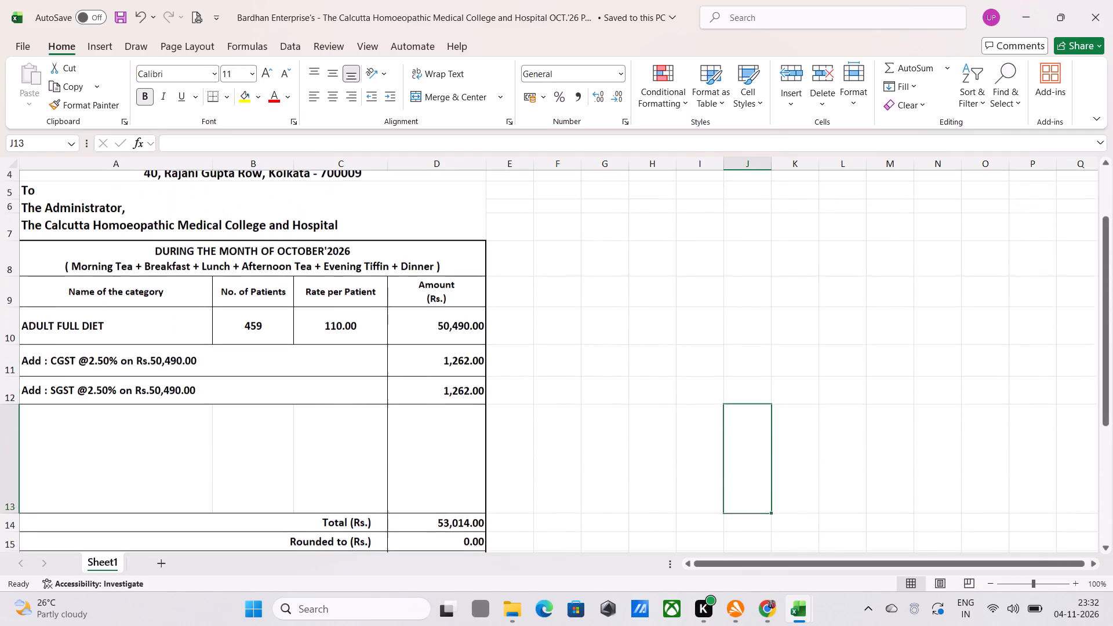
scroll(128, 388, up, 5)
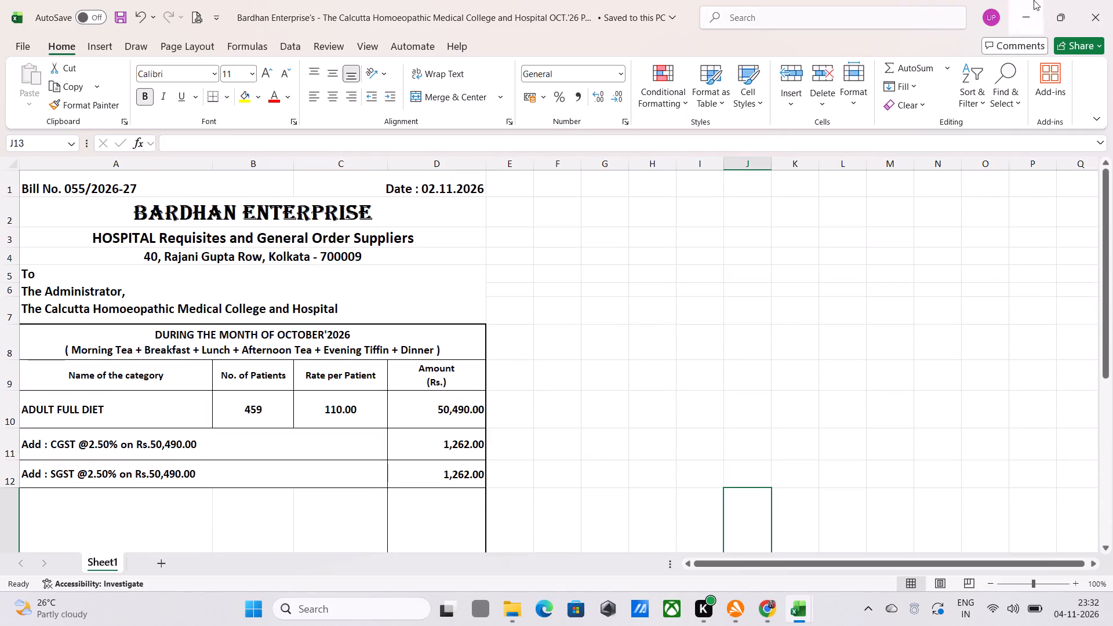
click(1099, 14)
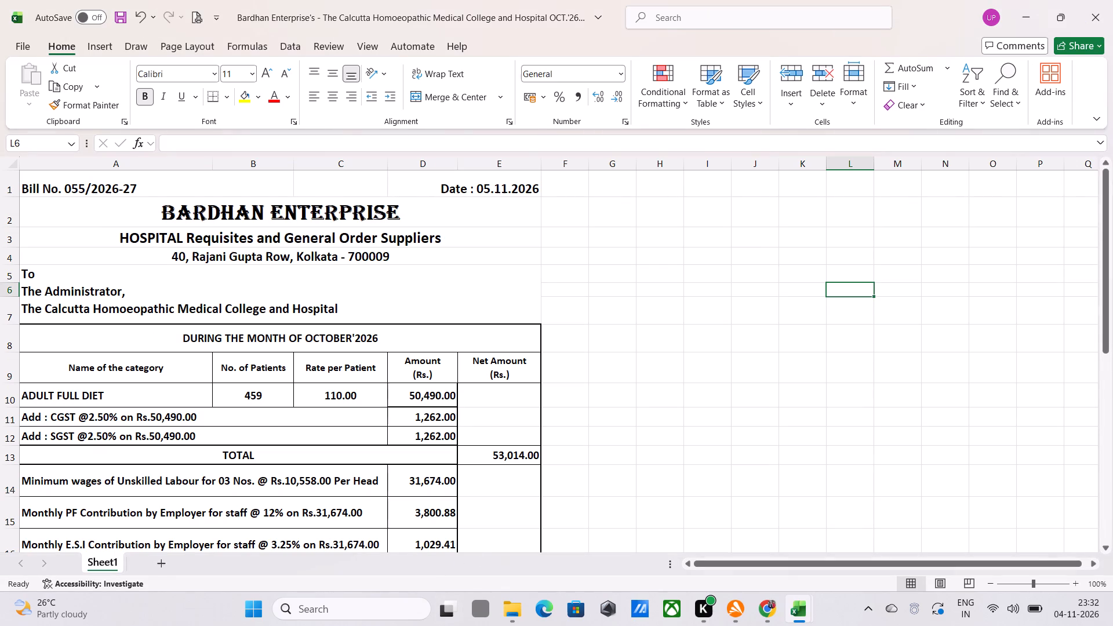
Examine the OCT.'26 Staff bill from the header through the diet and labour charge rows to the grand total and footer.
scroll(319, 498, down, 5)
scroll(317, 495, up, 4)
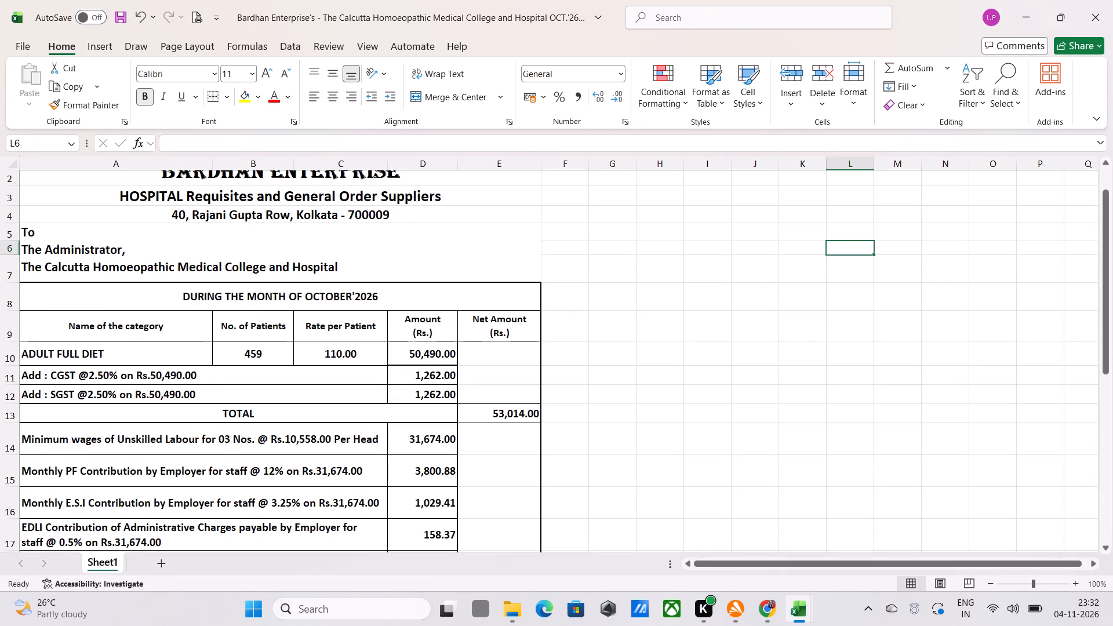
scroll(317, 495, up, 4)
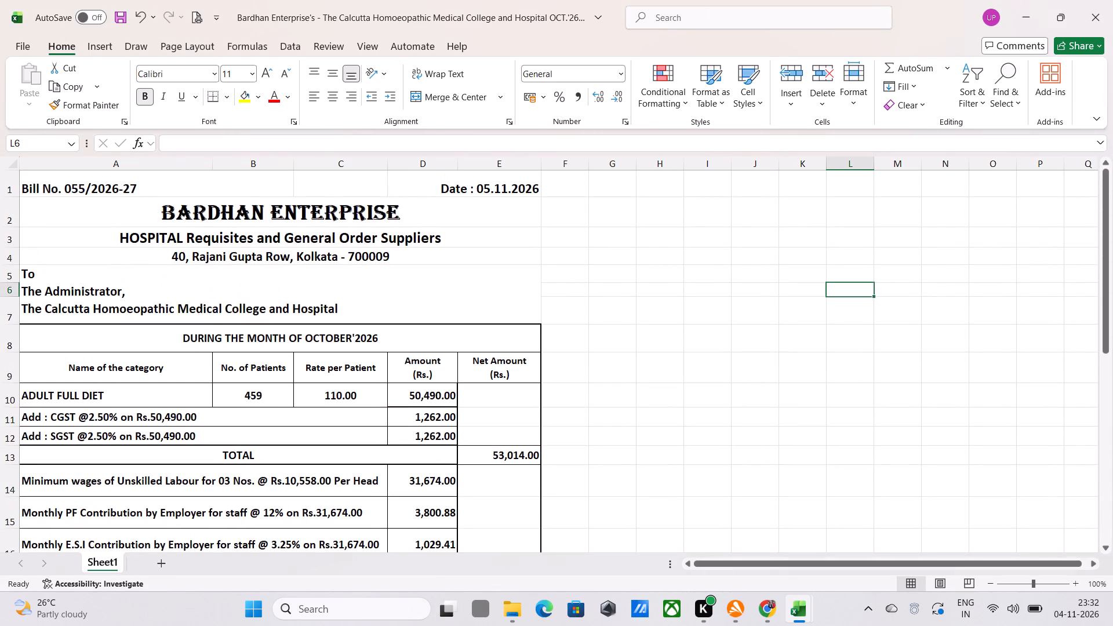
scroll(311, 497, down, 3)
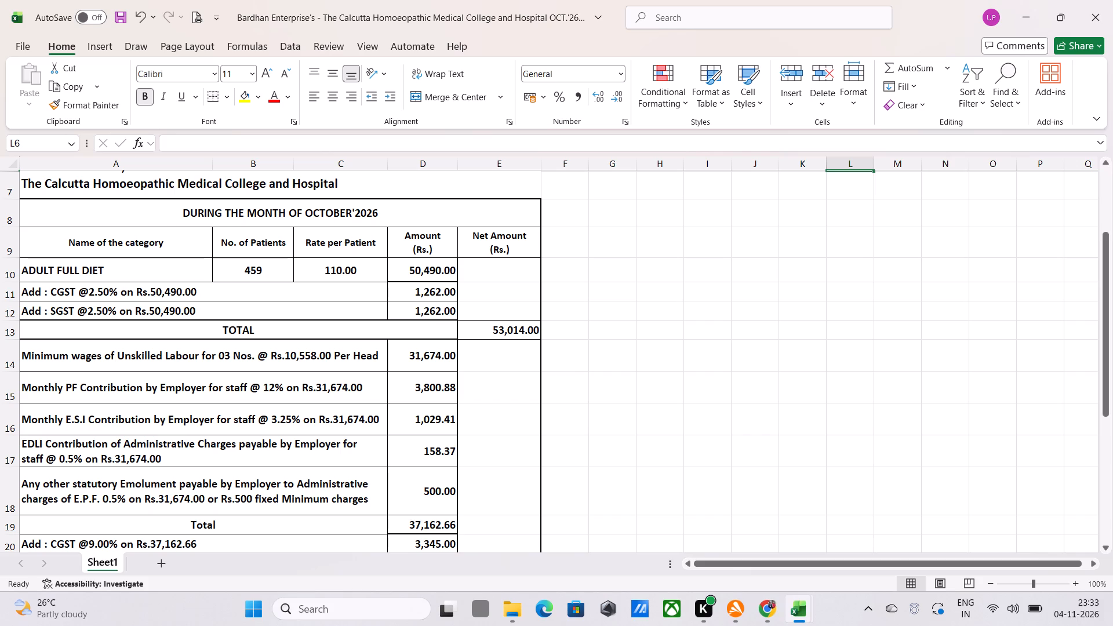
scroll(406, 310, down, 5)
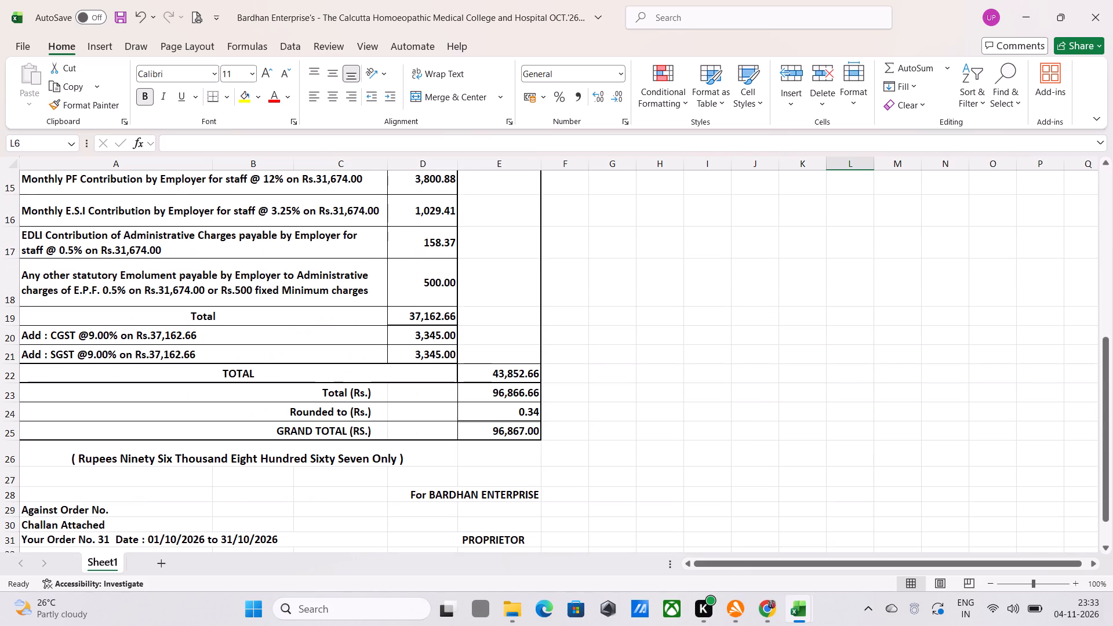
scroll(403, 315, up, 5)
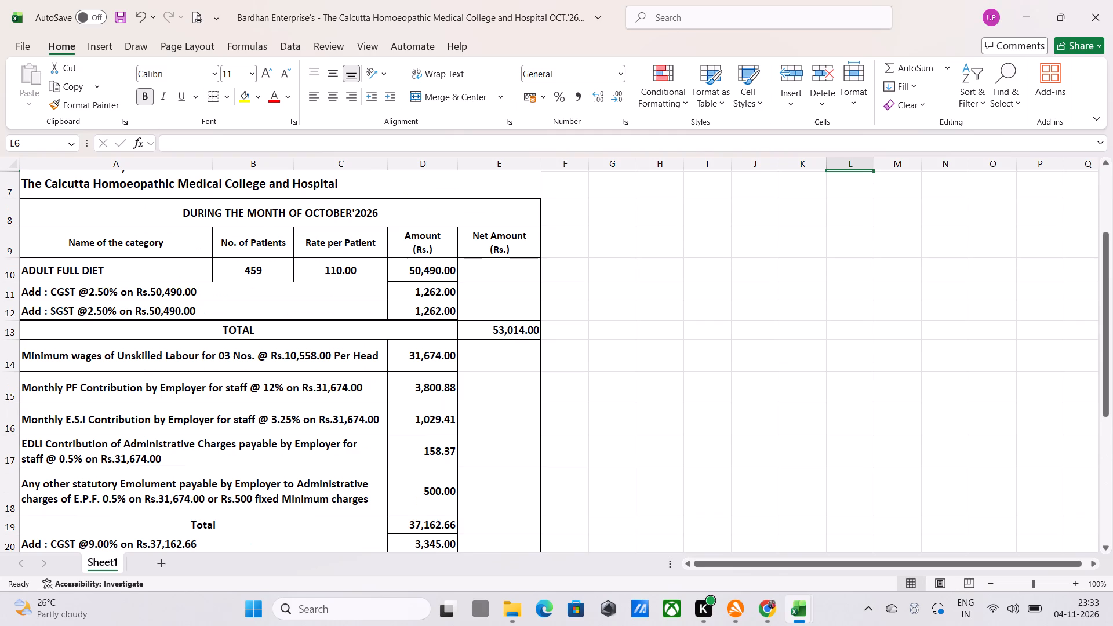
scroll(403, 315, down, 2)
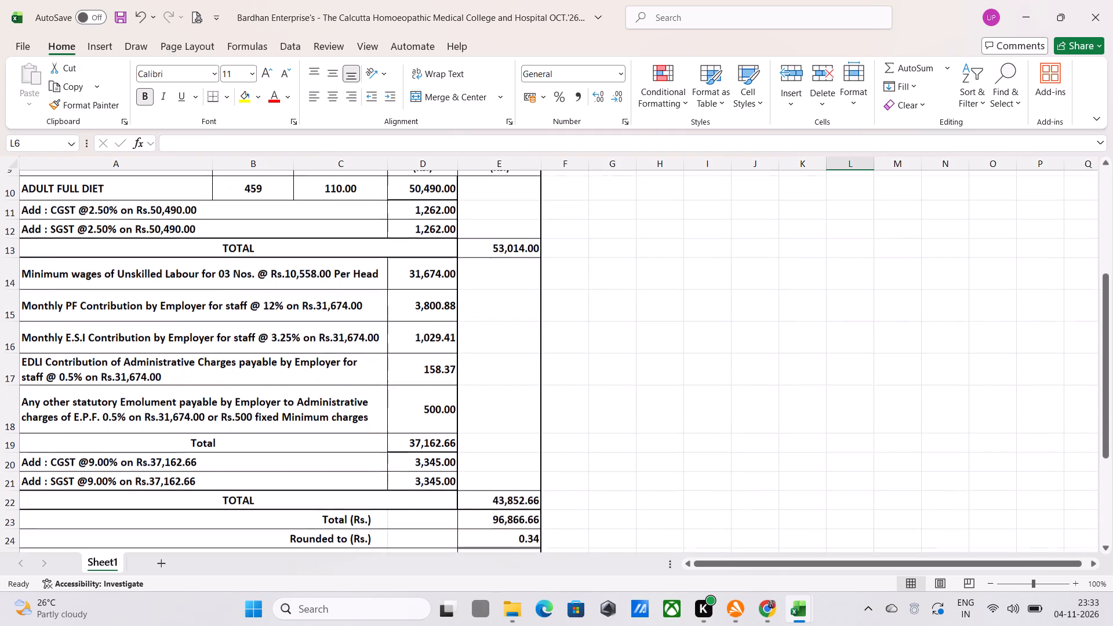
scroll(403, 315, down, 3)
scroll(403, 315, up, 3)
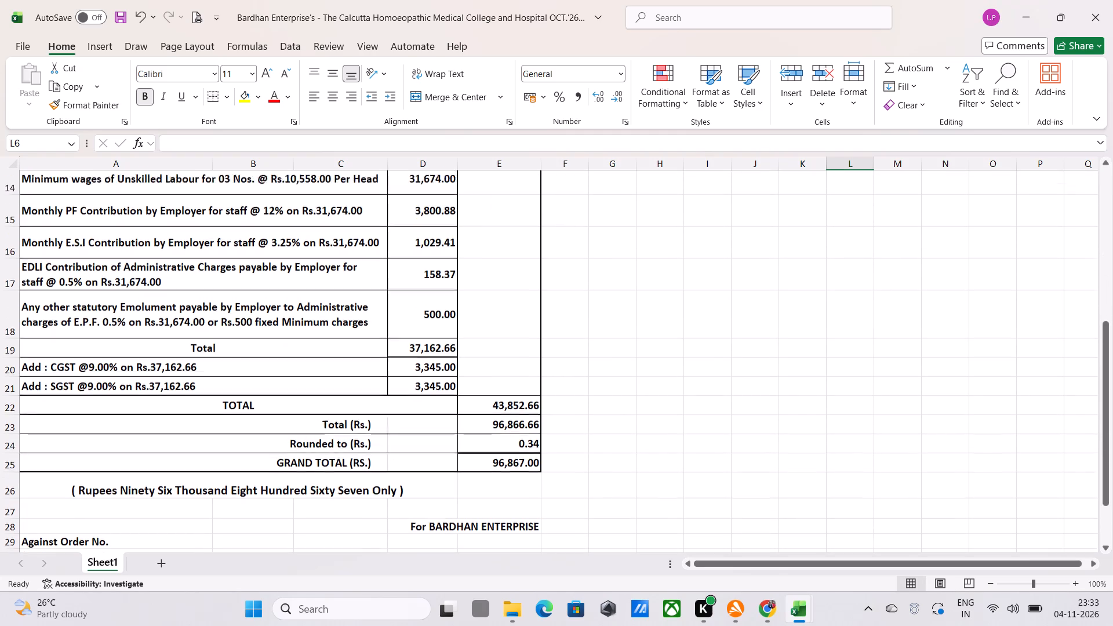
scroll(403, 315, up, 9)
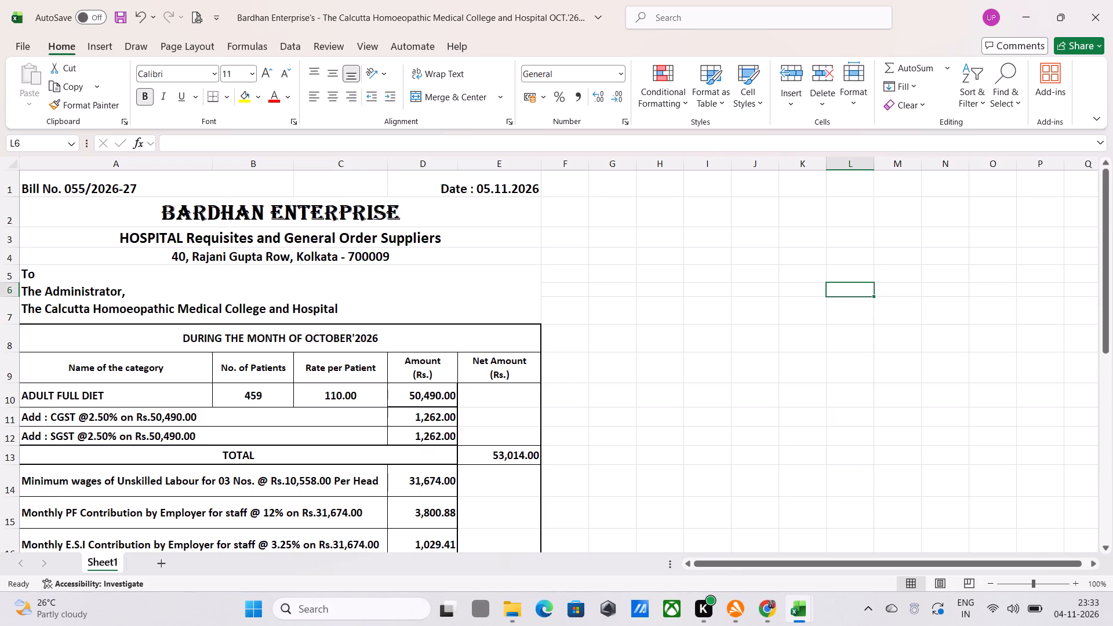
Clear the "No. of Patients" and "Rate per Patient" headings from cells B9 and C9.
scroll(402, 355, down, 3)
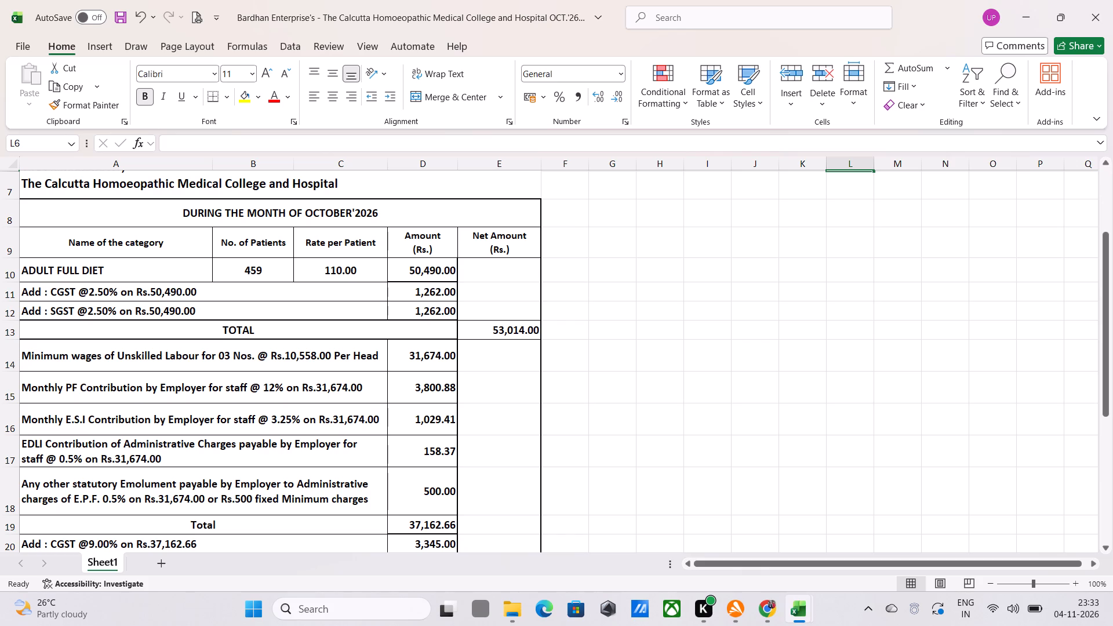
click(260, 239)
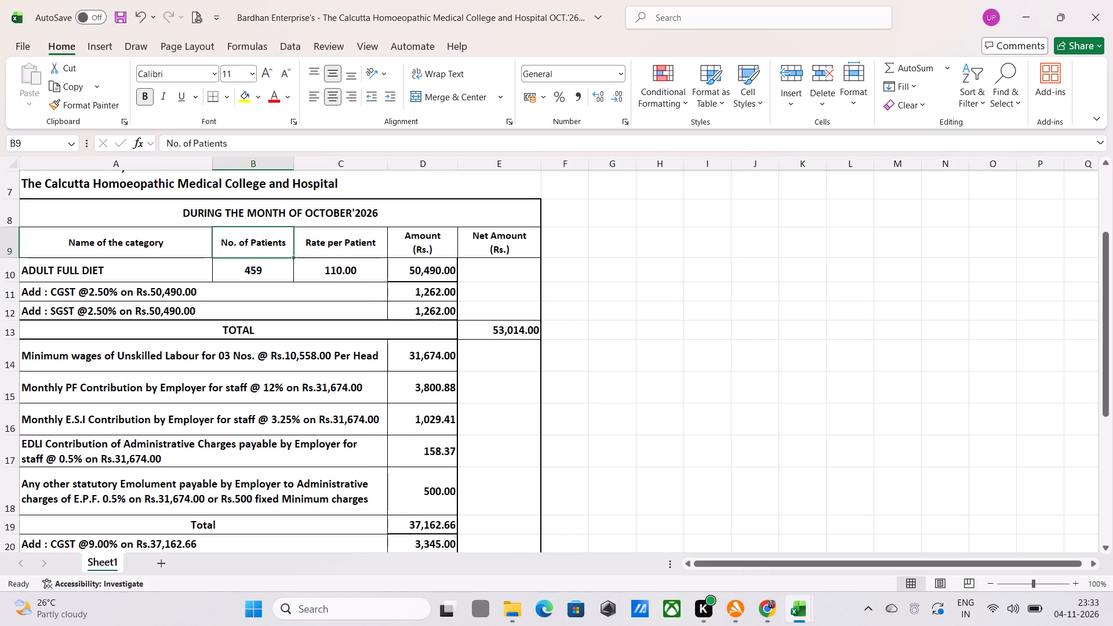
key(Delete)
click(358, 238)
key(Delete)
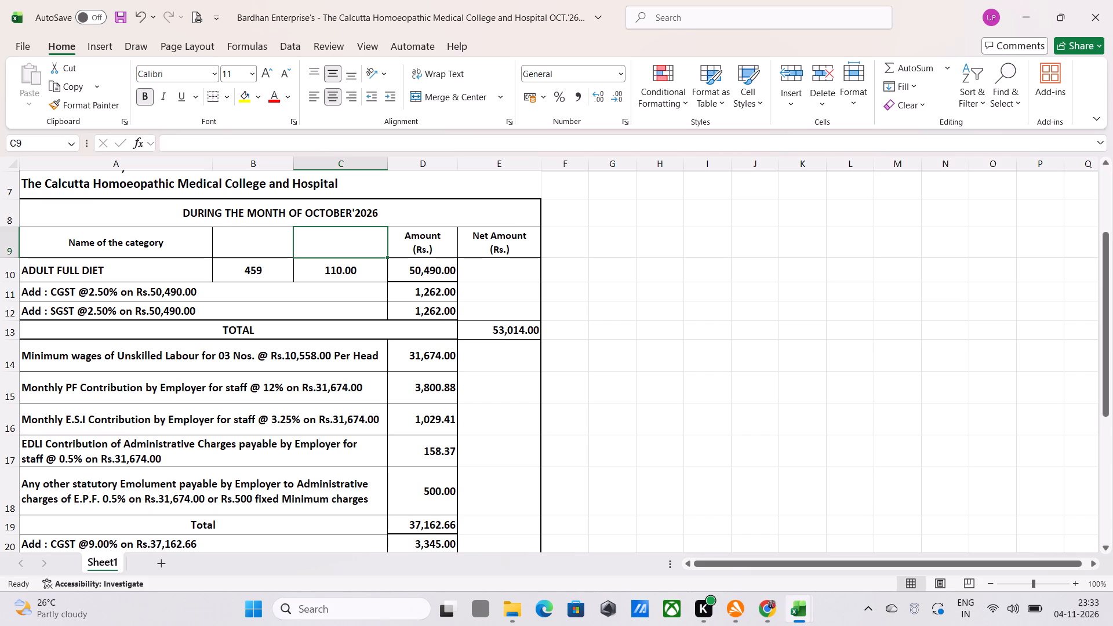
Delete rows 10 to 13, covering the ADULT FULL DIET line, its 2.50% CGST and SGST lines and their TOTAL.
click(8, 270)
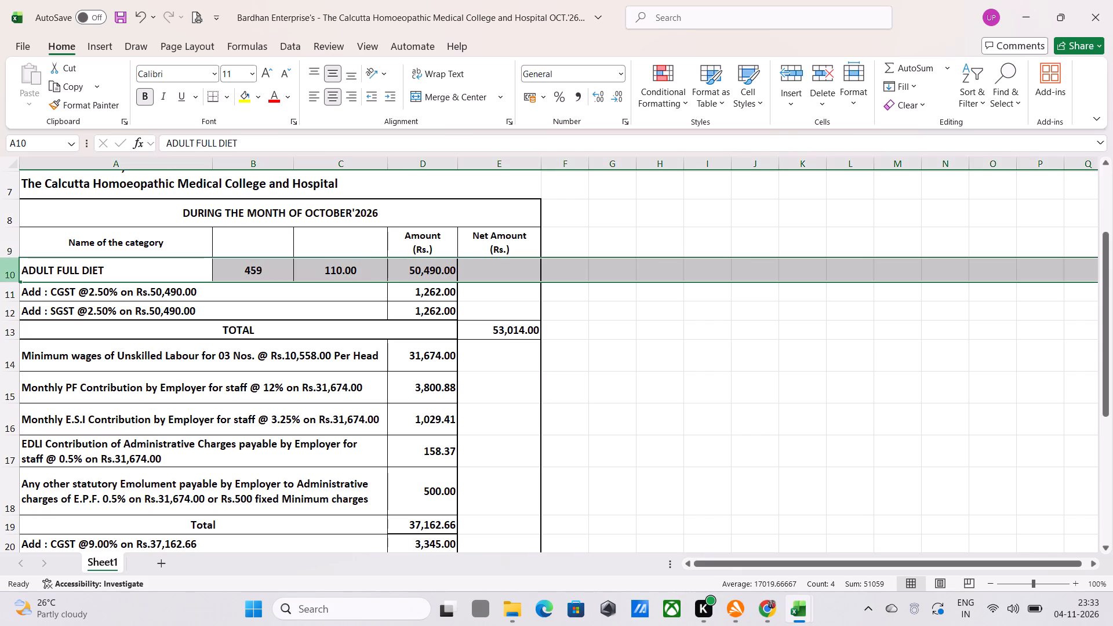
drag(8, 269, 1, 324)
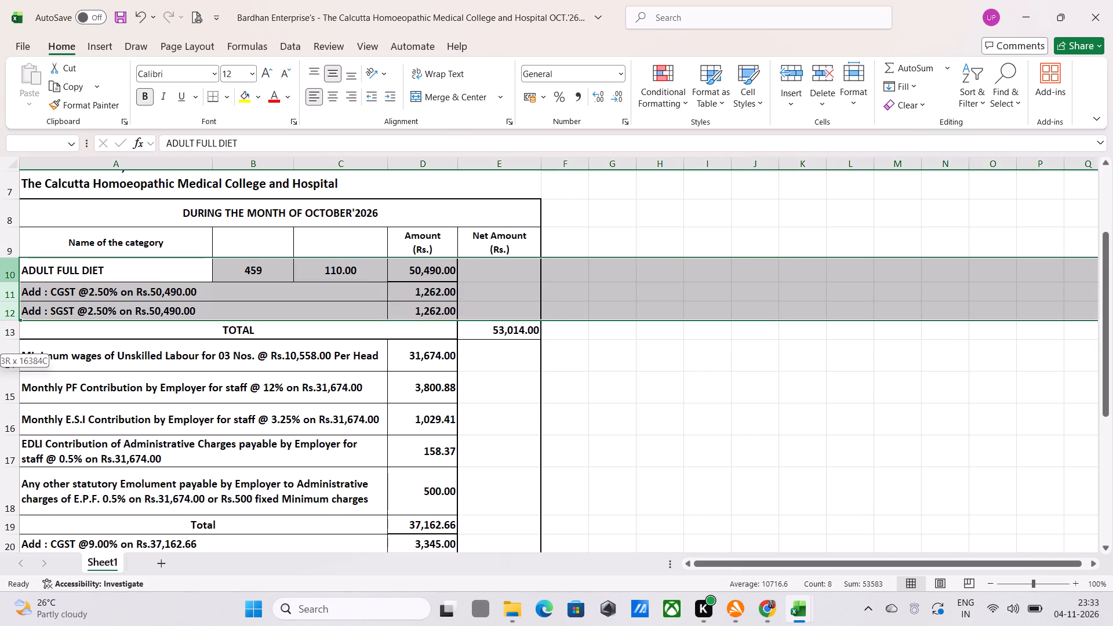
drag(1, 324, 2, 330)
right_click(453, 286)
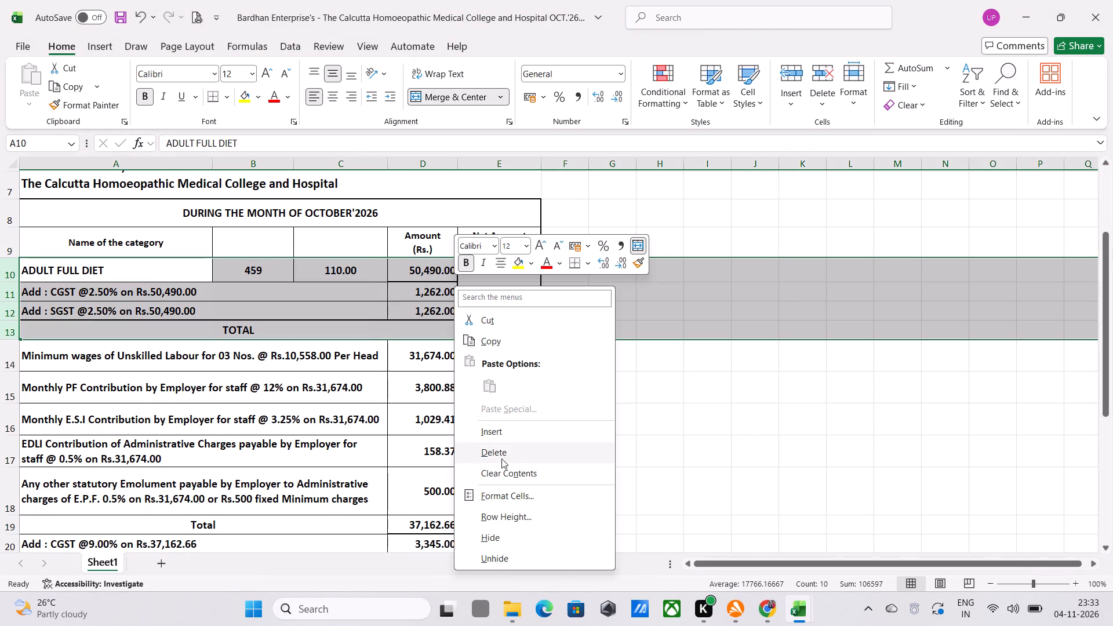
click(492, 454)
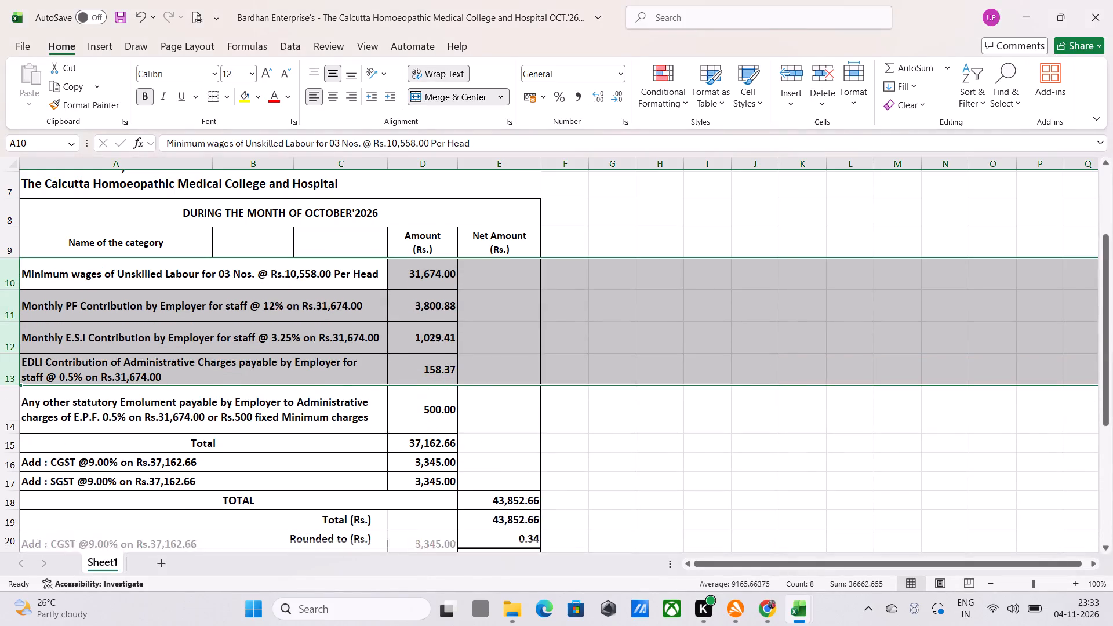
click(773, 456)
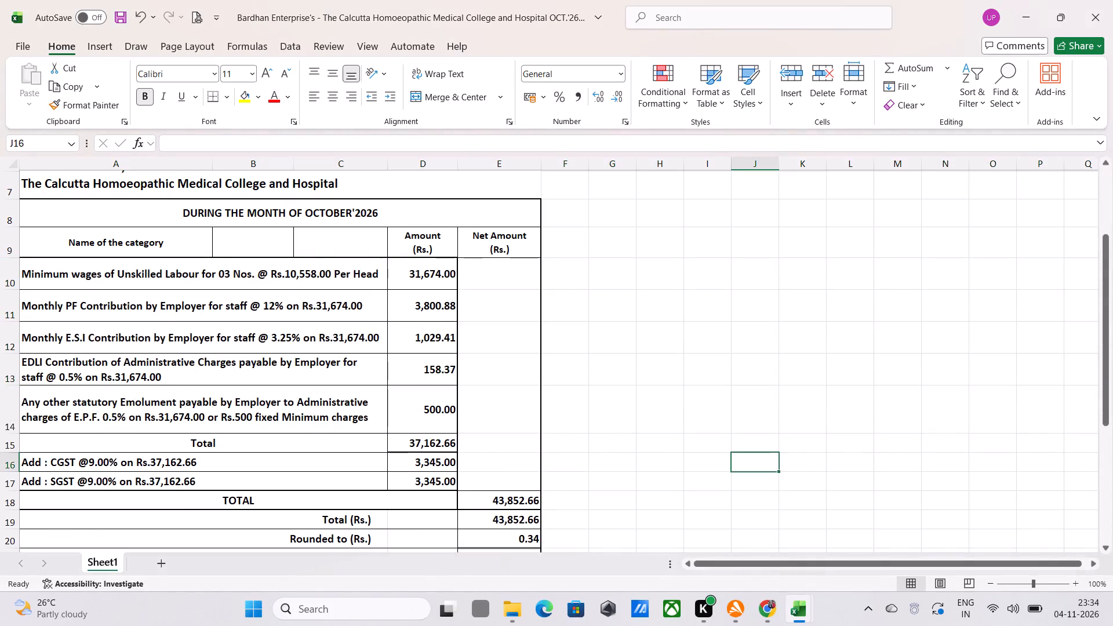
Delete the whole "Net Amount (Rs.)" column E from the bill.
scroll(311, 366, down, 4)
scroll(312, 370, up, 3)
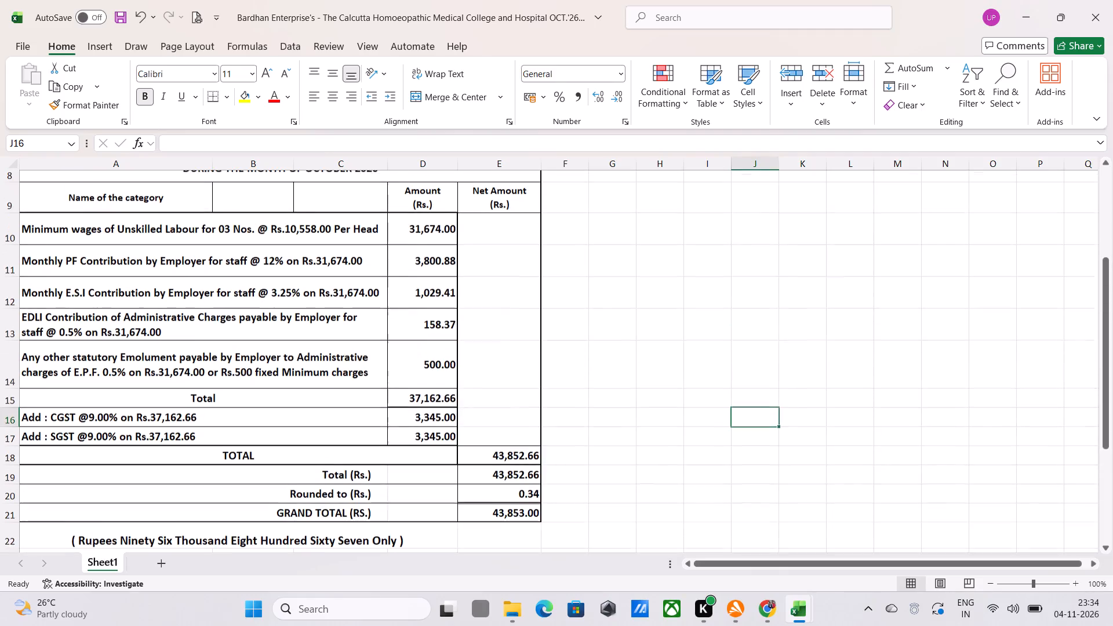
scroll(317, 363, down, 4)
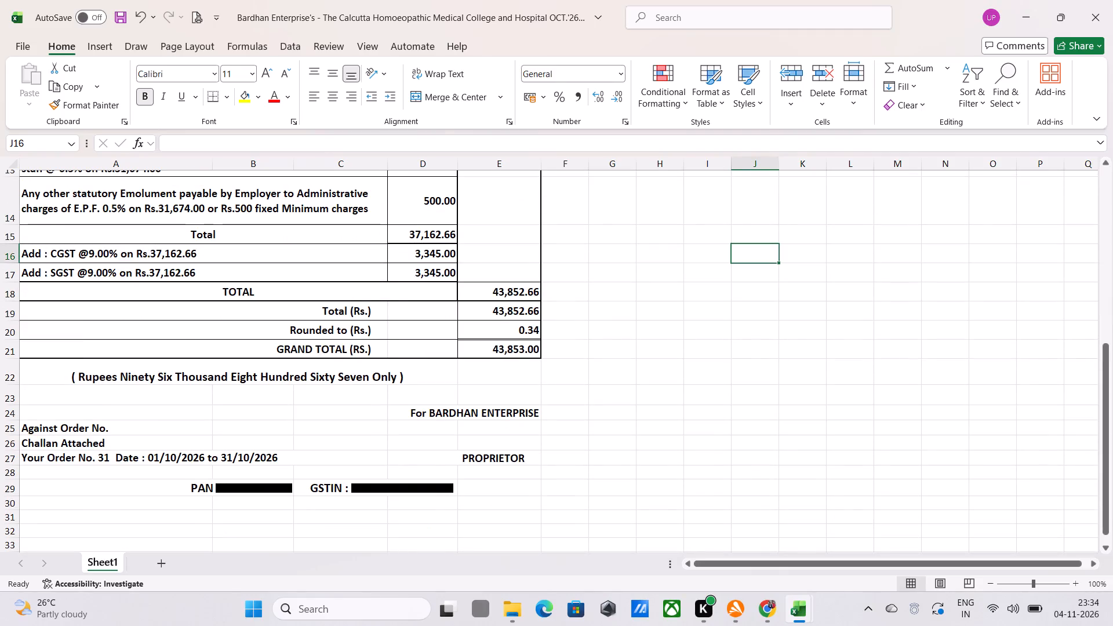
click(522, 414)
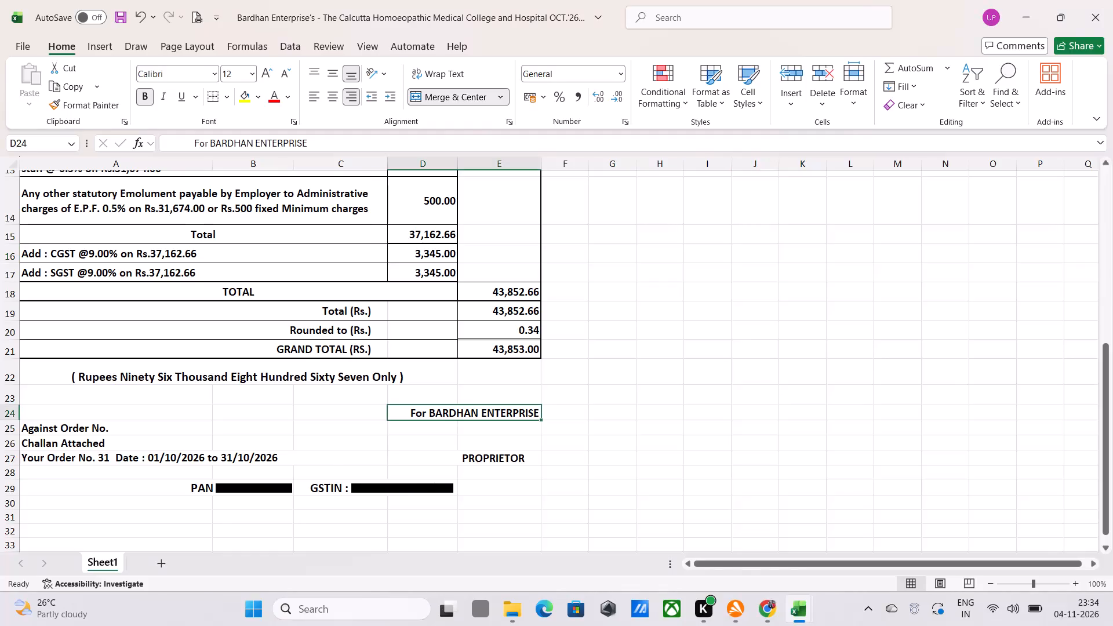
scroll(483, 237, up, 12)
click(521, 195)
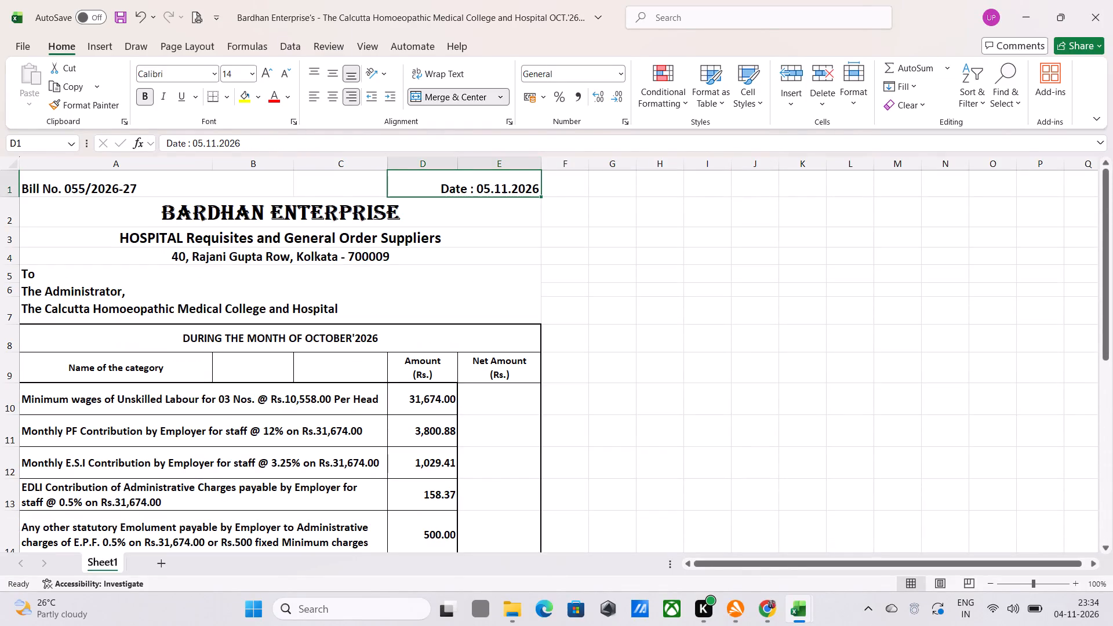
click(698, 305)
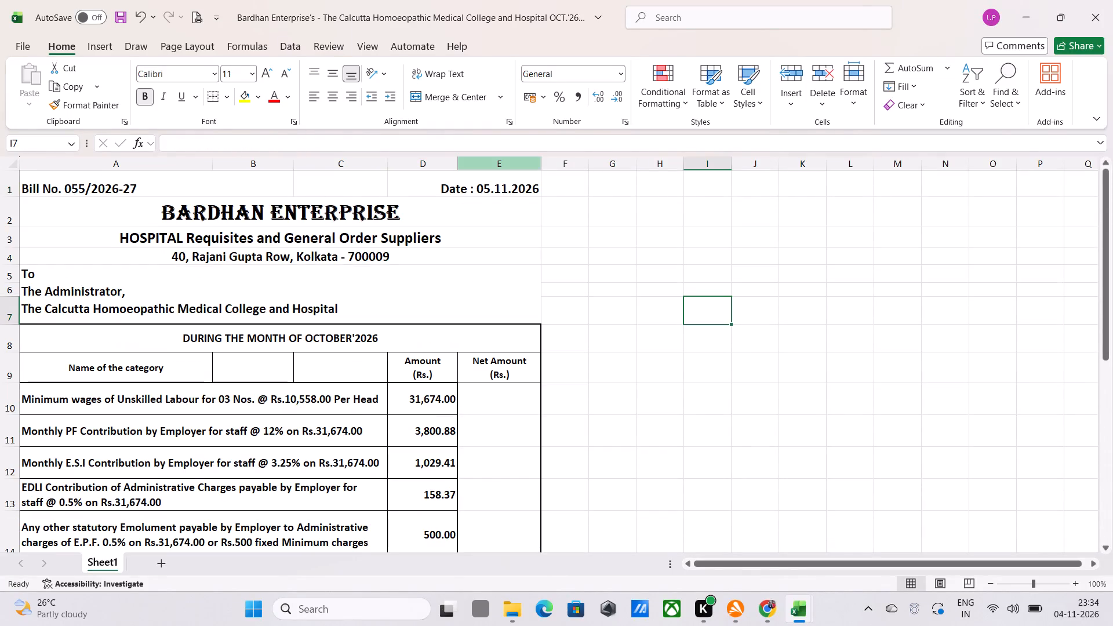
click(518, 169)
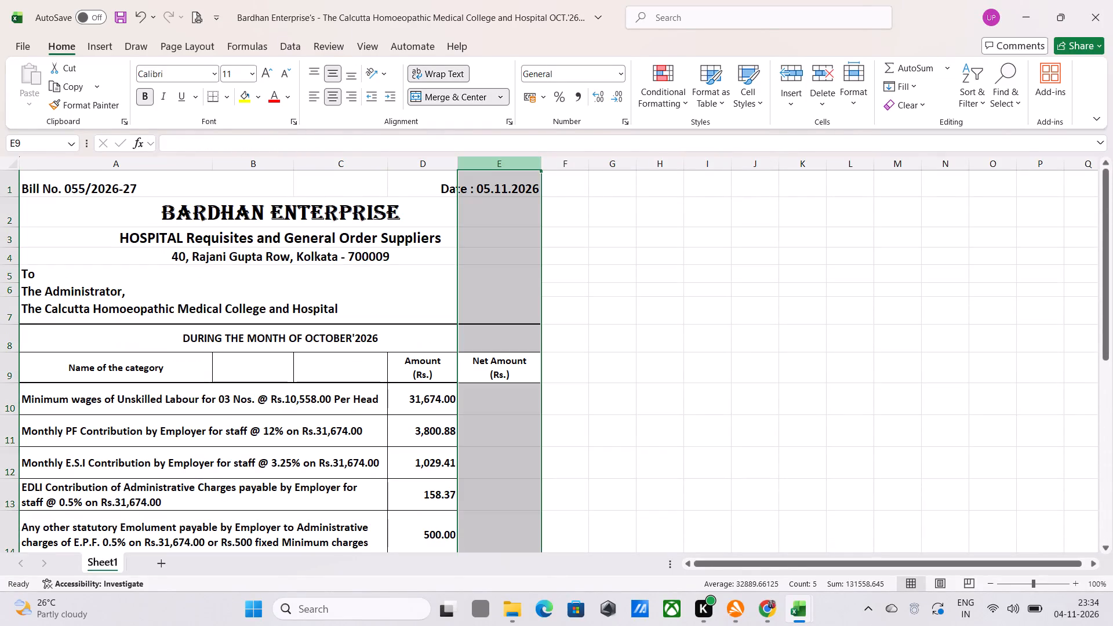
right_click(518, 166)
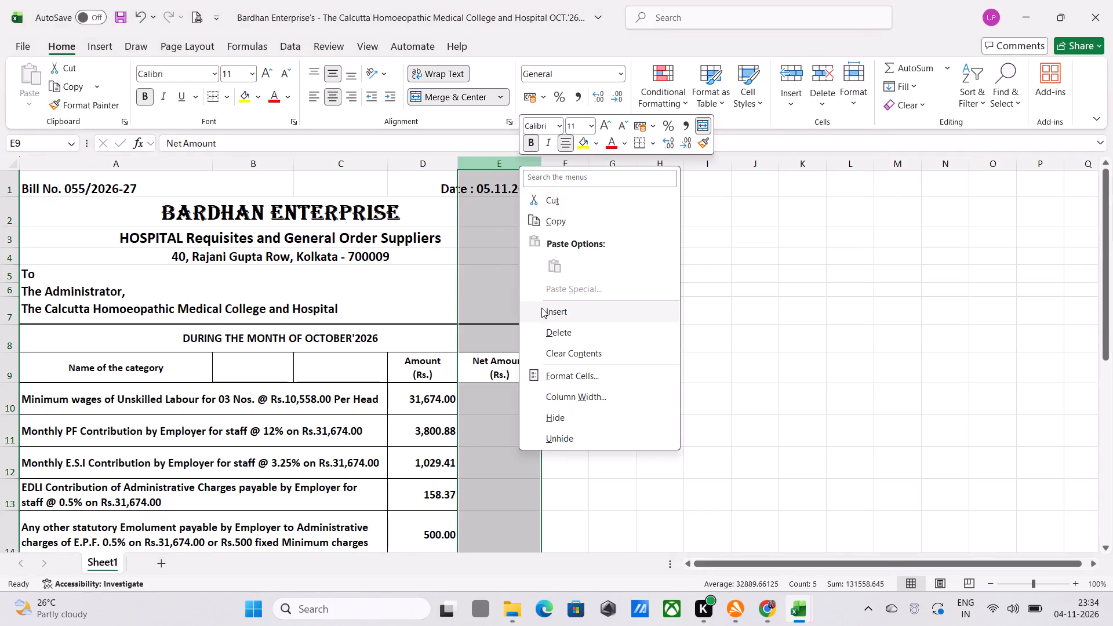
click(564, 336)
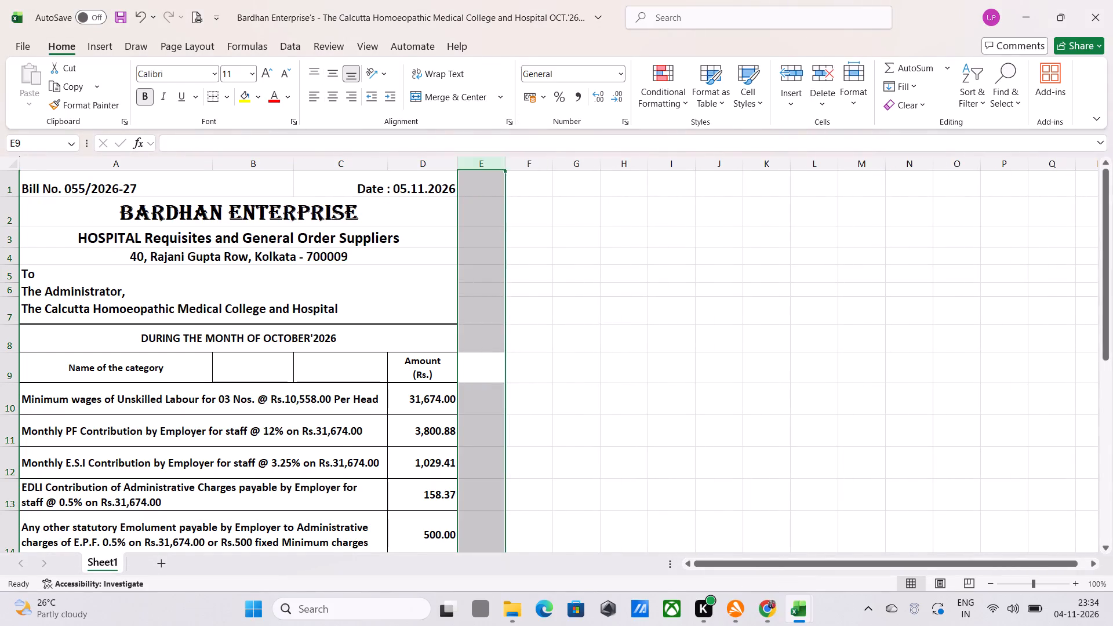
click(630, 322)
Widen the Amount column D moderately to give the bill's last column more room.
scroll(548, 333, down, 5)
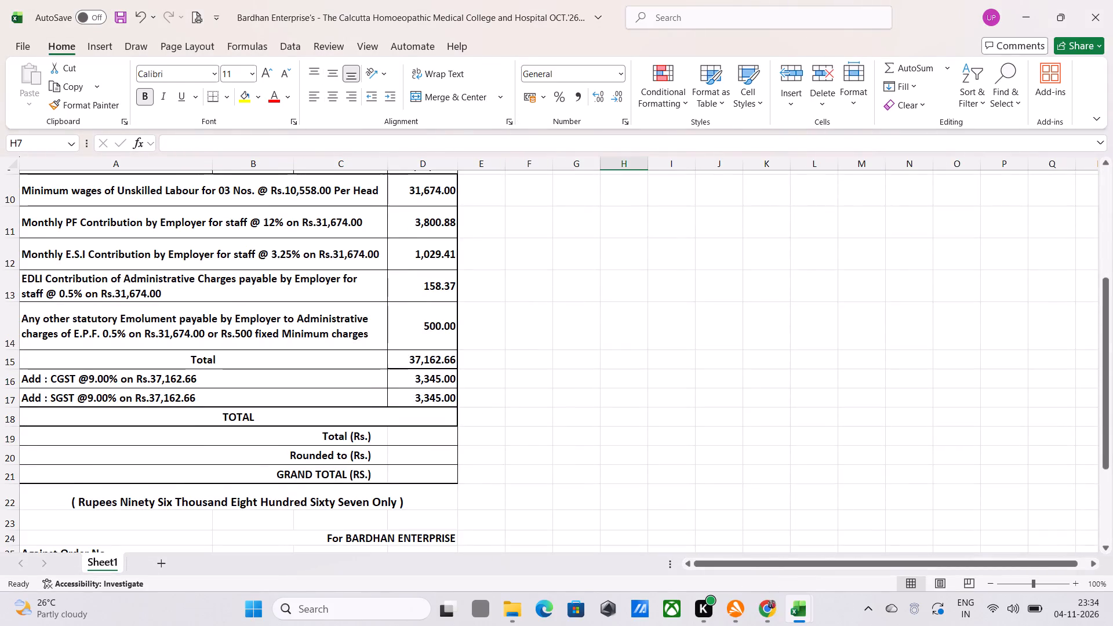
scroll(547, 333, down, 3)
scroll(547, 333, up, 7)
scroll(409, 225, up, 3)
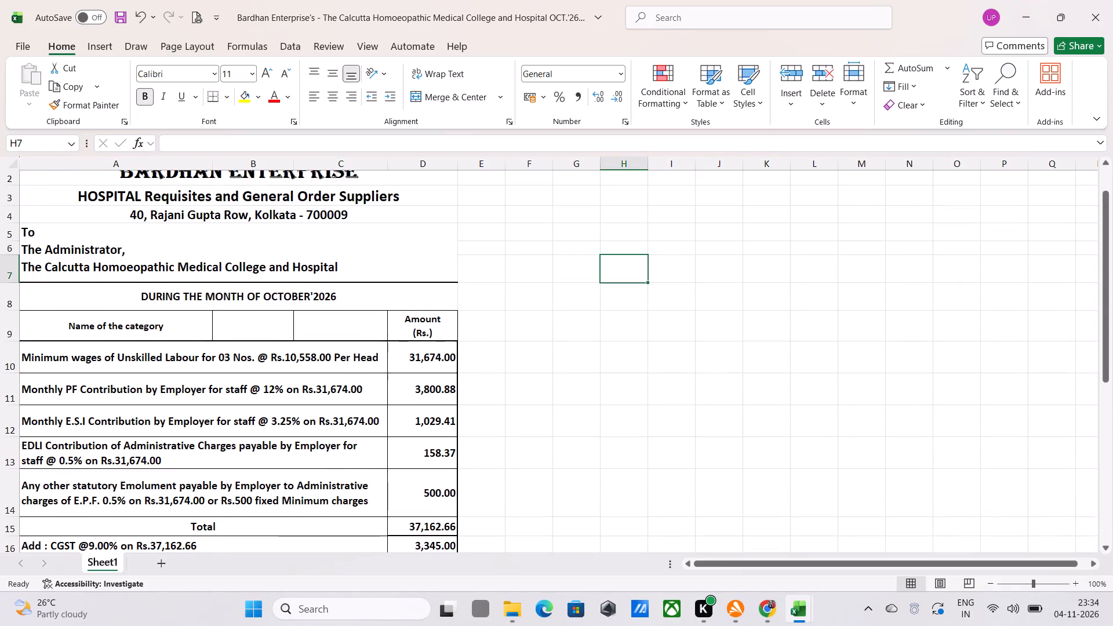
scroll(409, 225, up, 3)
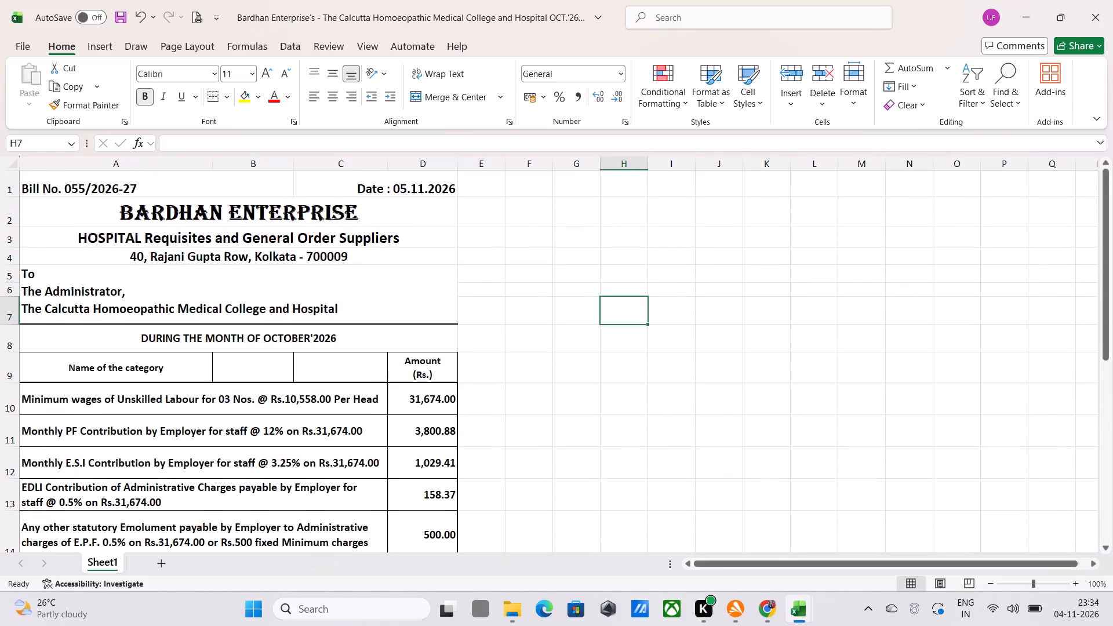
drag(457, 159, 488, 165)
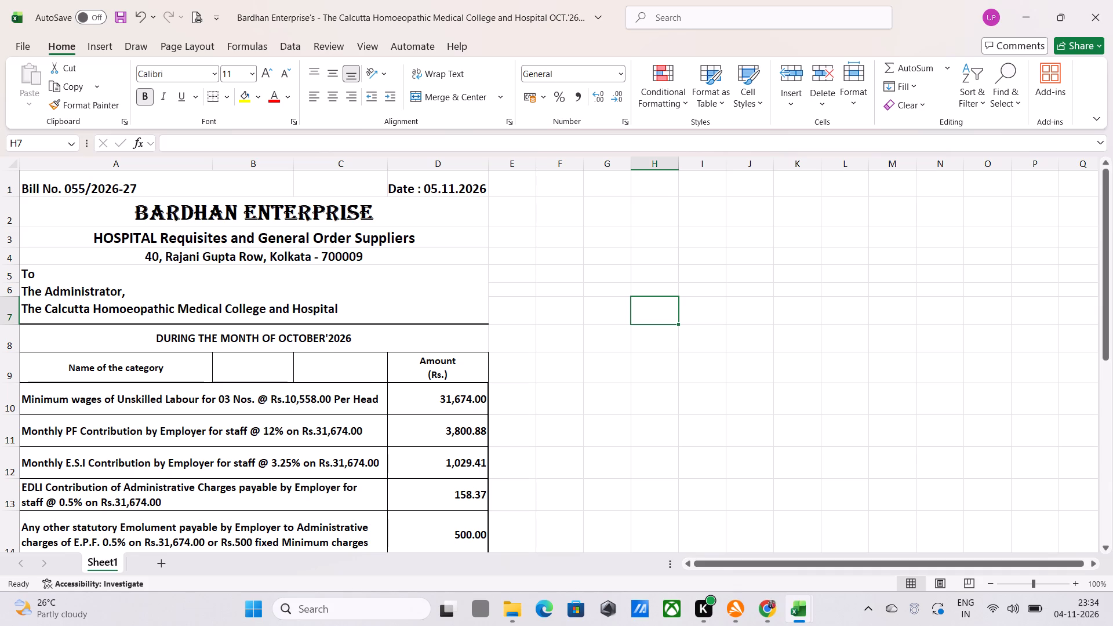
Merge and center the "Name of the category" heading across cells A9 to C9.
drag(158, 368, 198, 365)
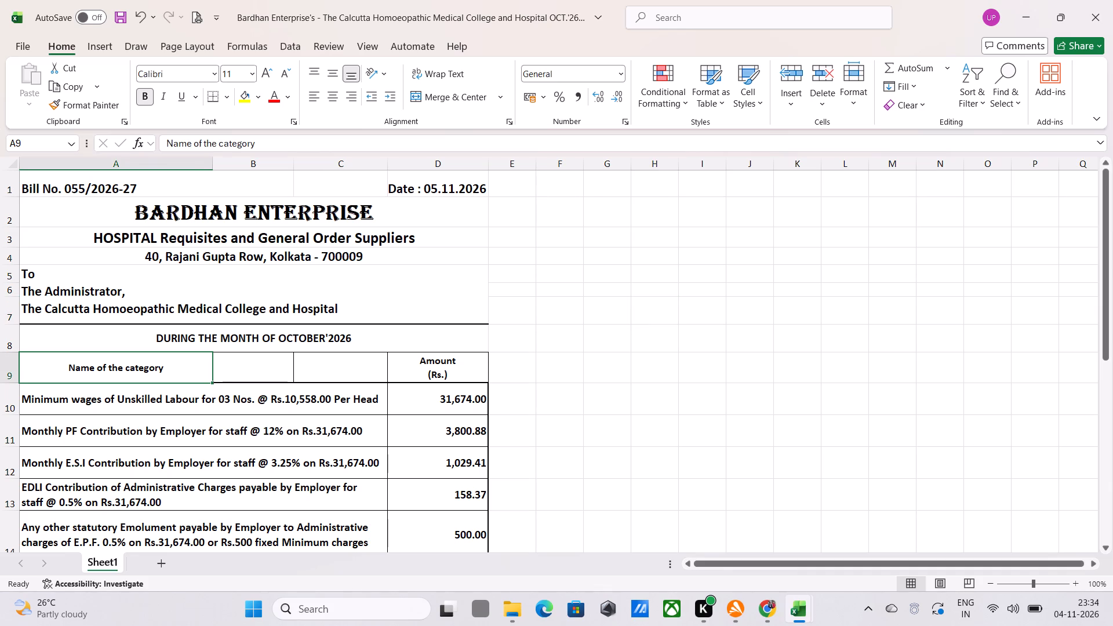
drag(198, 365, 304, 360)
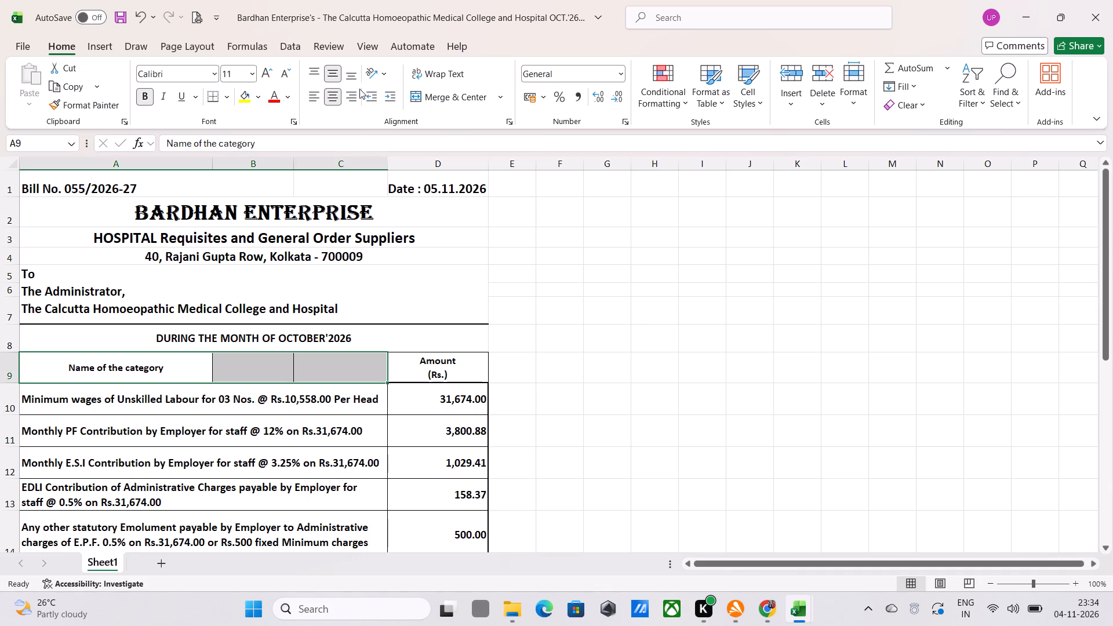
click(434, 102)
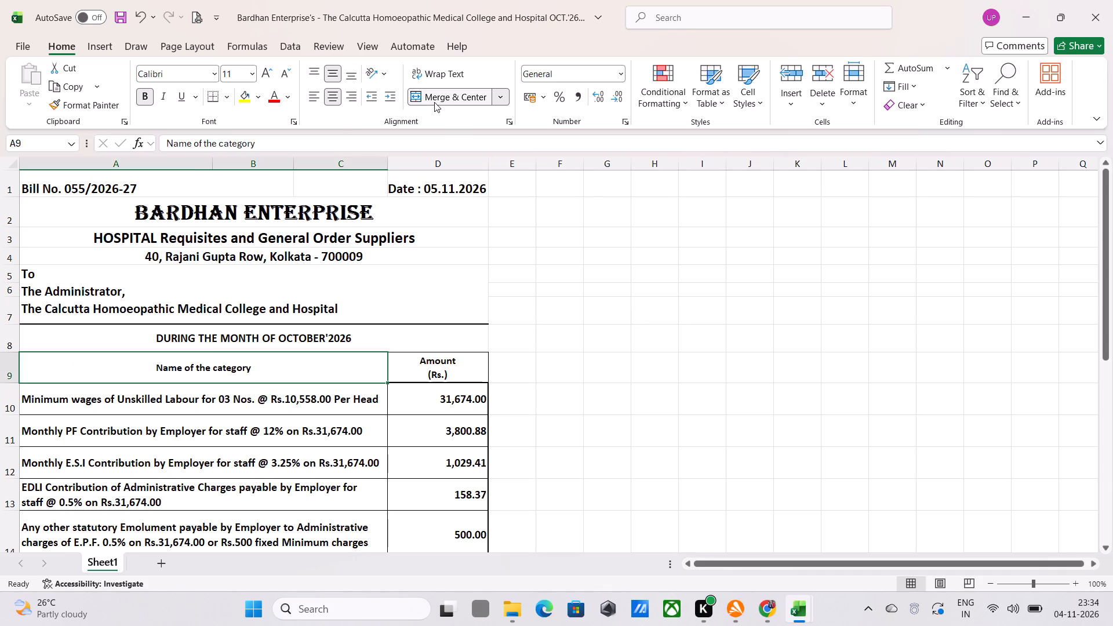
click(635, 333)
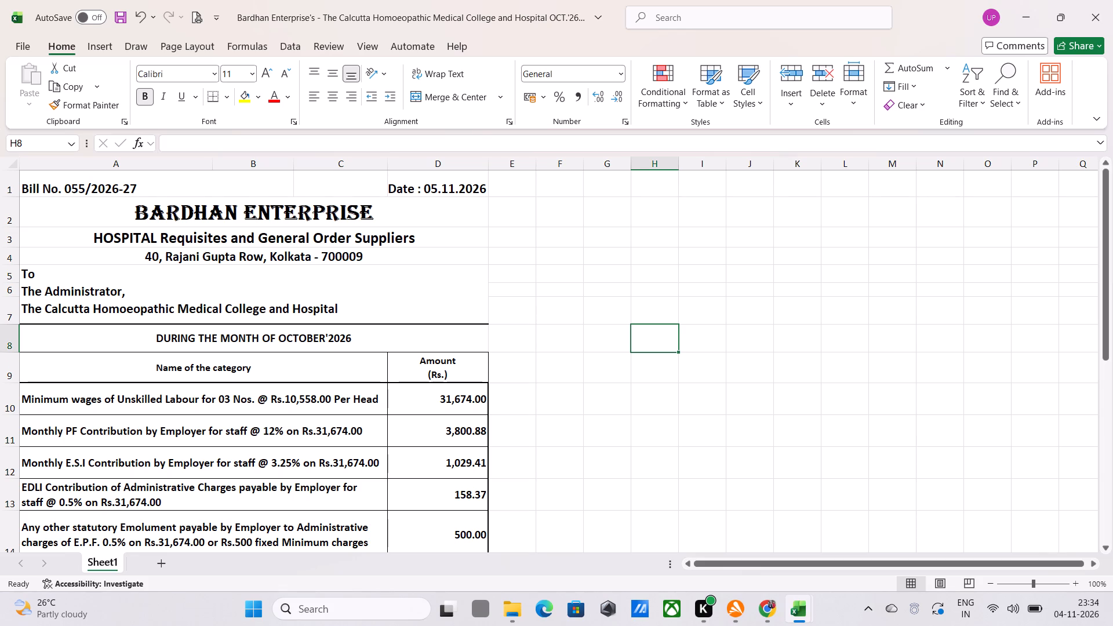
Set the font size of the "Name of the category" heading to 14.
click(201, 362)
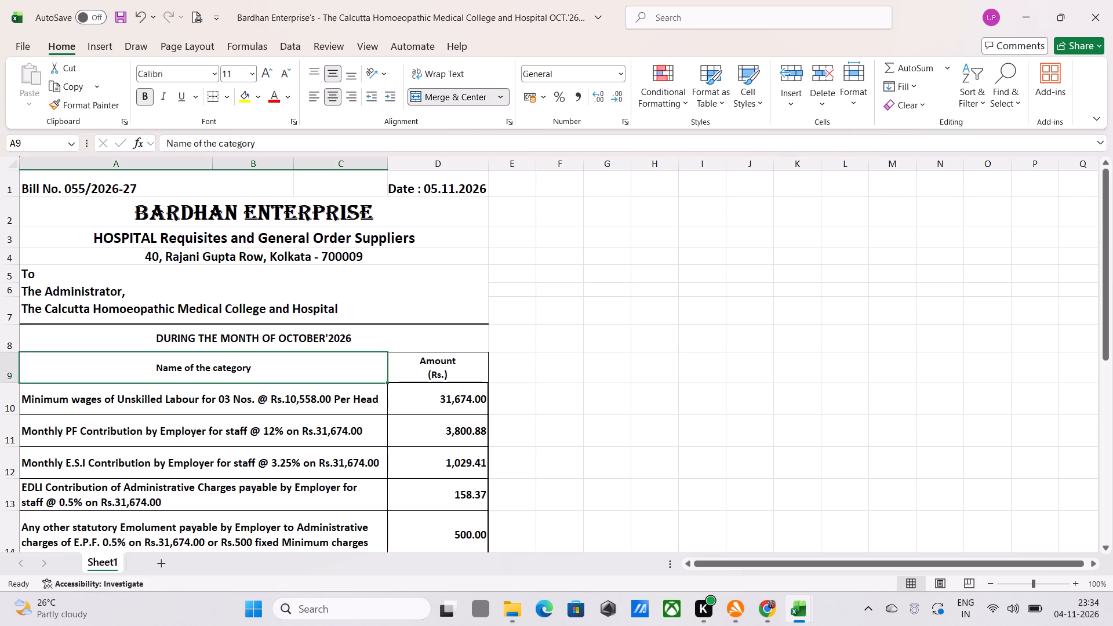
click(254, 76)
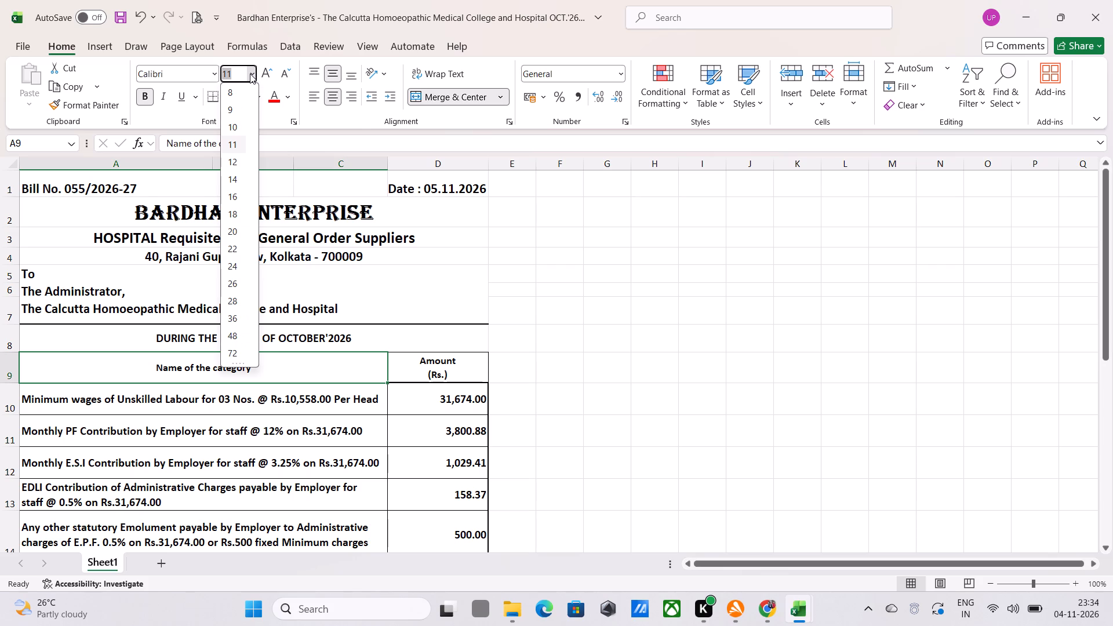
click(231, 183)
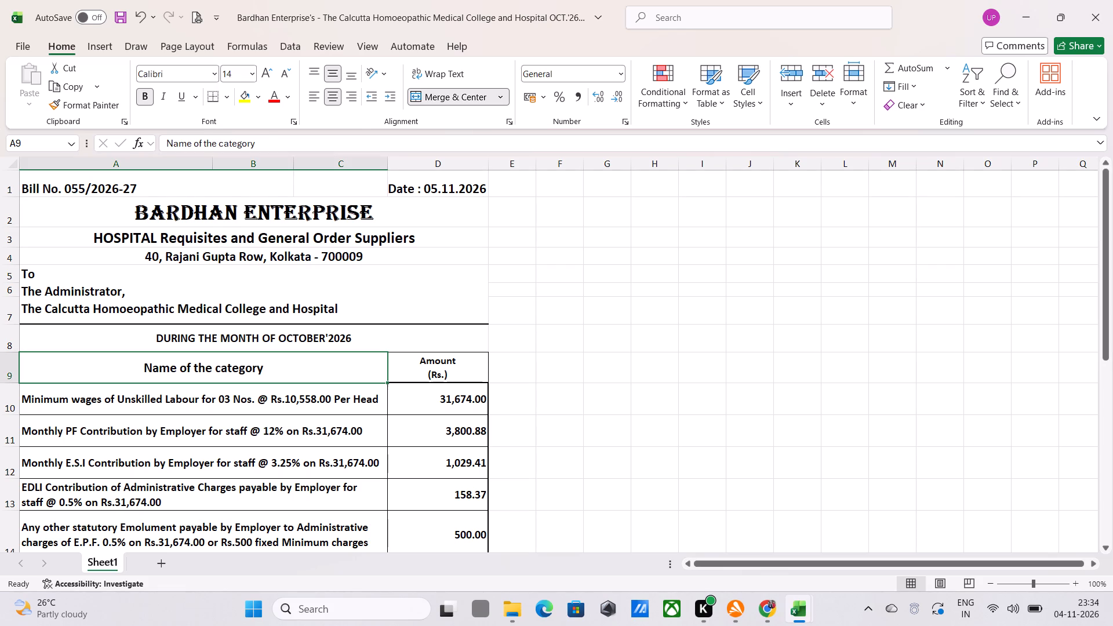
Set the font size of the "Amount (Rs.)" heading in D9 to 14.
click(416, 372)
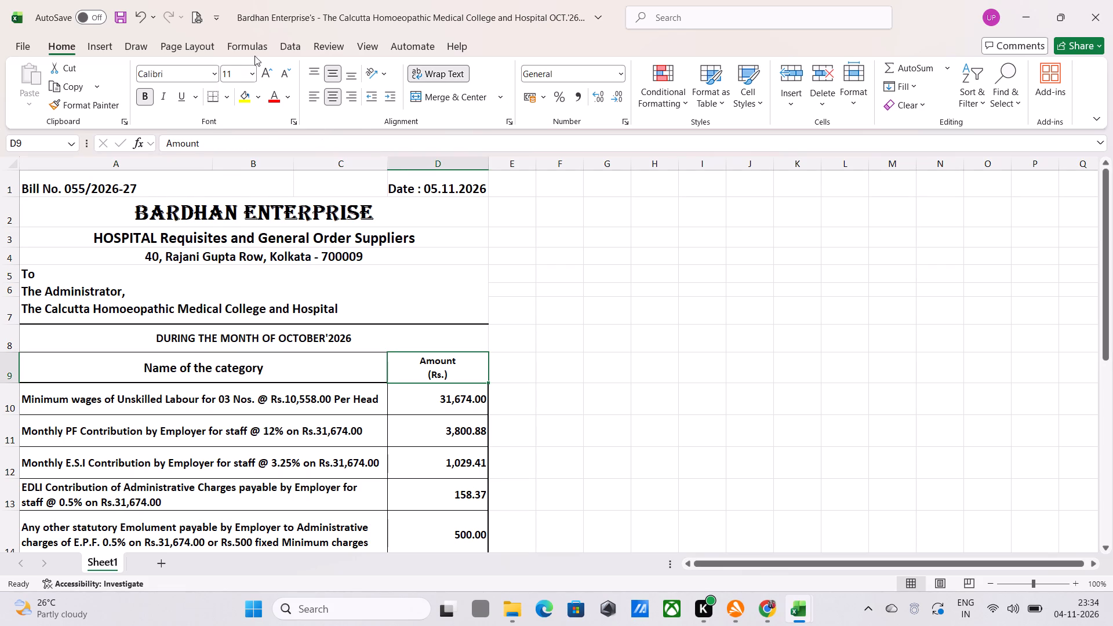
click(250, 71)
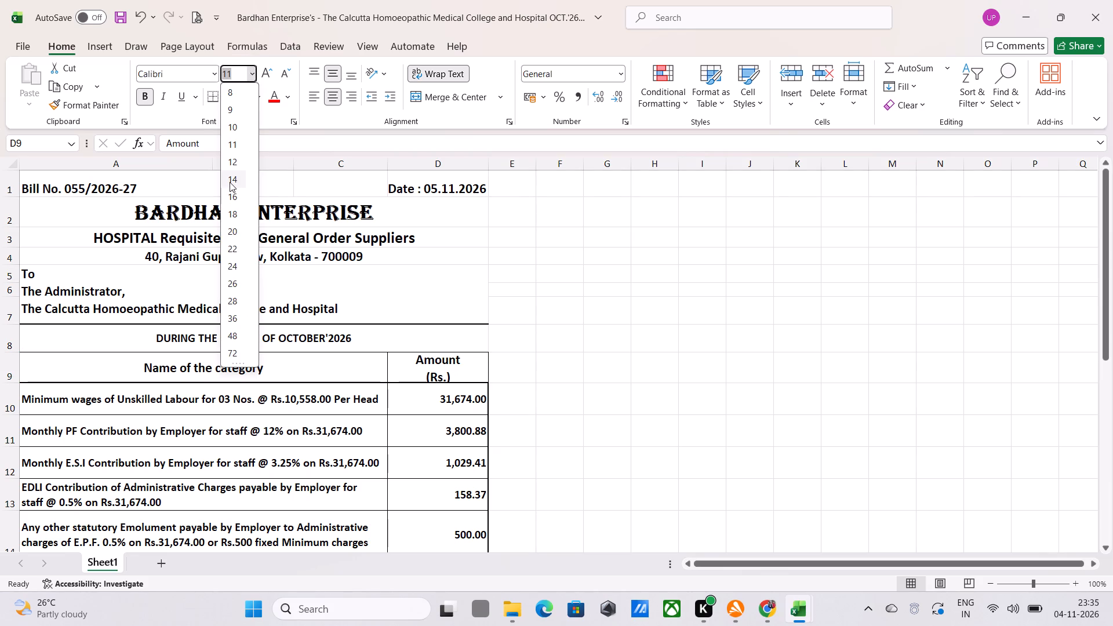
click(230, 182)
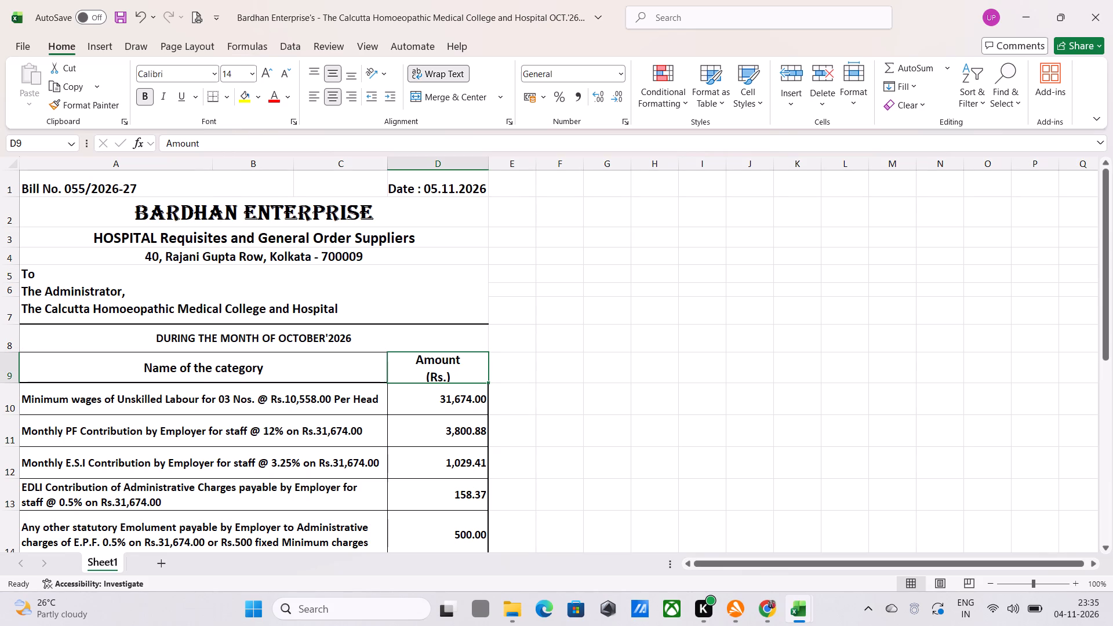
Change the "Amount (Rs.)" heading in D9 to the Verdana font at size 12.
click(210, 73)
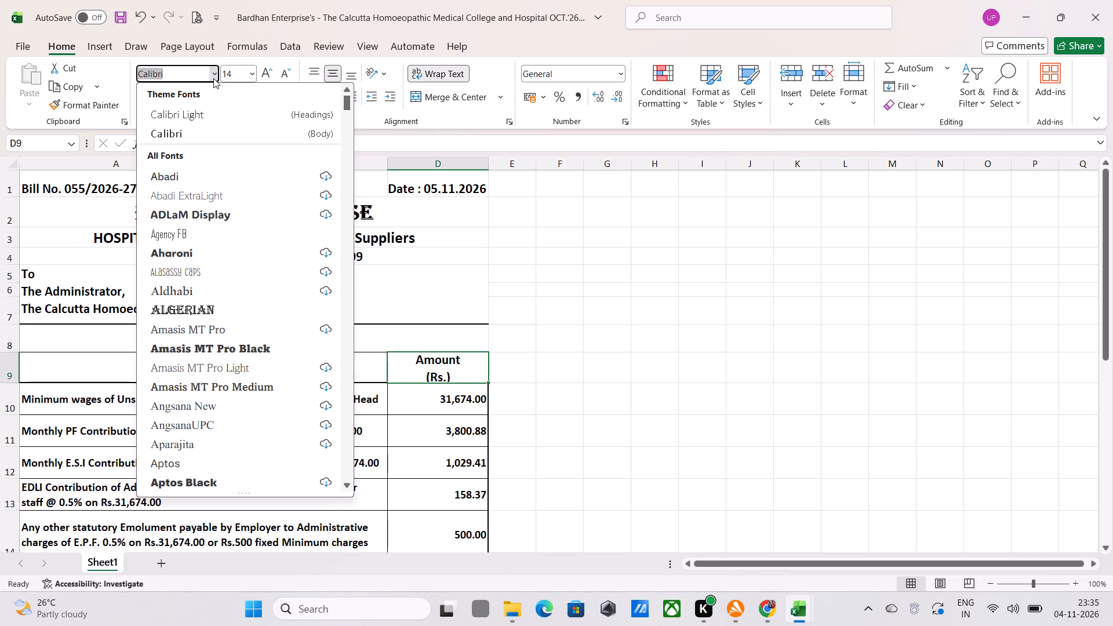
key(v)
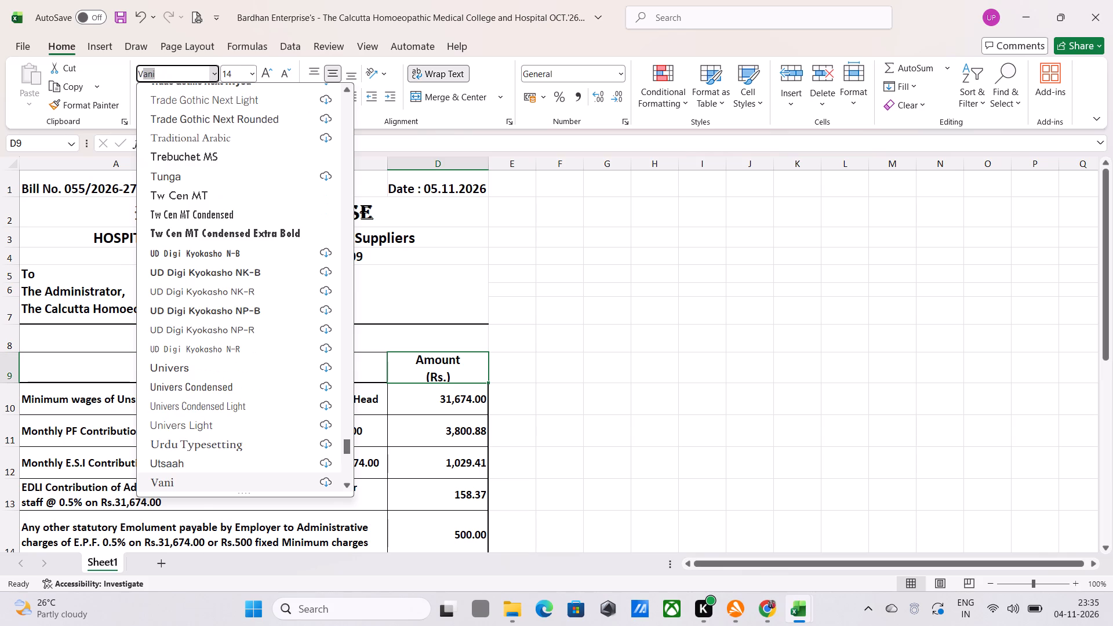
scroll(187, 443, down, 3)
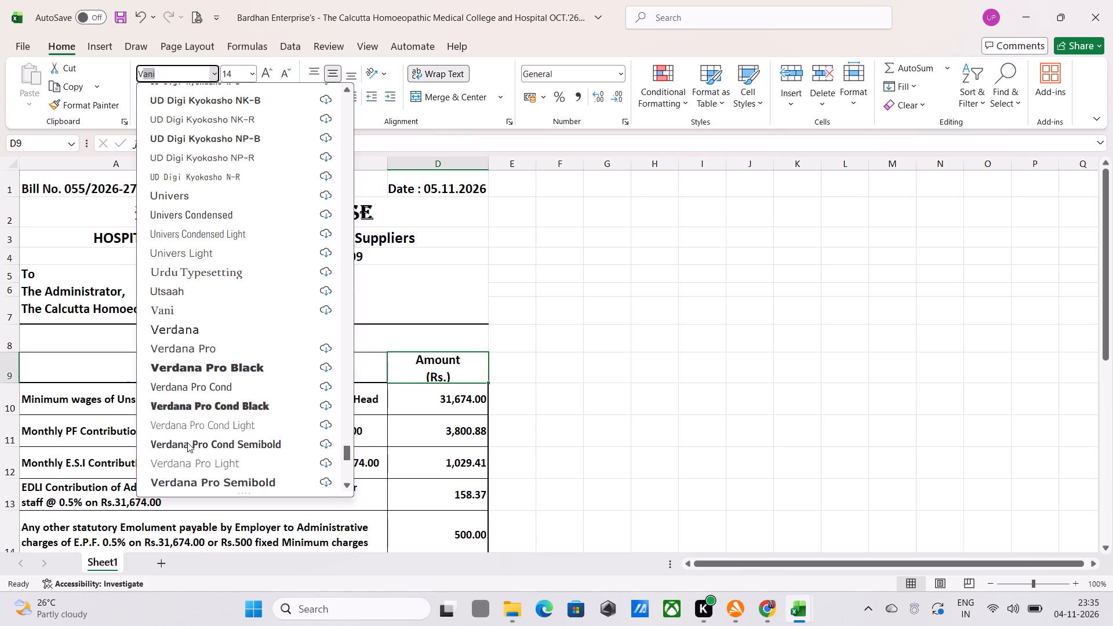
click(188, 326)
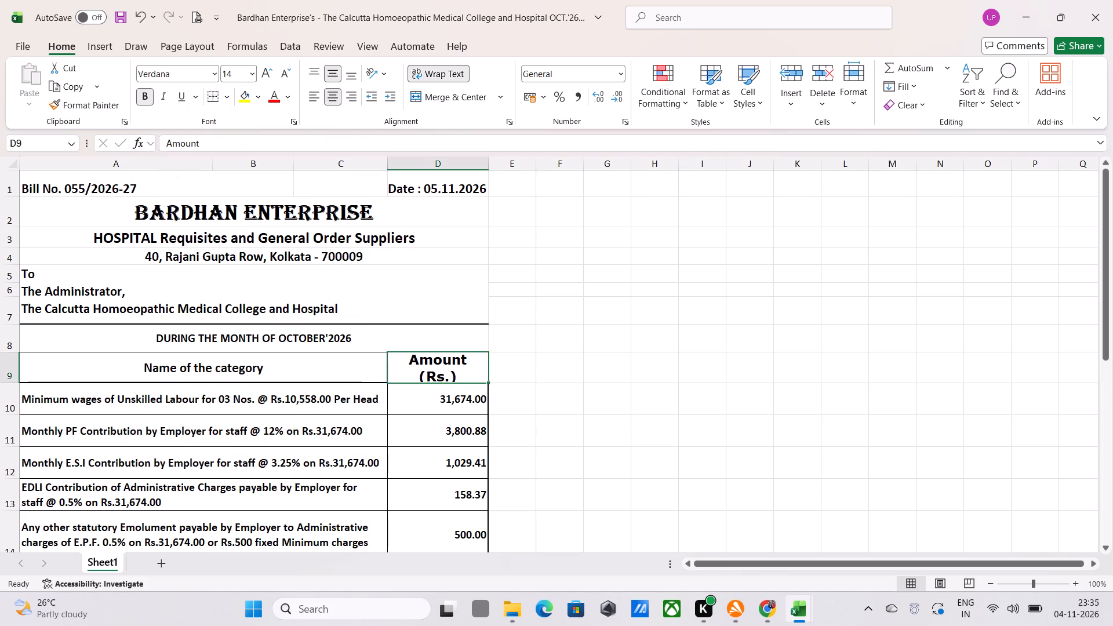
click(437, 378)
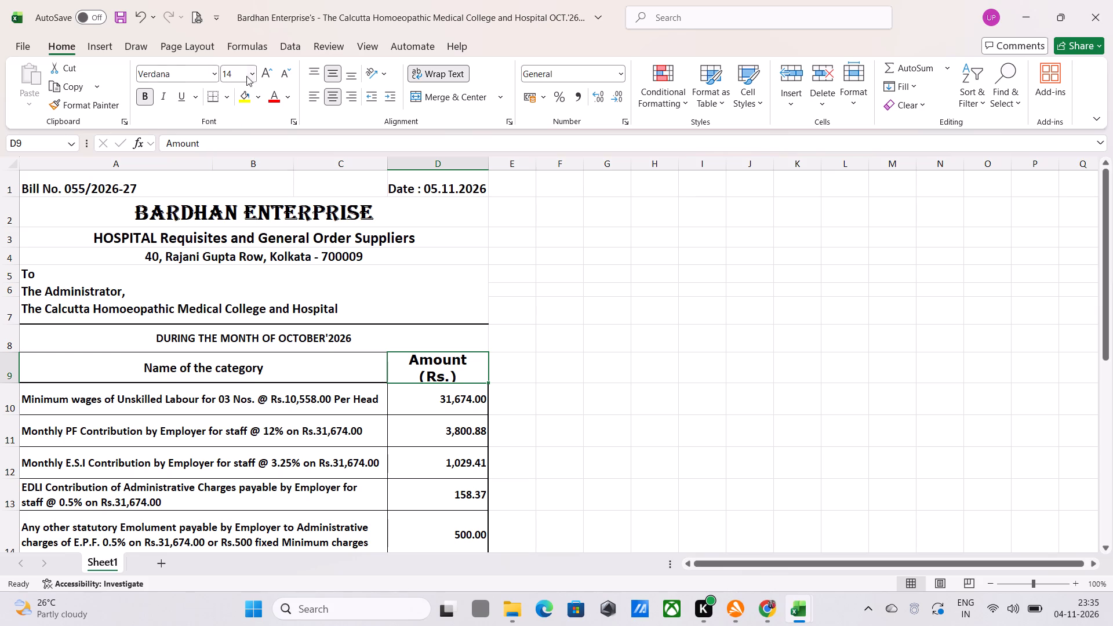
click(250, 74)
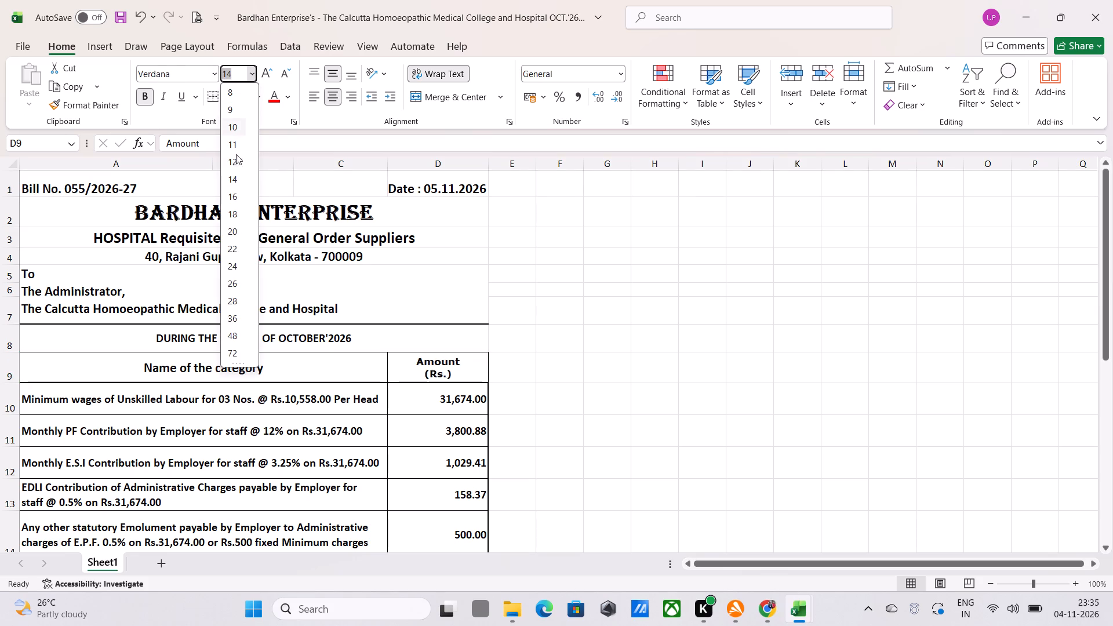
click(237, 161)
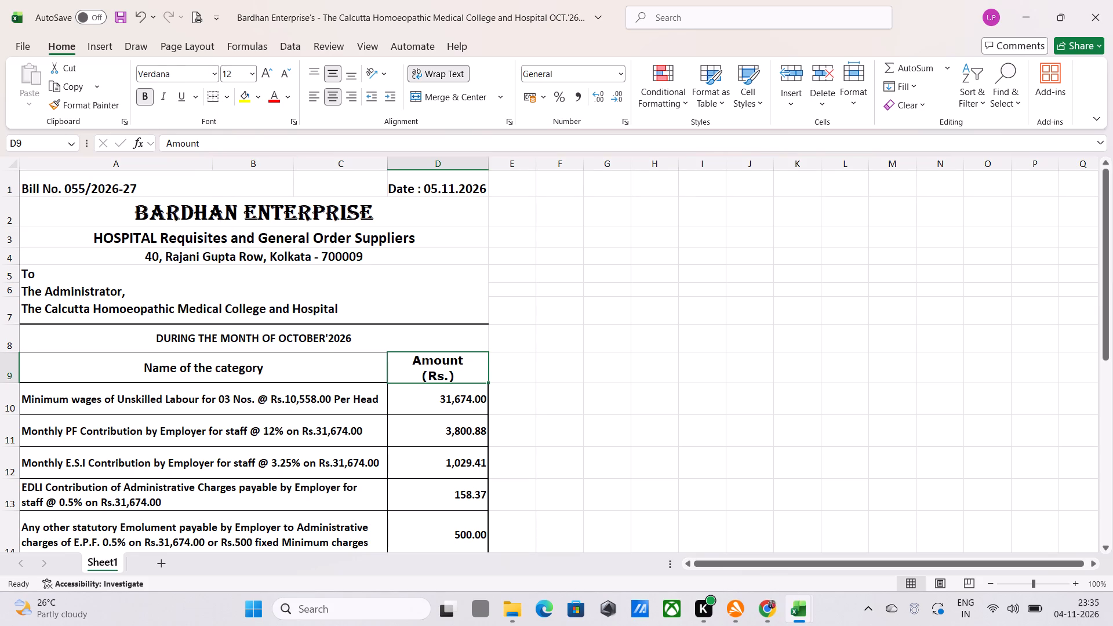
Change the font of the "DURING THE MONTH OF OCTOBER'2026" heading in row 8 to Verdana.
click(210, 334)
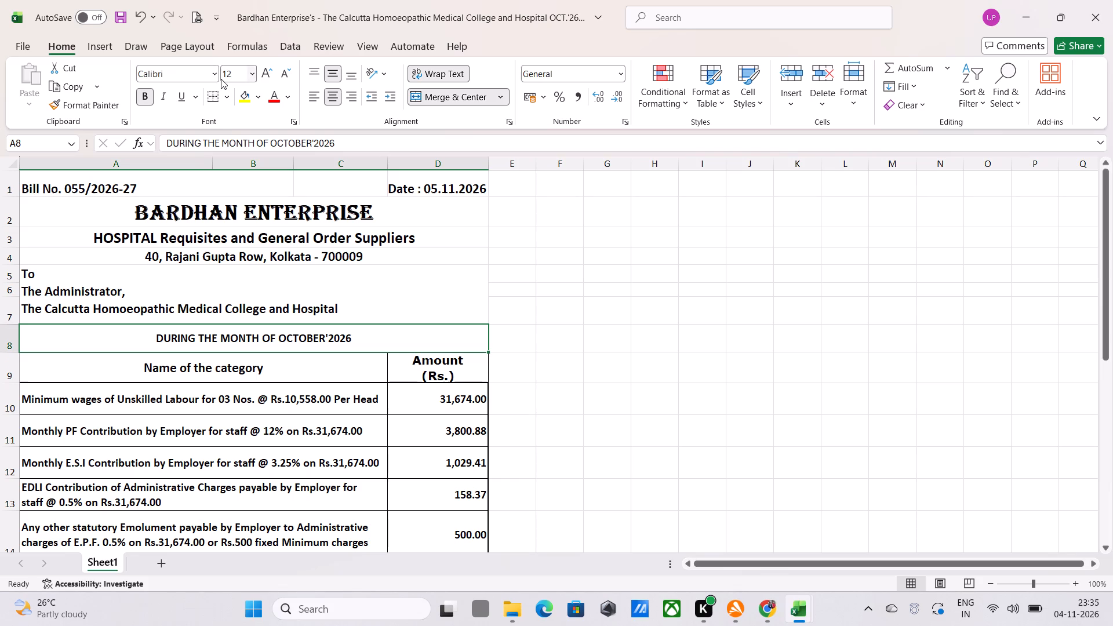
click(215, 76)
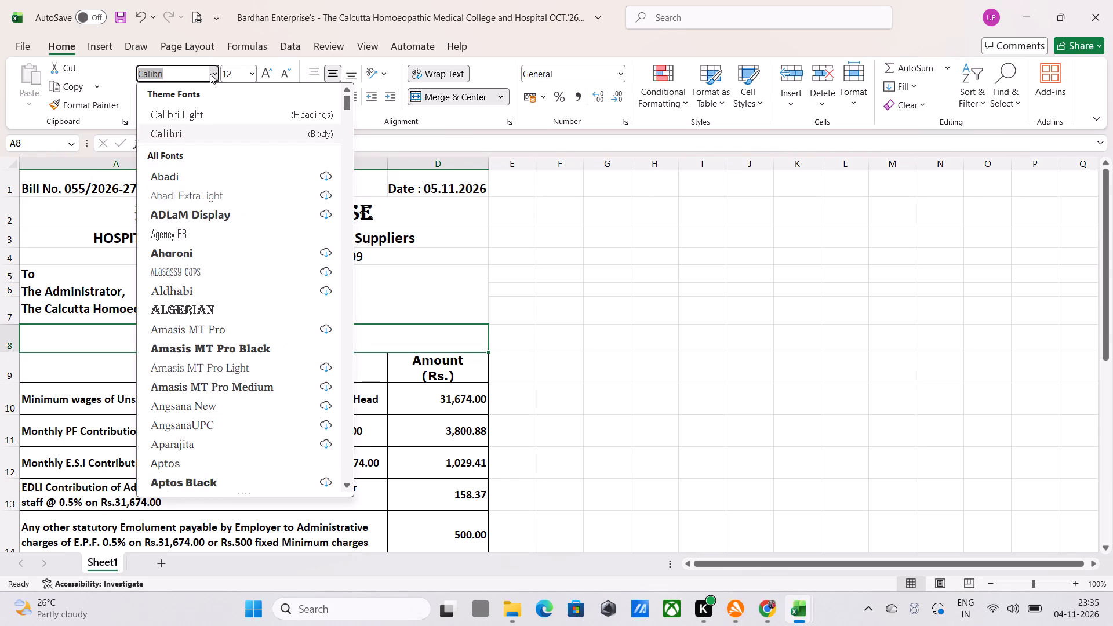
key(v)
scroll(151, 240, down, 3)
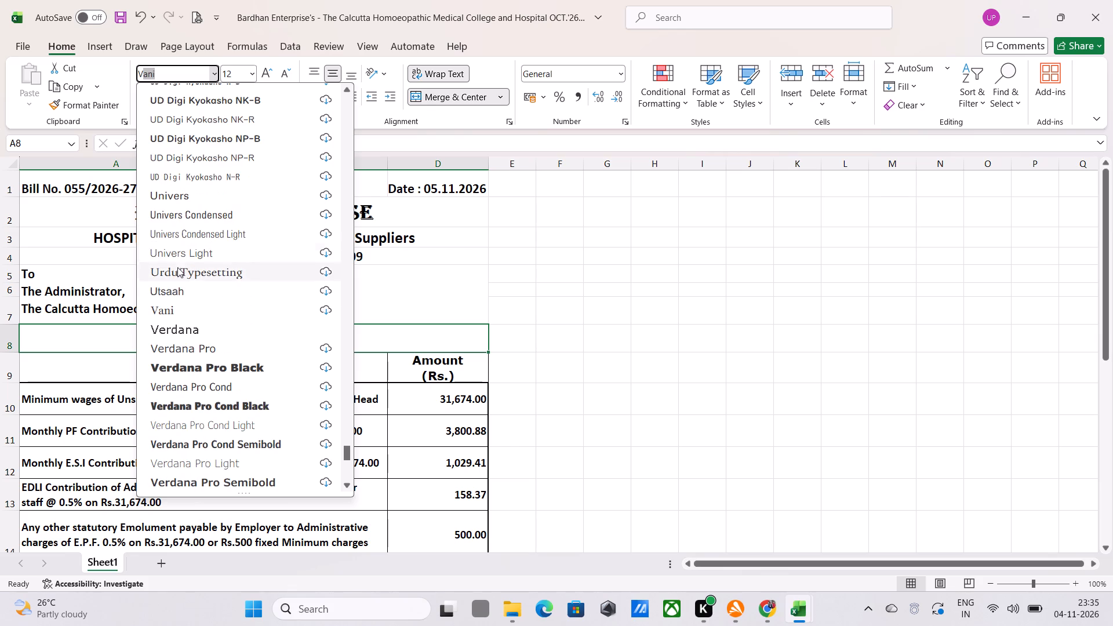
click(190, 331)
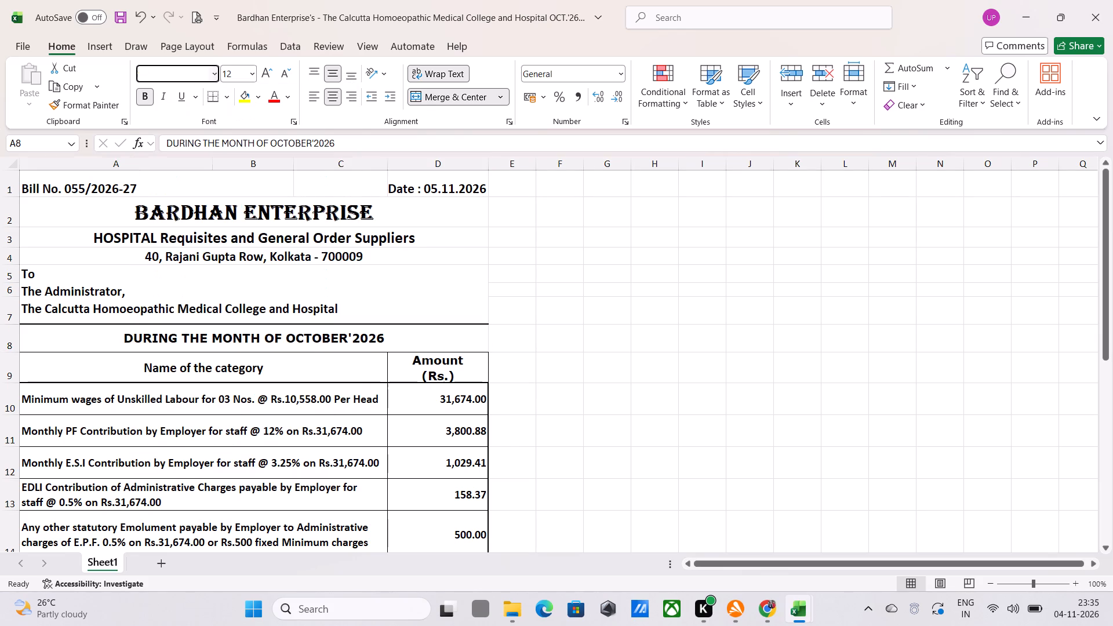
click(758, 319)
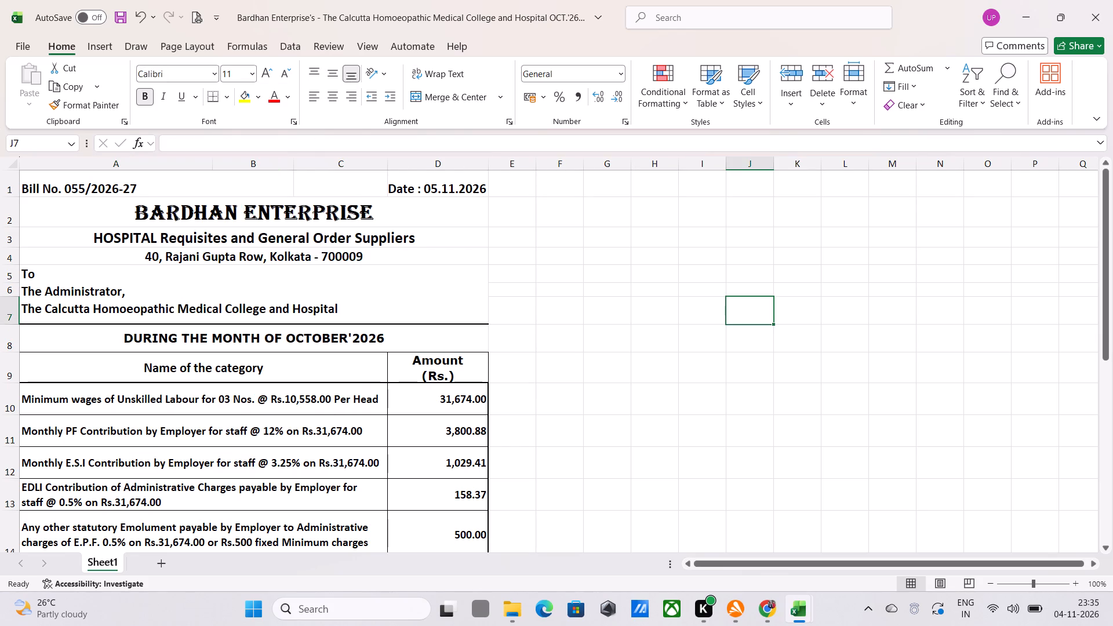
Change the font of the "Name of the category" heading in row 9 to Verdana.
click(261, 365)
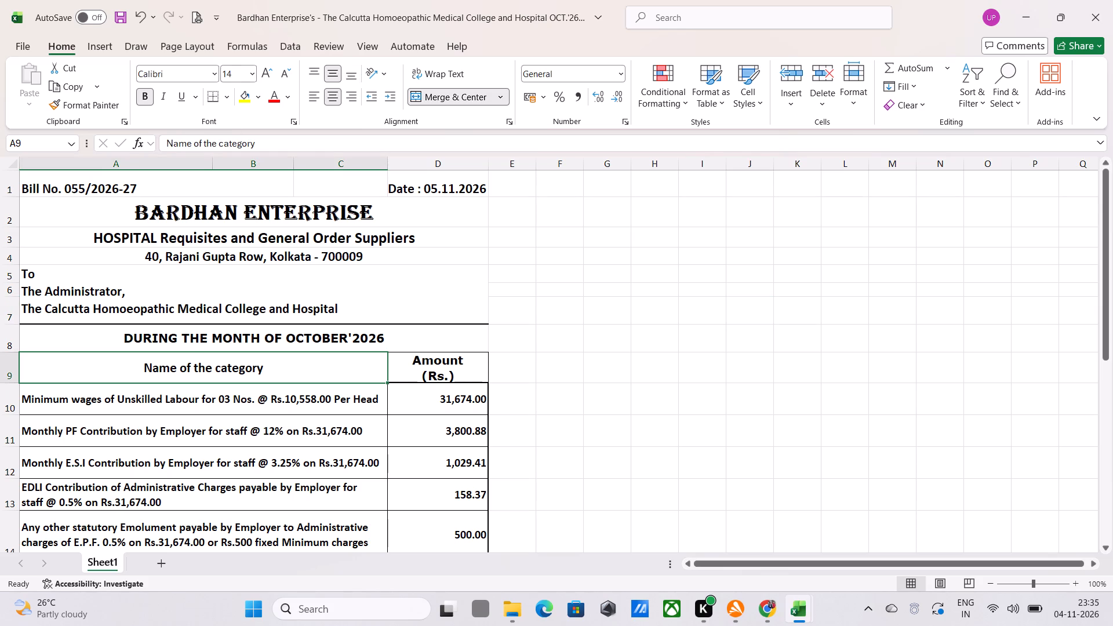
click(252, 71)
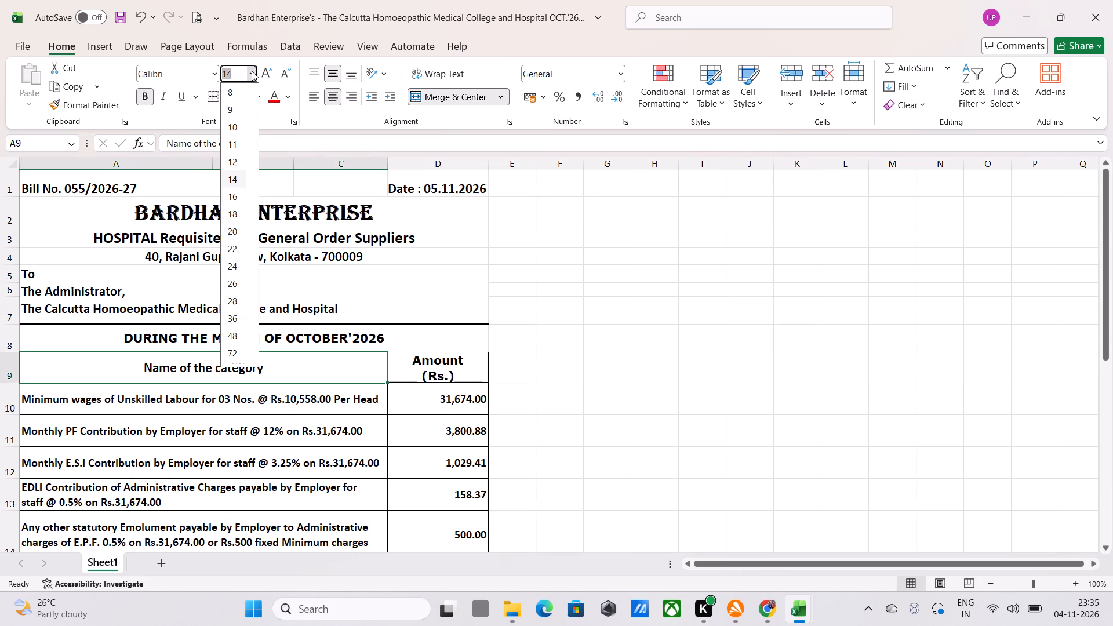
click(252, 71)
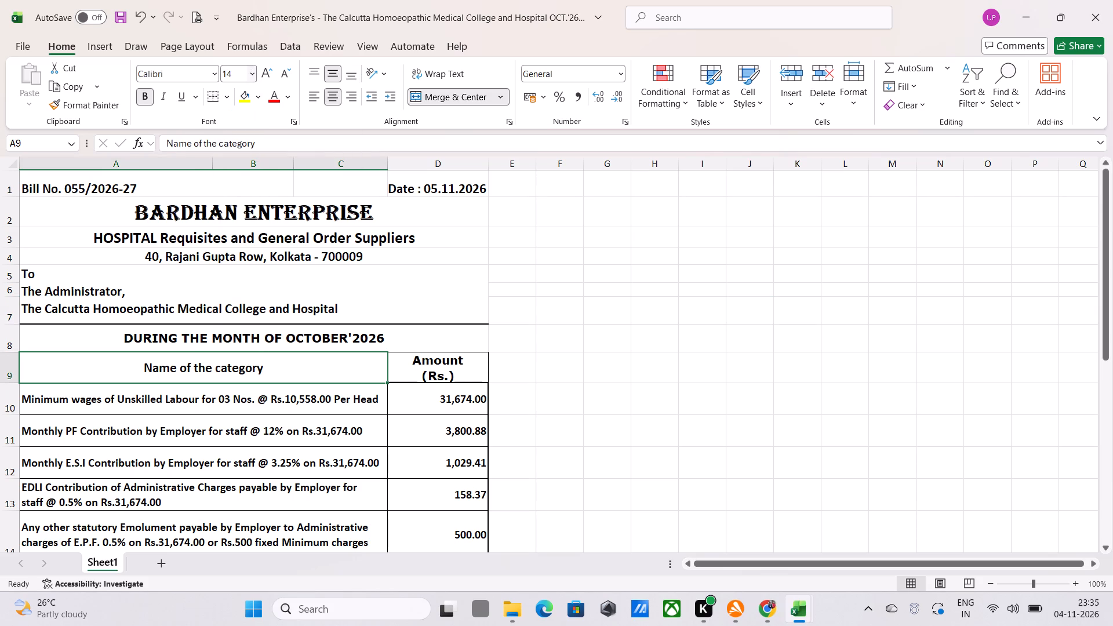
click(214, 77)
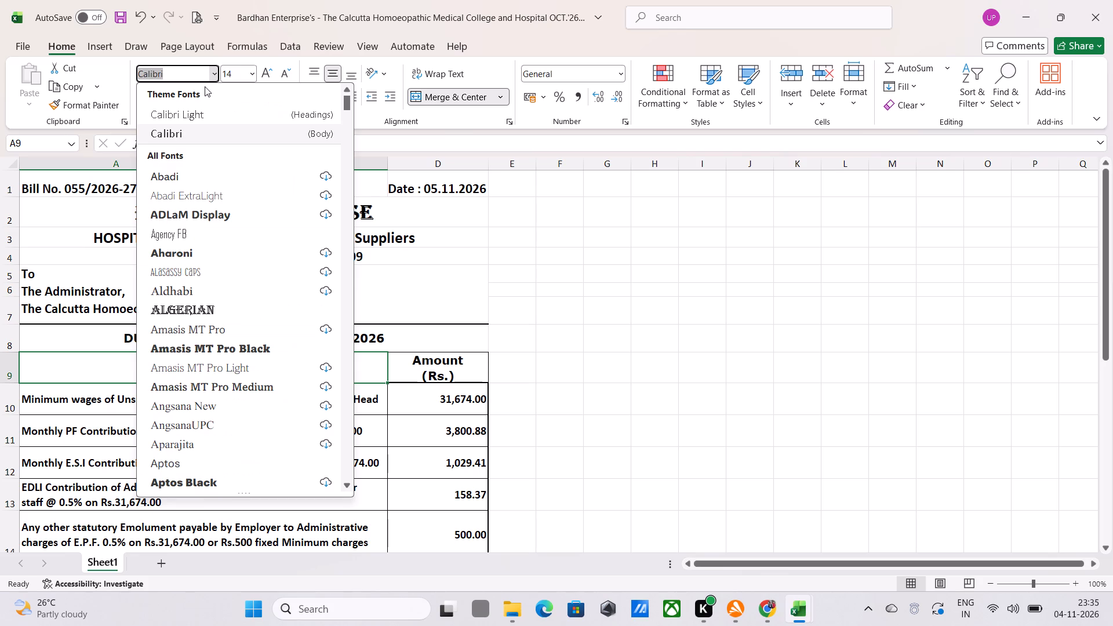
text(VA)
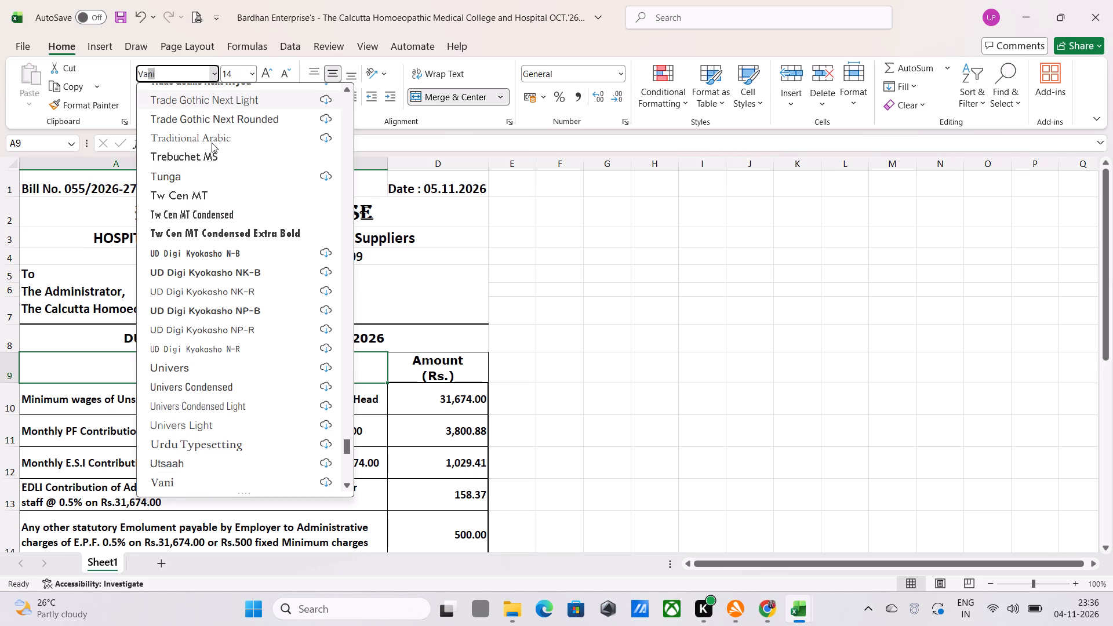
scroll(94, 447, down, 2)
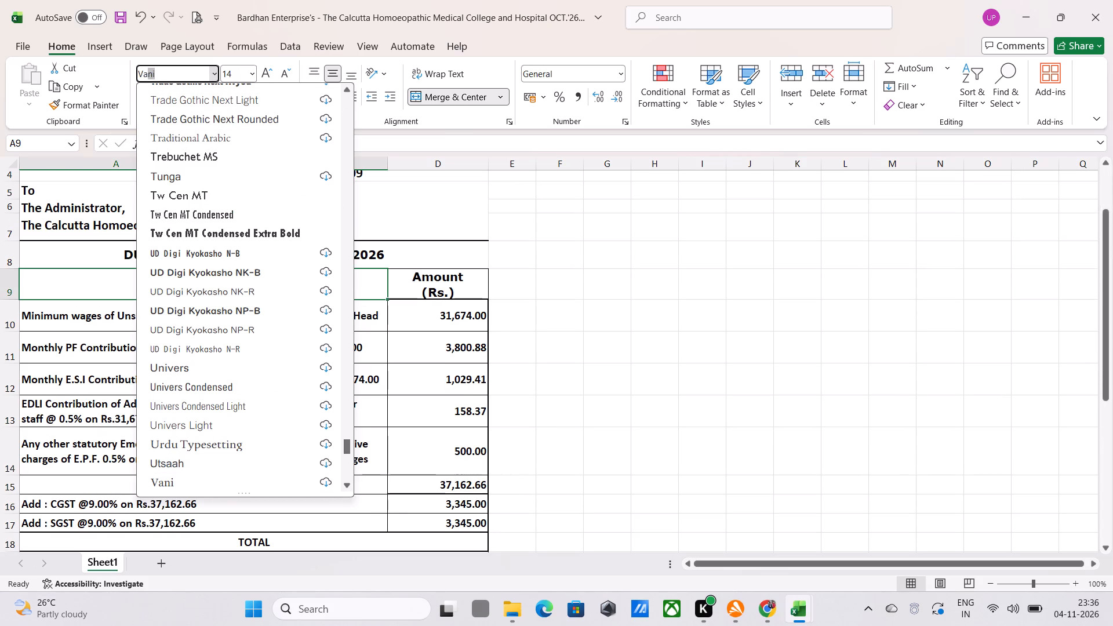
scroll(201, 333, down, 4)
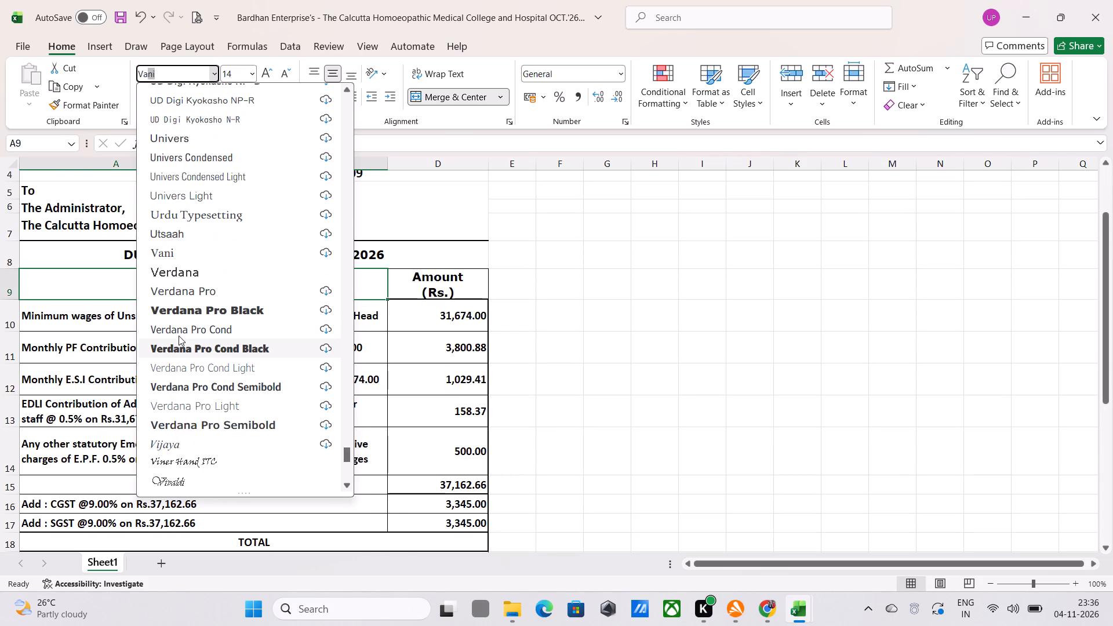
click(172, 271)
click(641, 330)
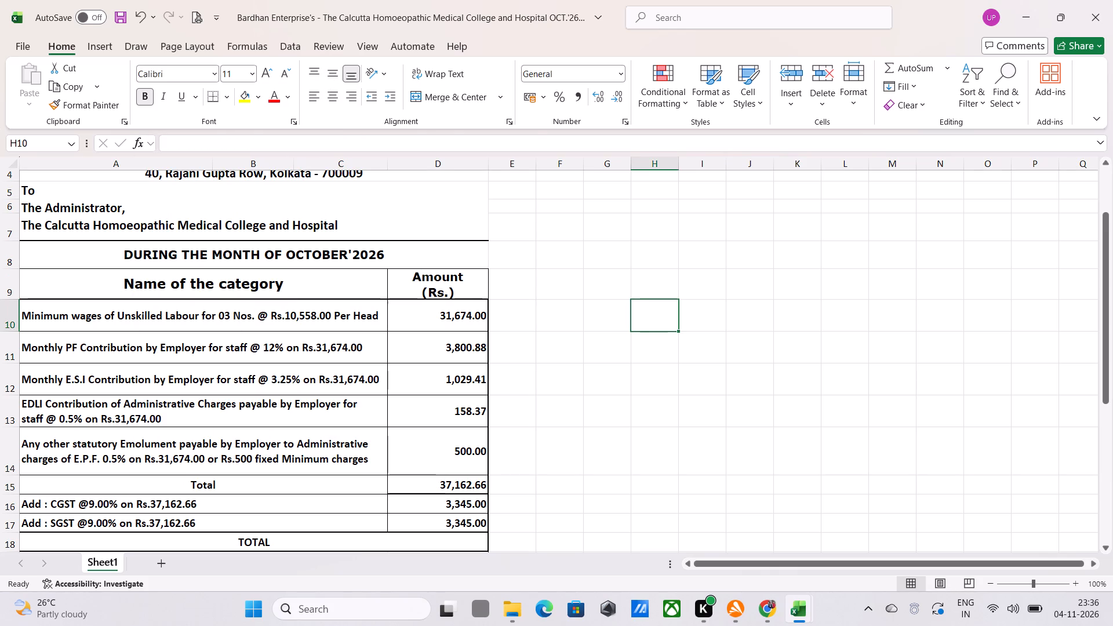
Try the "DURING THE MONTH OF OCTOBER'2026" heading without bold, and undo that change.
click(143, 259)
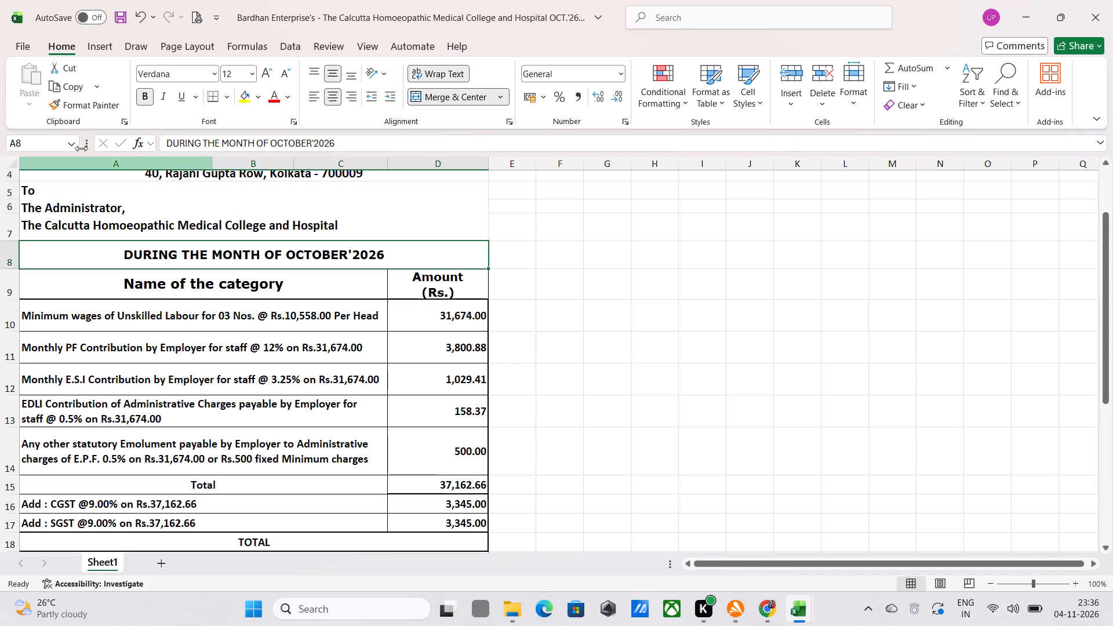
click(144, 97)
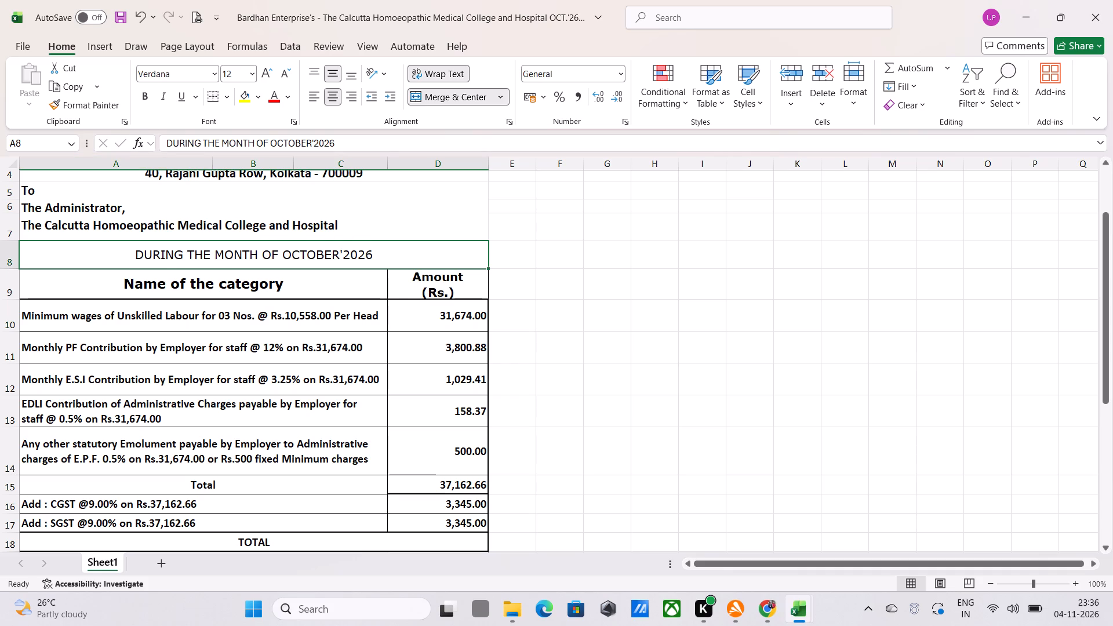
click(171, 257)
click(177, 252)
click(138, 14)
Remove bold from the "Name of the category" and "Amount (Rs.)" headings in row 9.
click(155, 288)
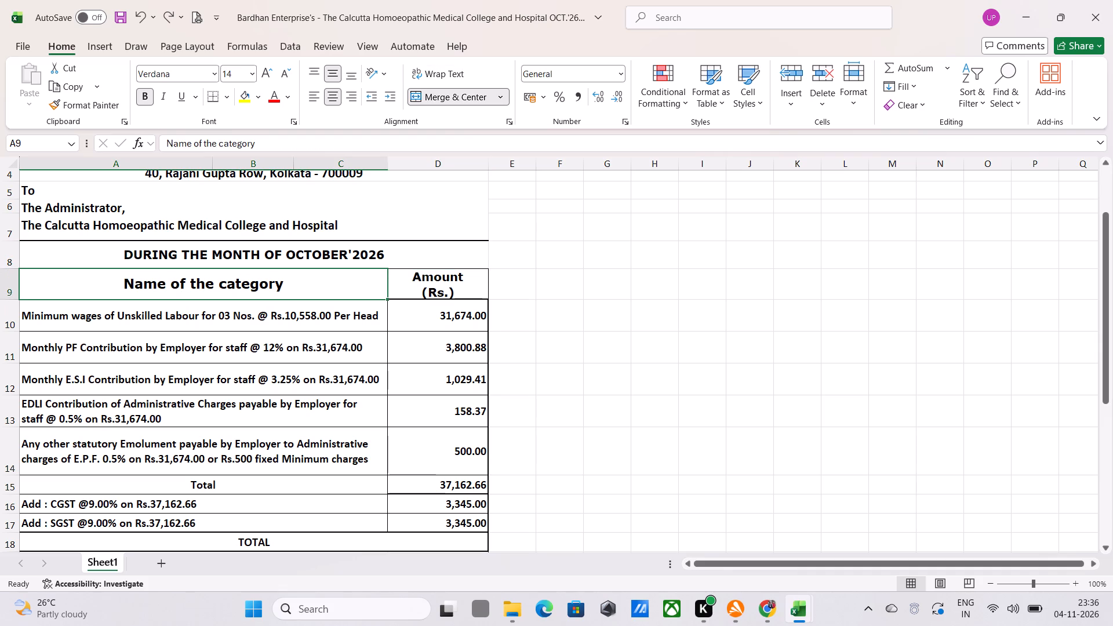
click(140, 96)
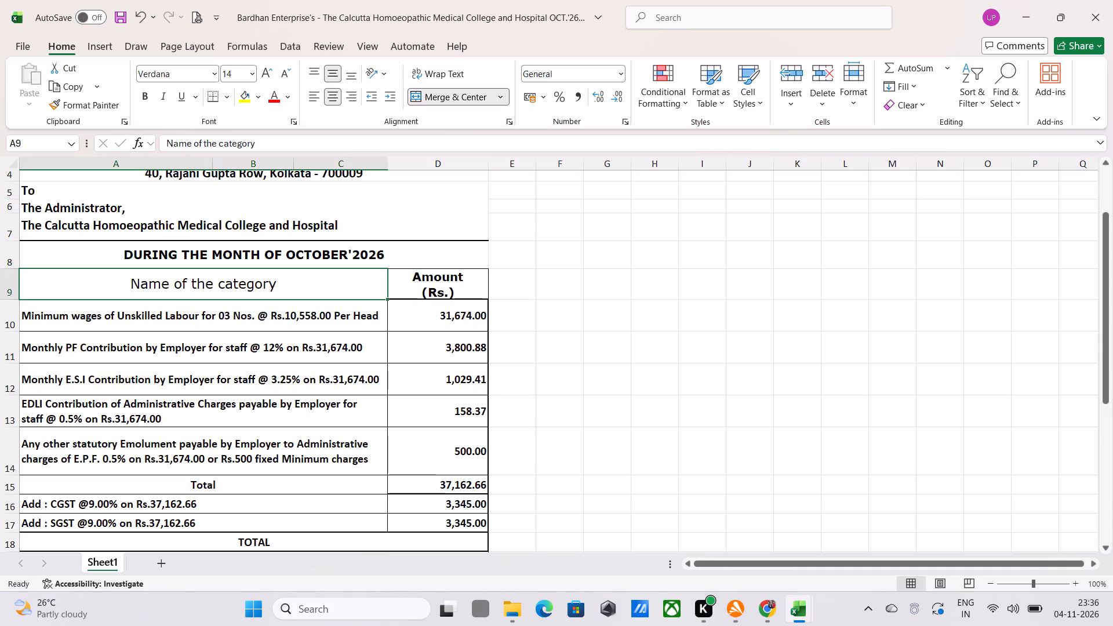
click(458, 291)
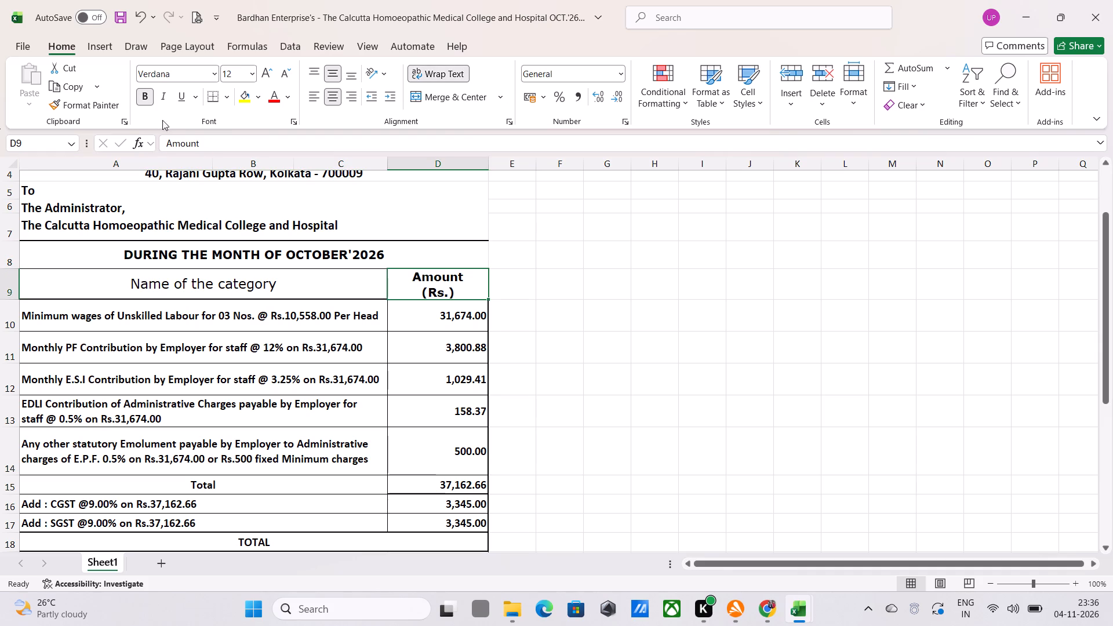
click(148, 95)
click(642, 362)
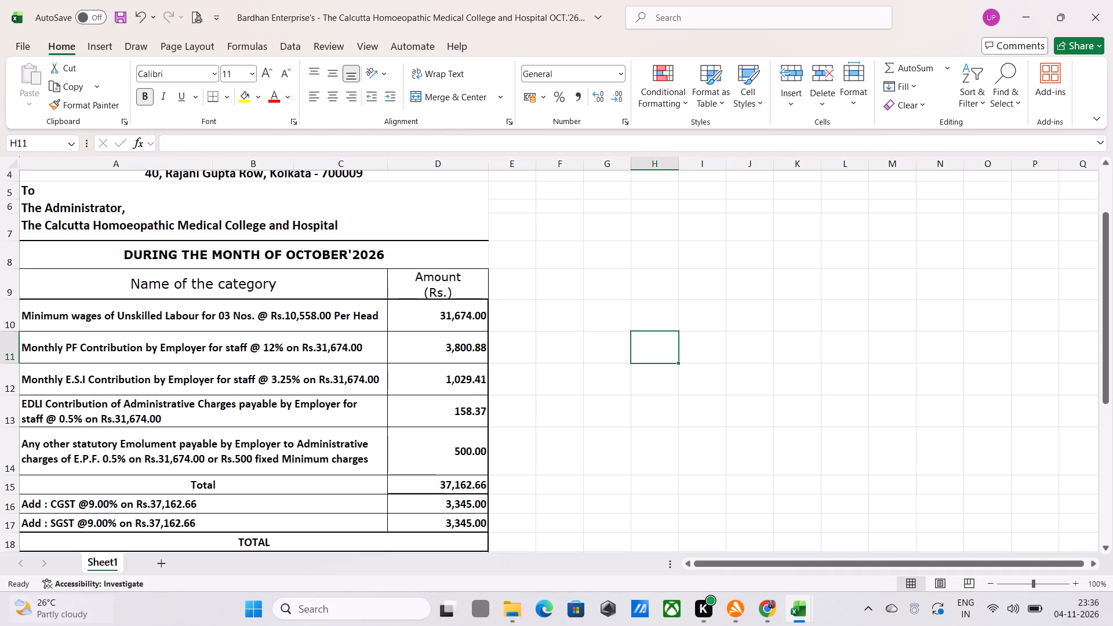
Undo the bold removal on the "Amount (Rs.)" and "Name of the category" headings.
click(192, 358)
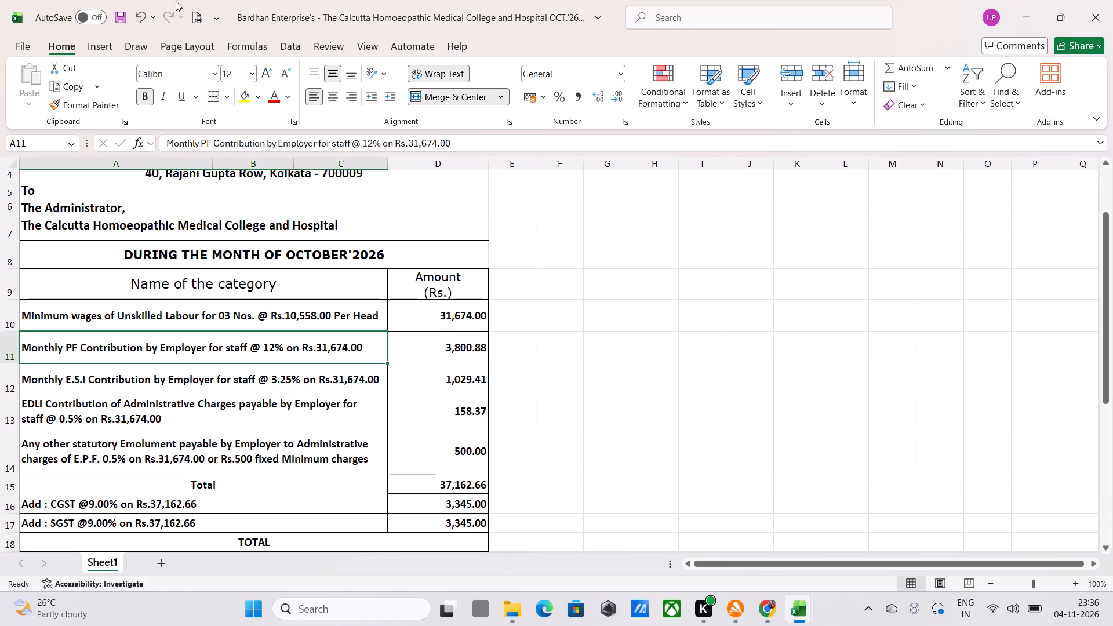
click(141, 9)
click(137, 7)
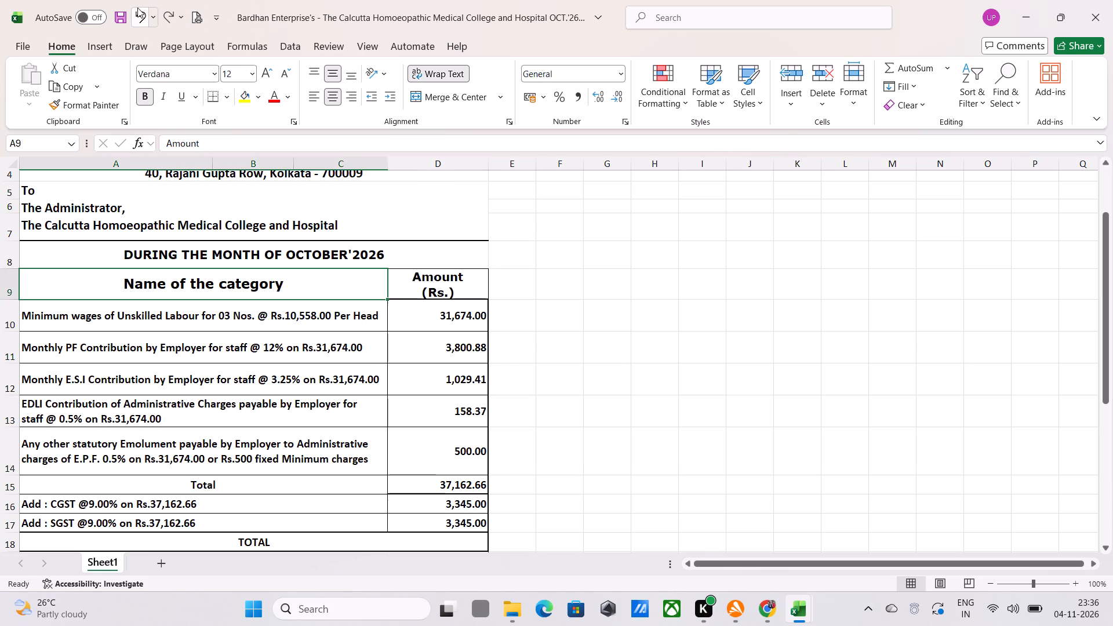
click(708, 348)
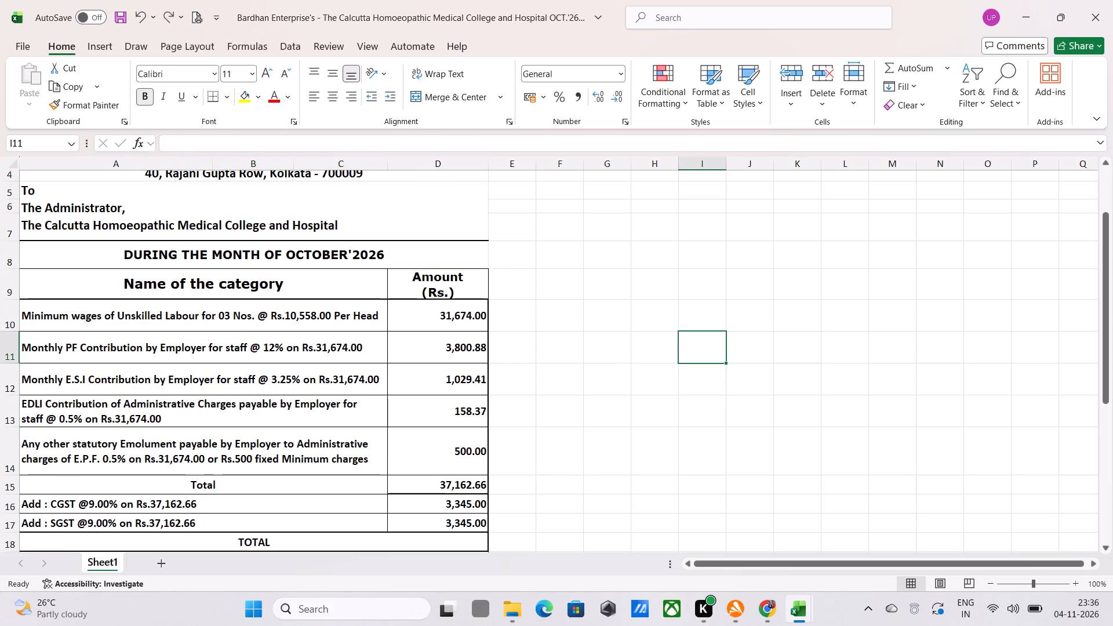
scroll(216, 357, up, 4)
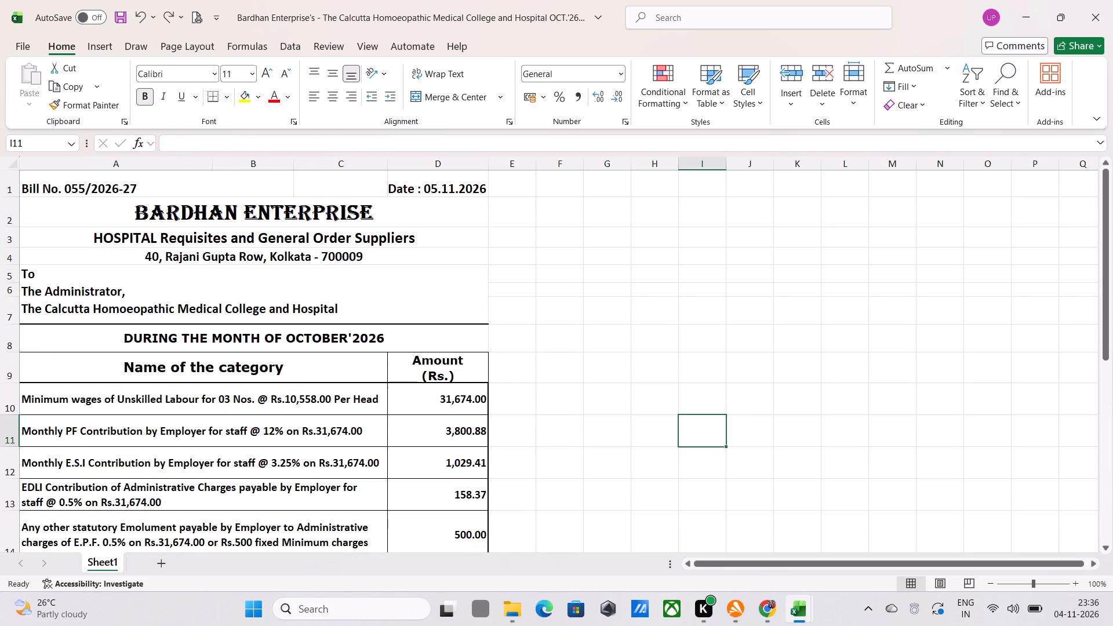
Set the font size of the addressee block in rows 5 to 7 to 15.
drag(199, 309, 201, 318)
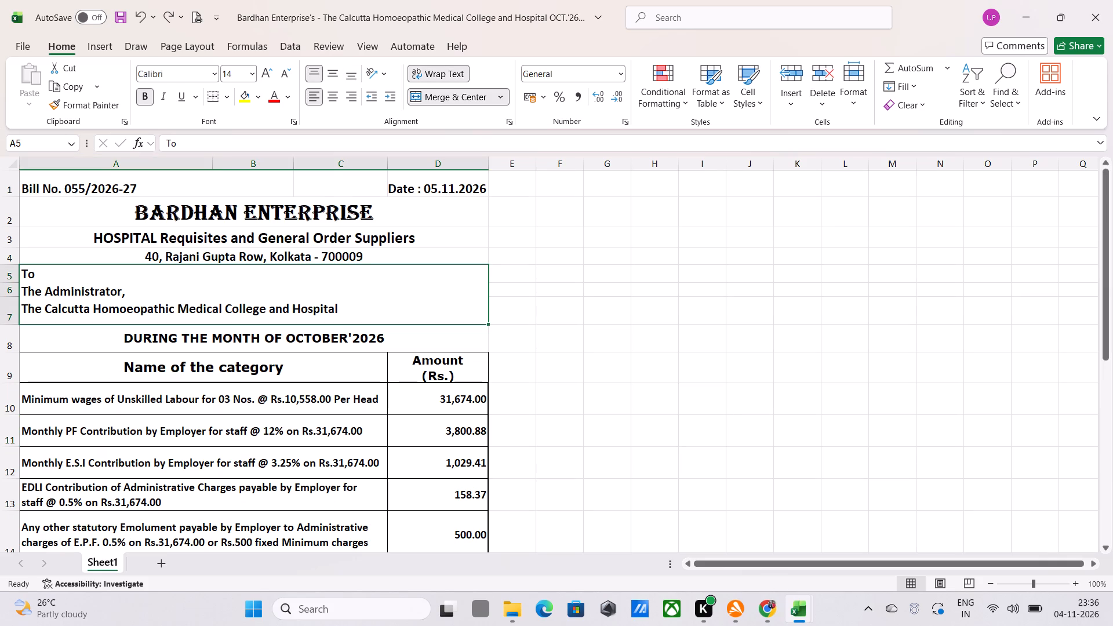
click(253, 74)
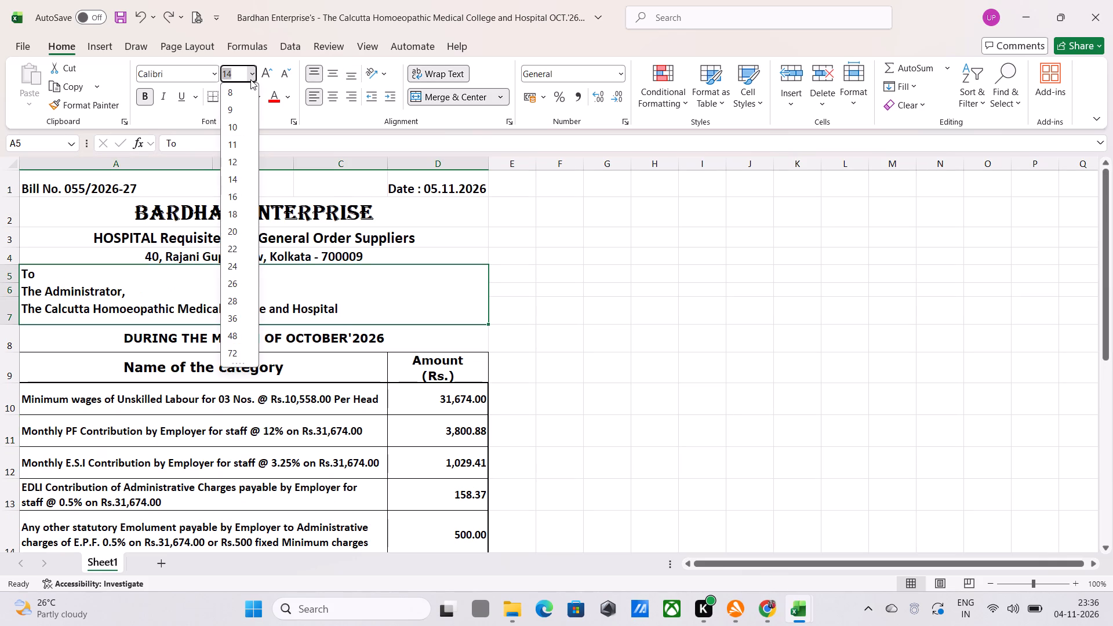
text(15)
key(Return)
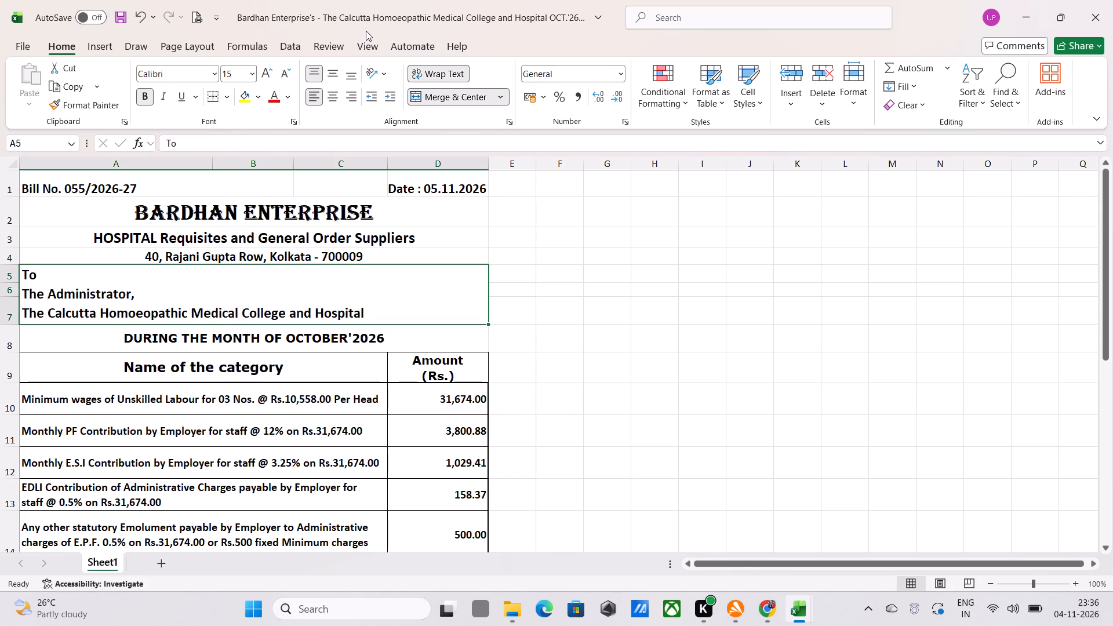
Save the bill workbook with the enlarged addressee block.
scroll(366, 31, up, 3)
scroll(262, 315, up, 4)
scroll(262, 315, down, 4)
scroll(262, 315, up, 5)
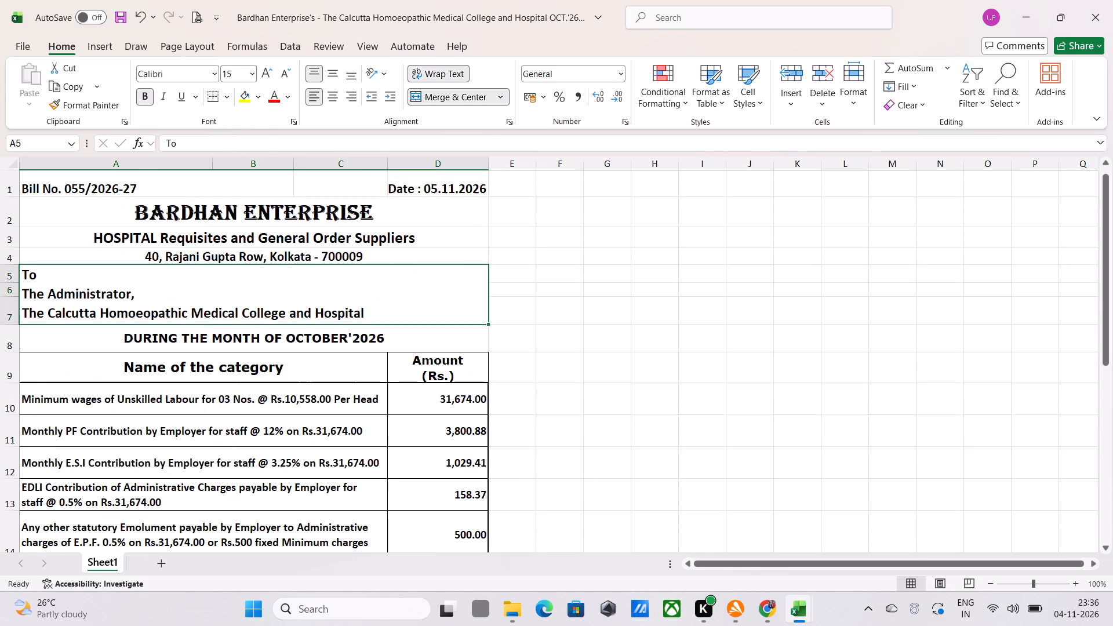
scroll(262, 315, down, 6)
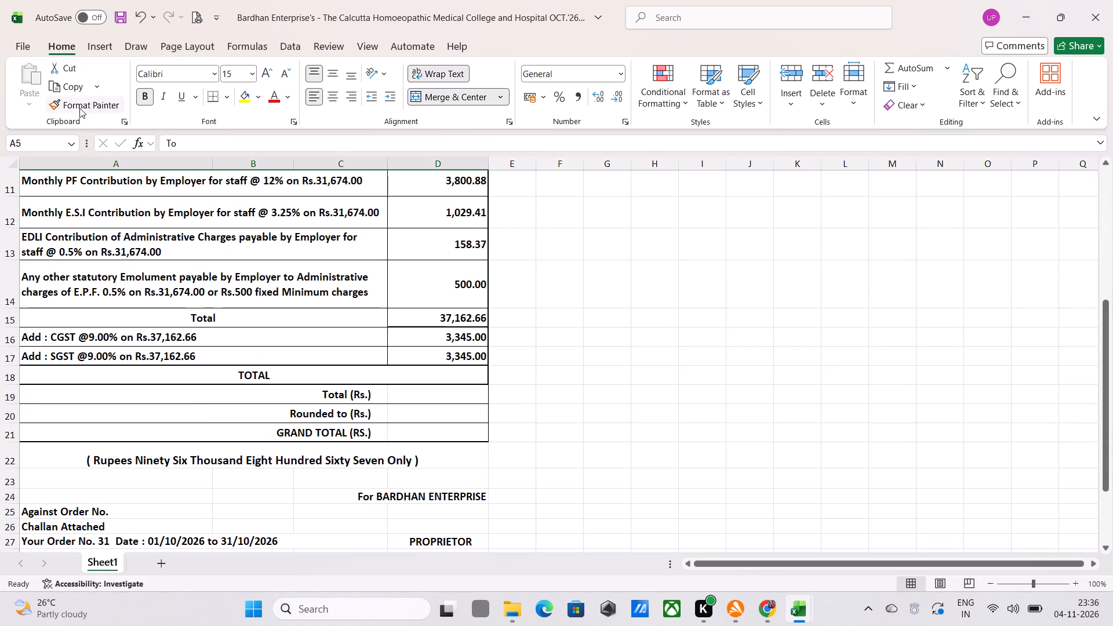
scroll(87, 135, up, 5)
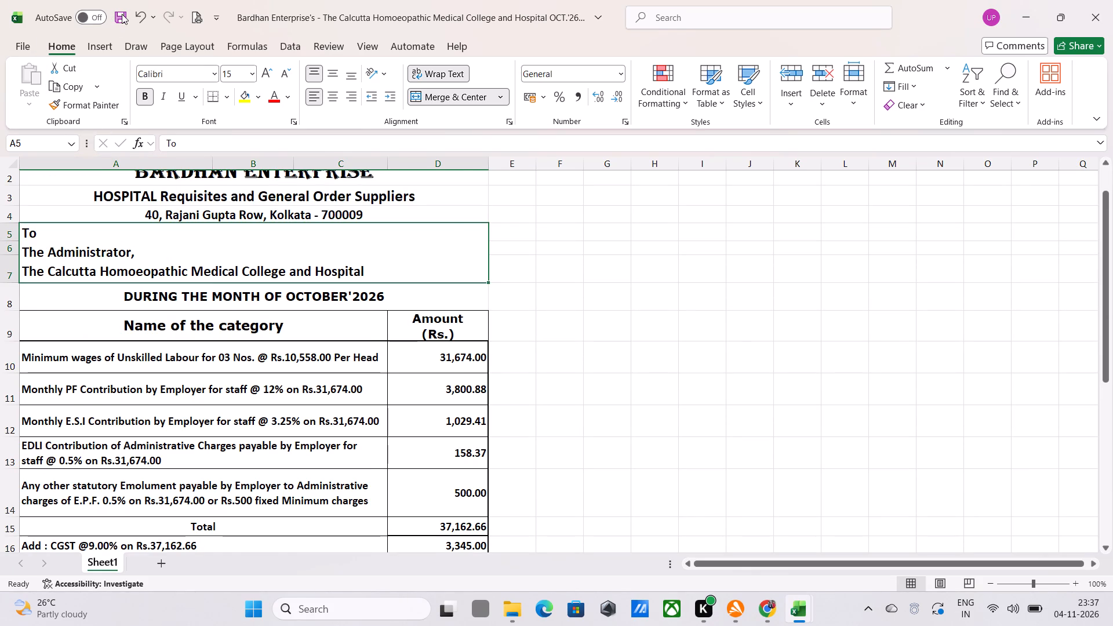
click(120, 14)
Apply font size 12 to the "DURING THE MONTH OF OCTOBER'2026" heading in row 8.
scroll(155, 219, down, 2)
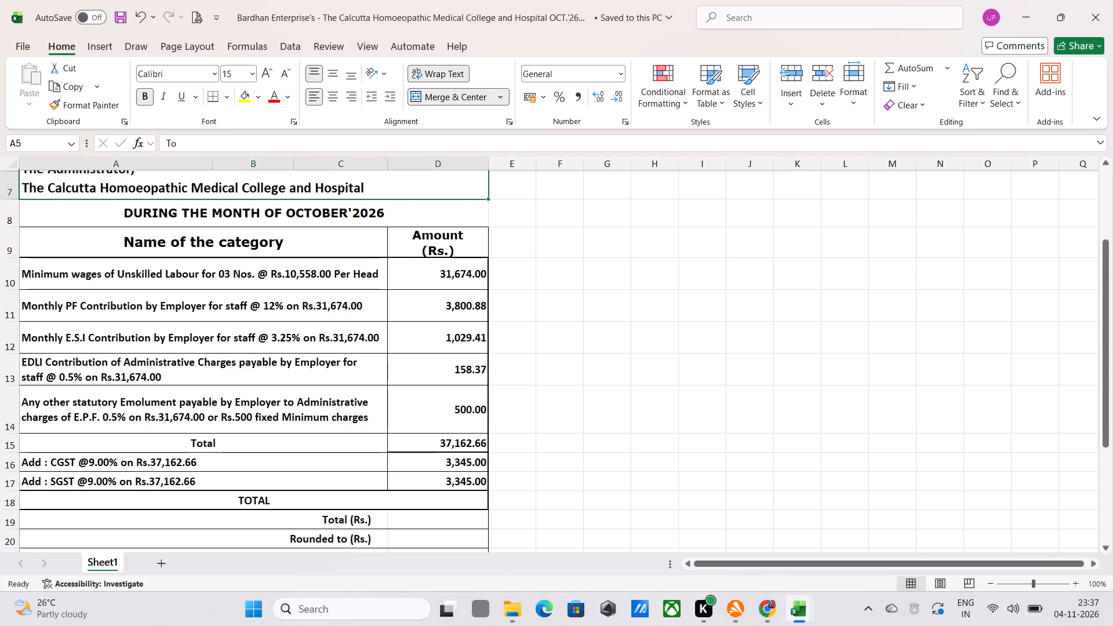
scroll(282, 322, down, 2)
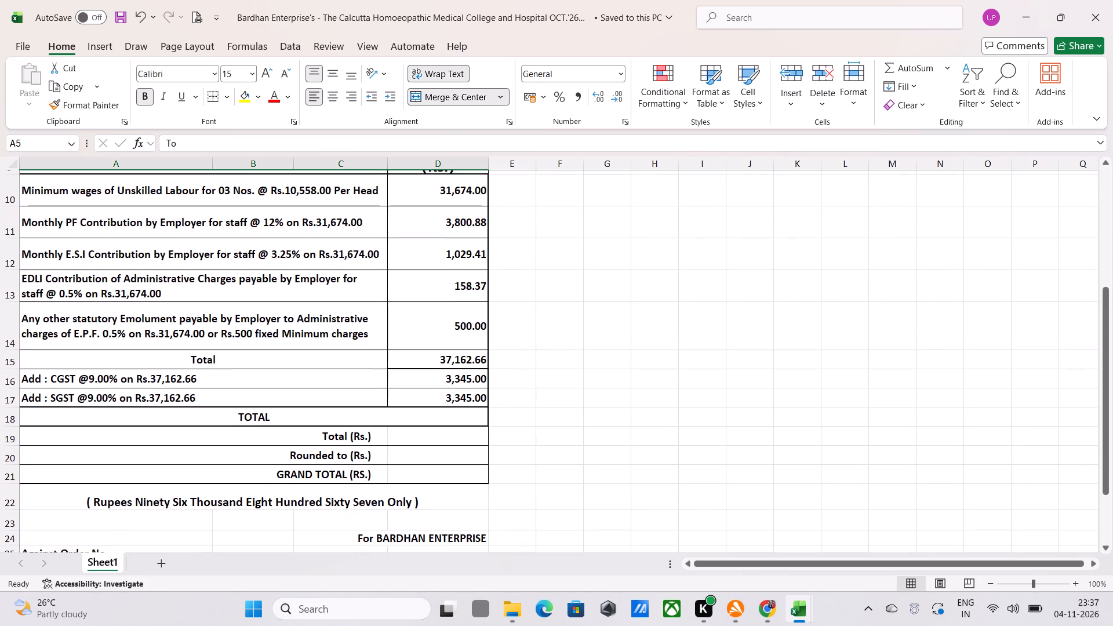
scroll(250, 379, up, 2)
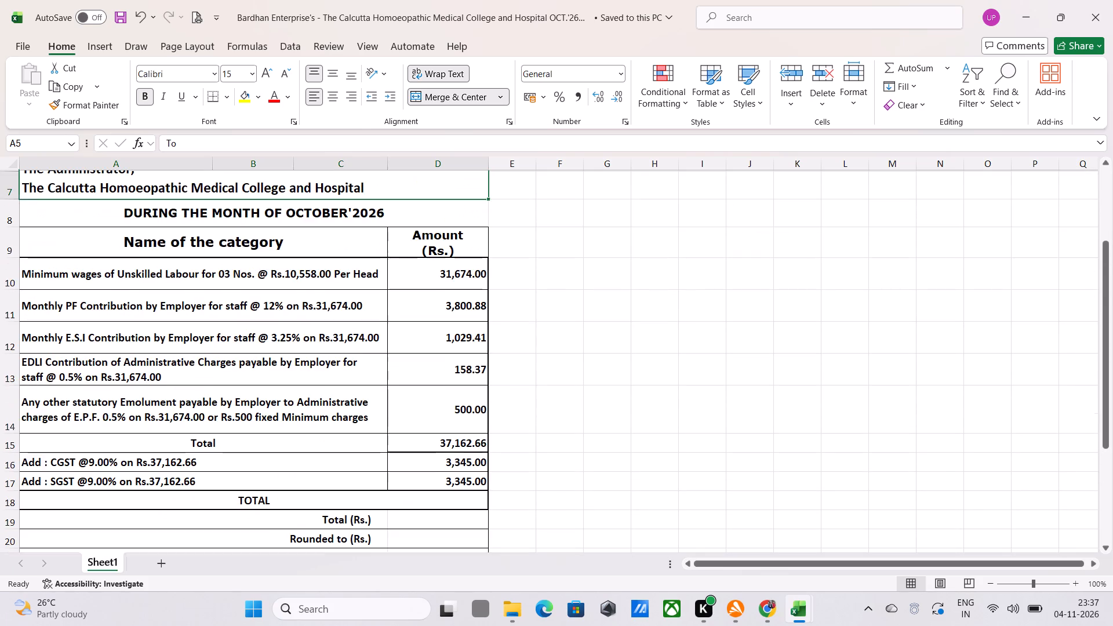
scroll(250, 379, up, 2)
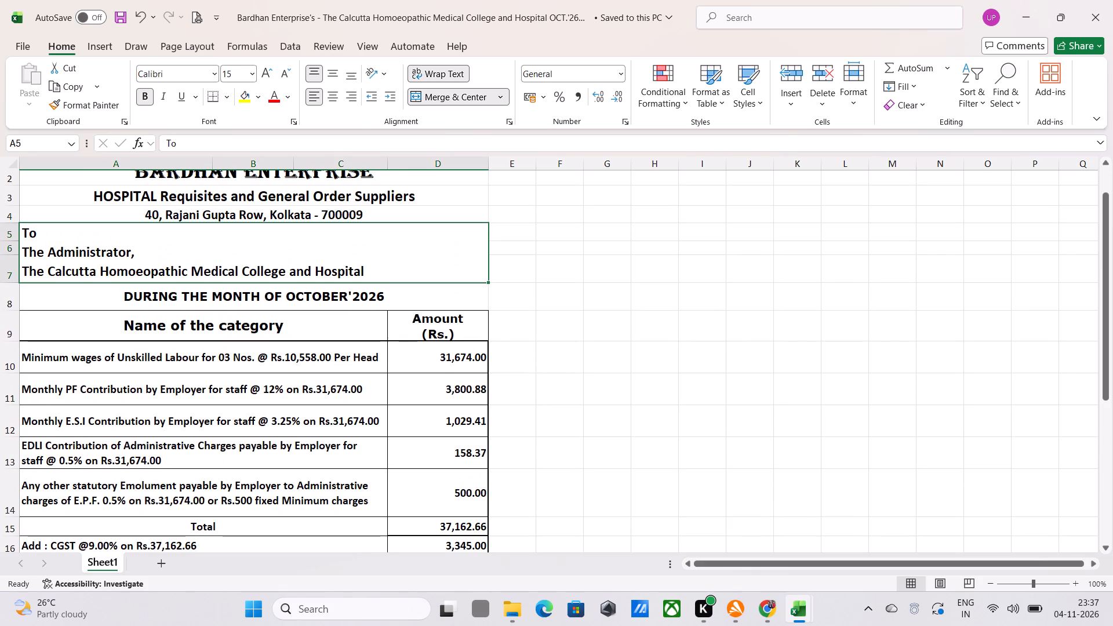
click(282, 301)
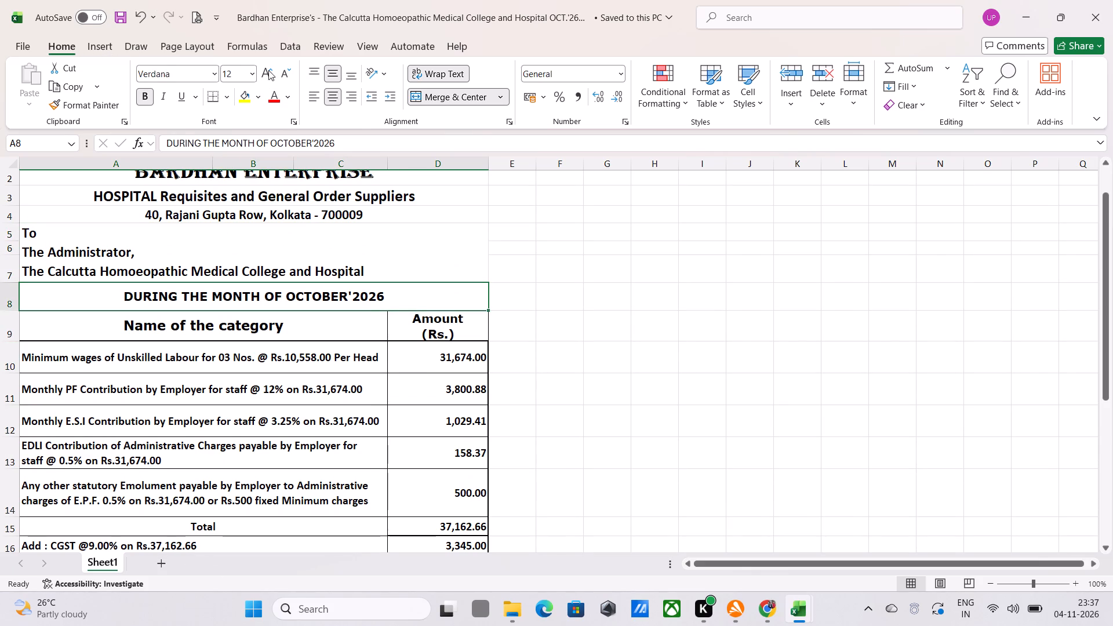
click(250, 72)
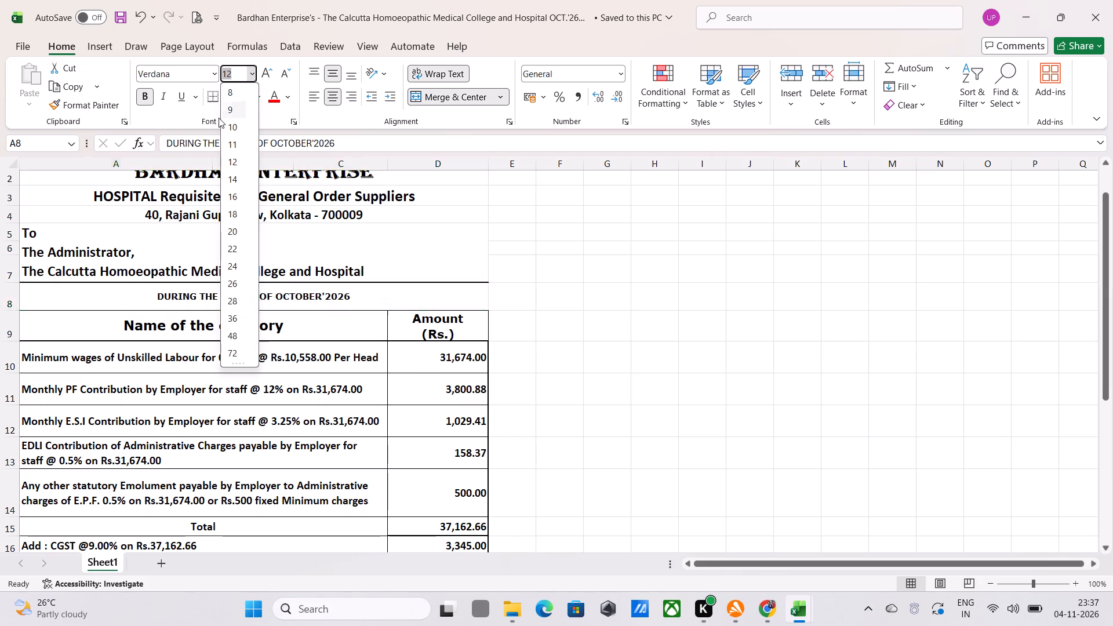
click(232, 158)
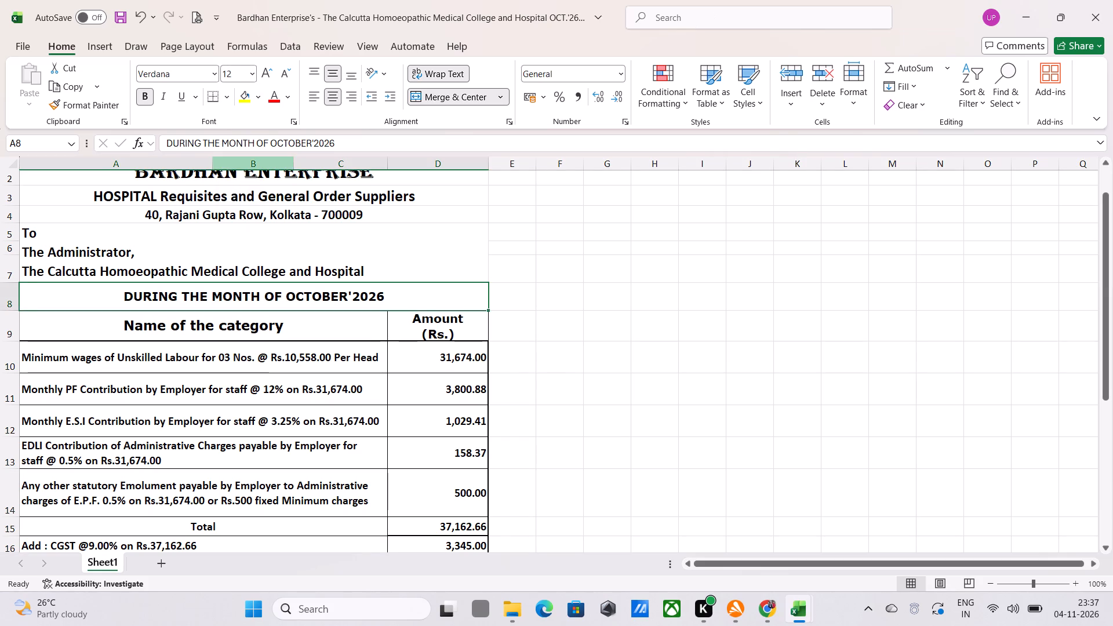
Set the font size of the "Name of the category" heading in row 9 to 12.
click(176, 323)
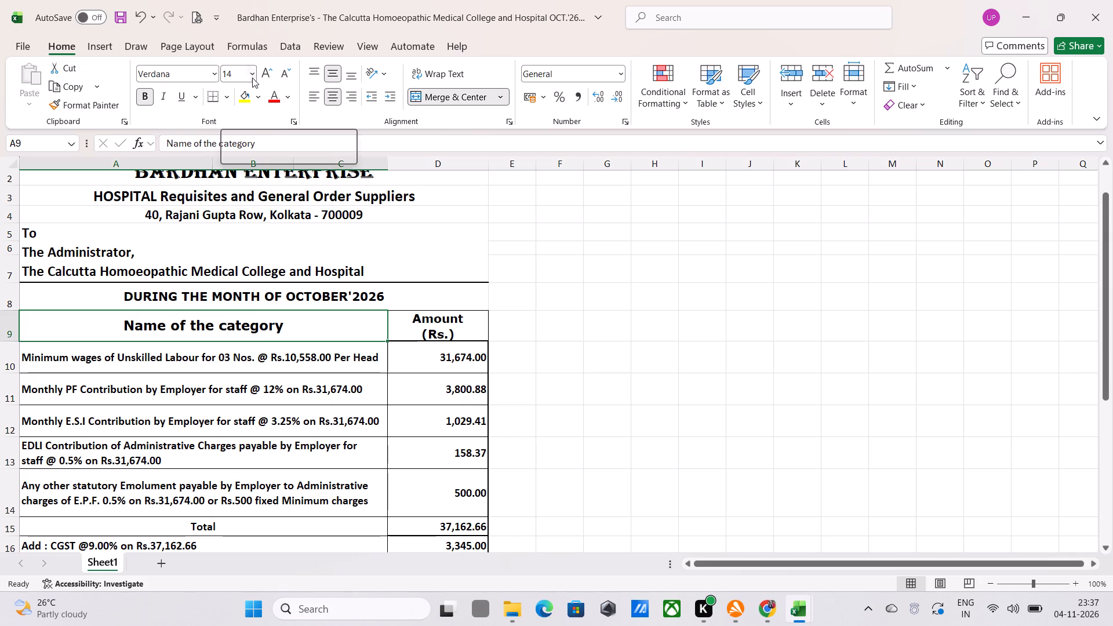
click(252, 78)
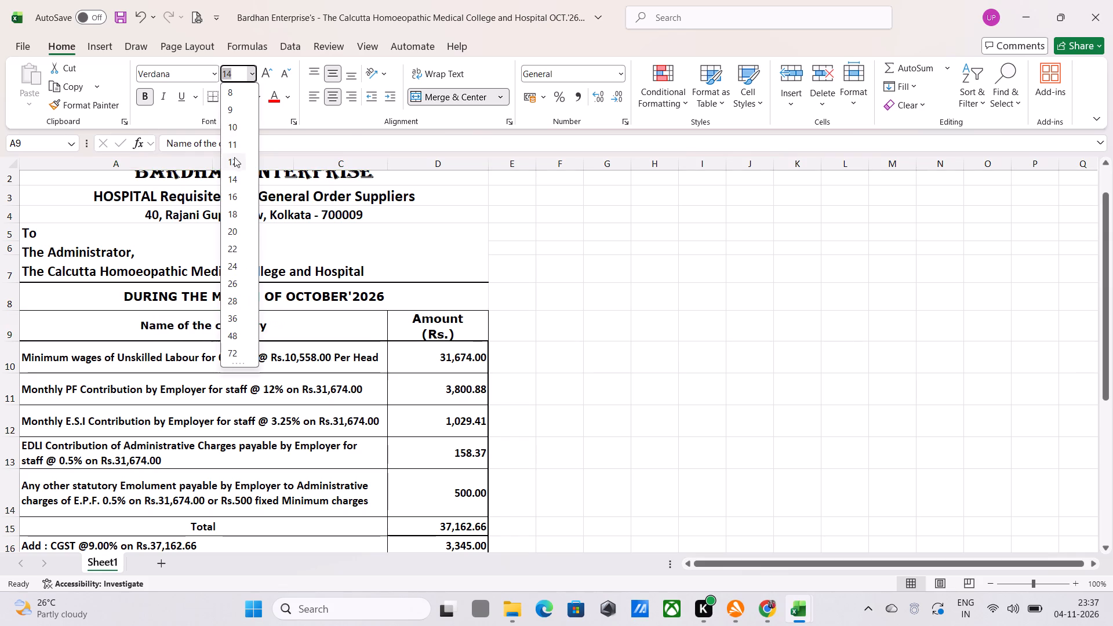
click(233, 165)
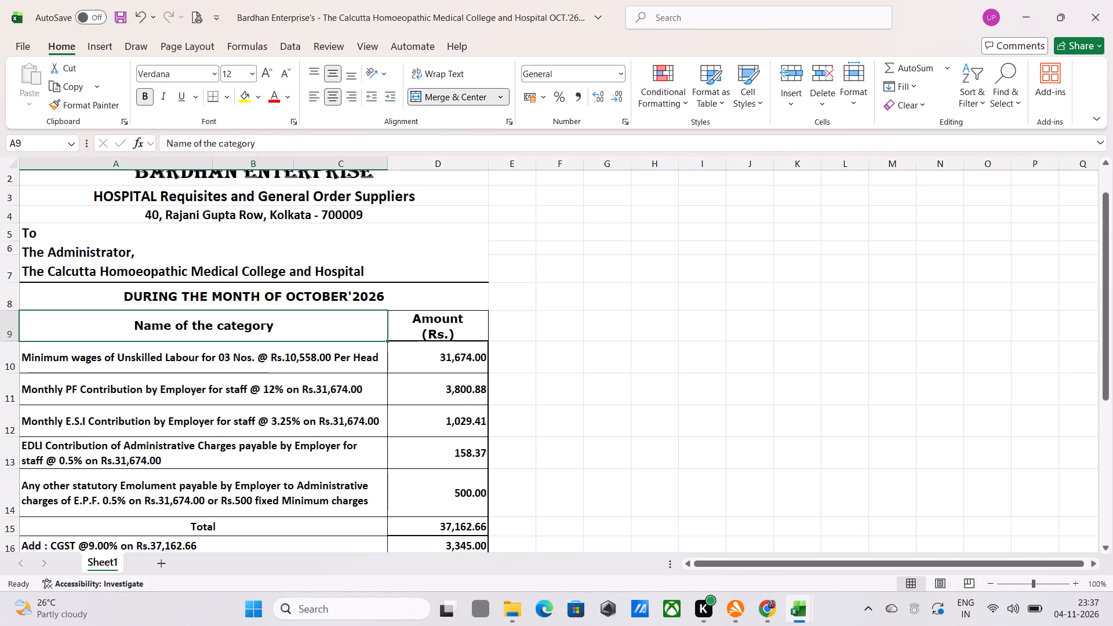
click(419, 327)
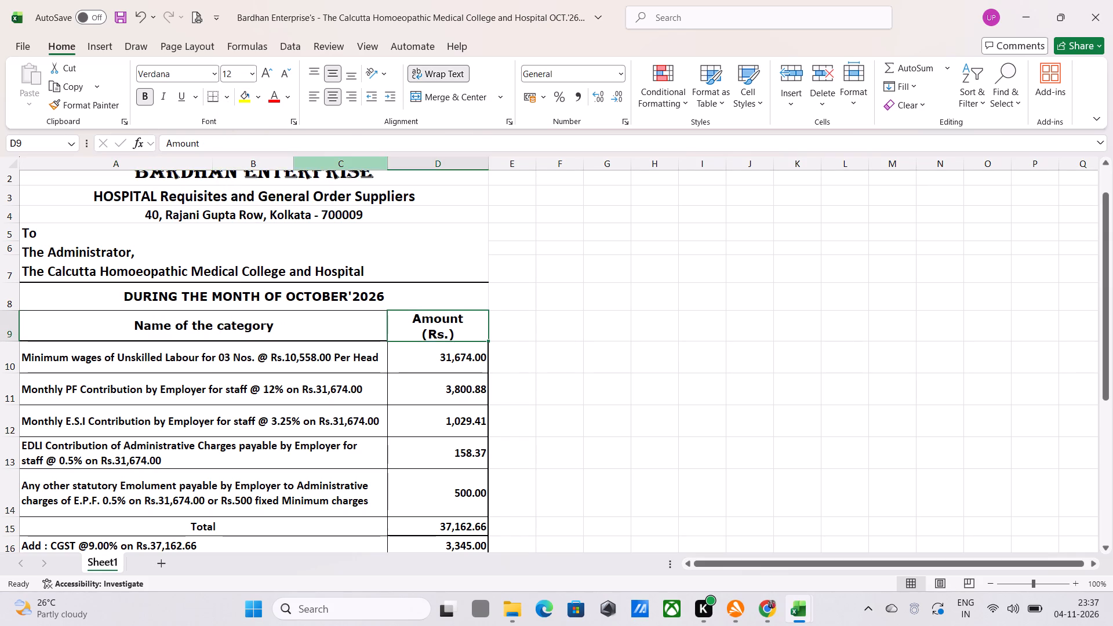
click(696, 420)
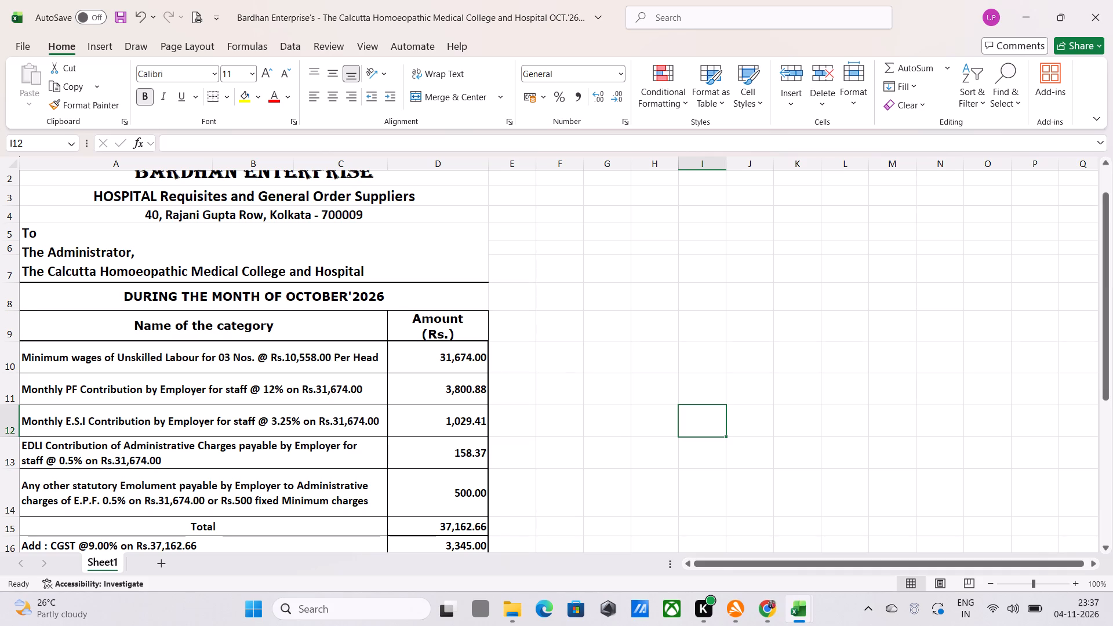
Increase the height of the column-heading row 9 to about 43 points.
drag(12, 339, 10, 344)
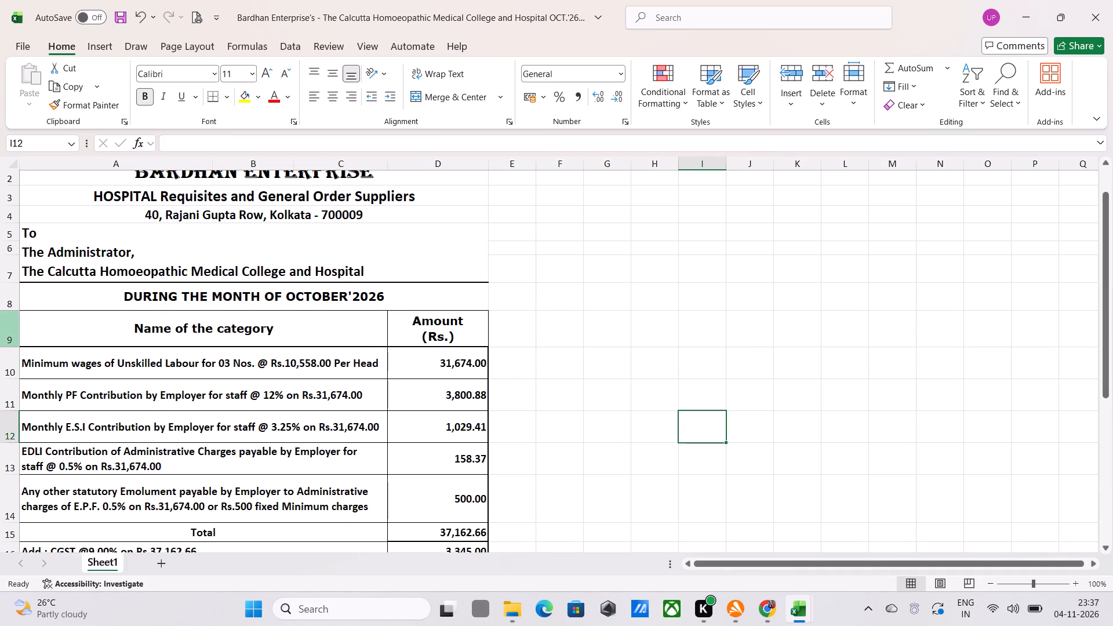
drag(11, 347, 13, 357)
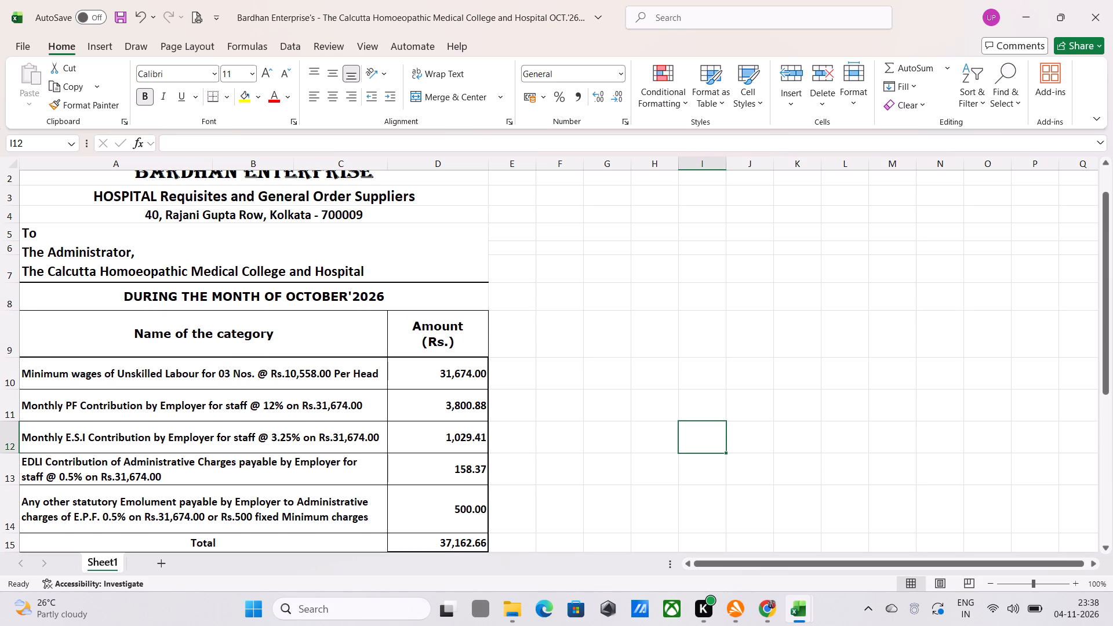
drag(9, 355, 12, 349)
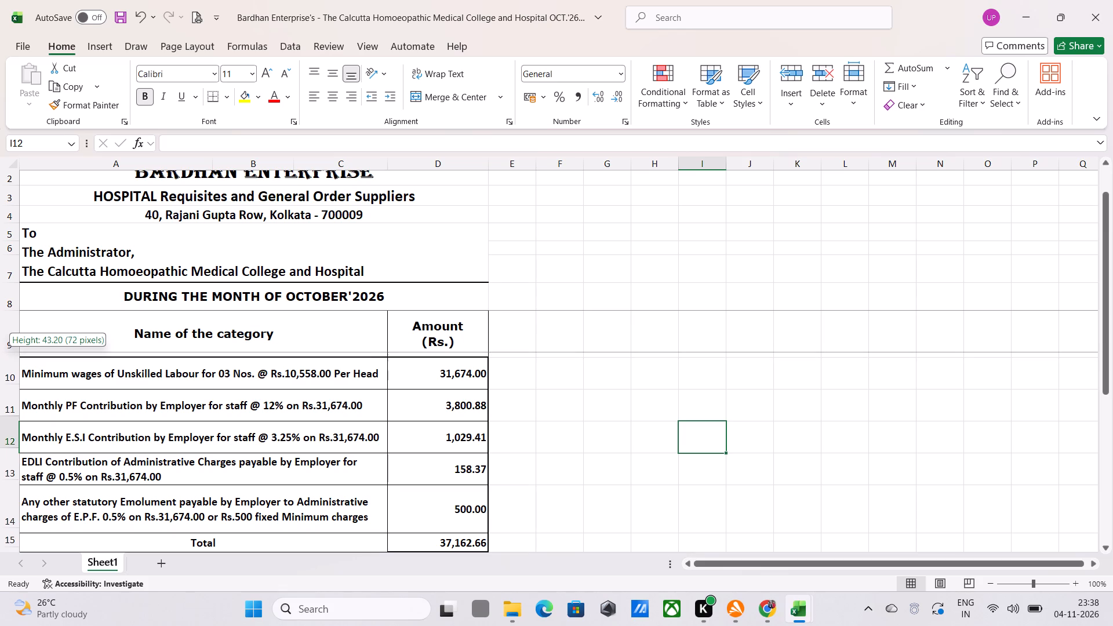
drag(12, 349, 15, 351)
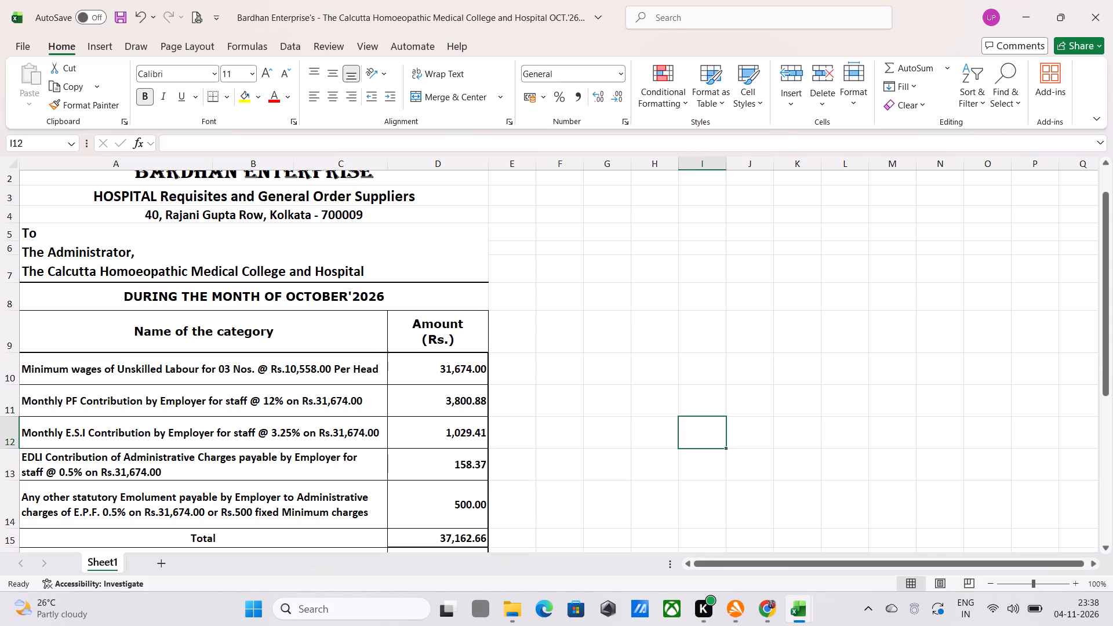
Increase the height of row 8, holding the month heading, to about 34 points.
click(9, 307)
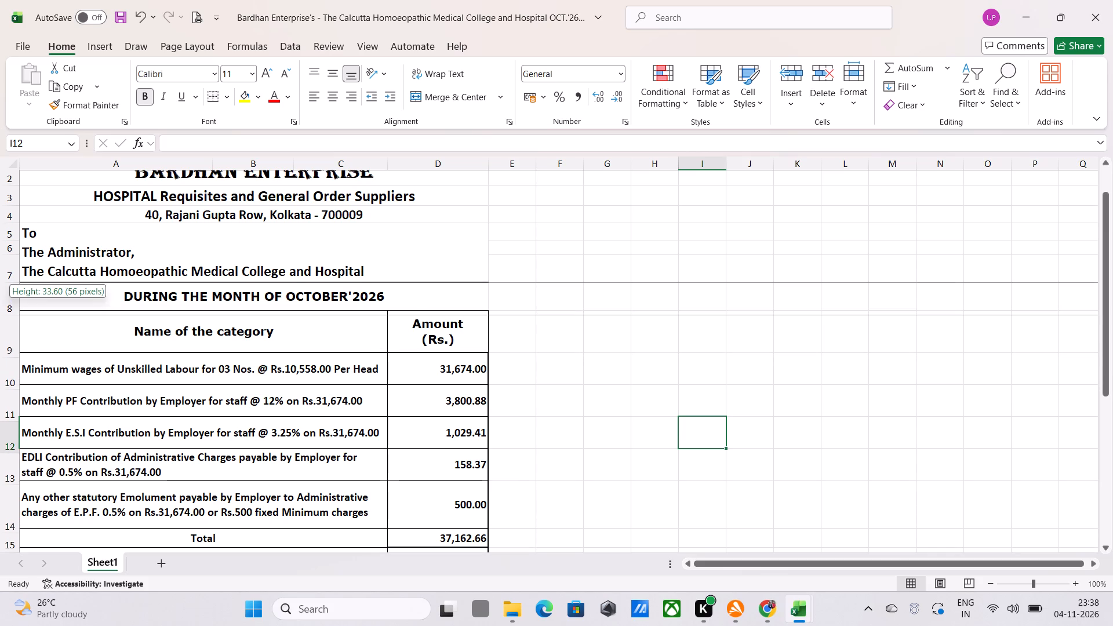
click(572, 311)
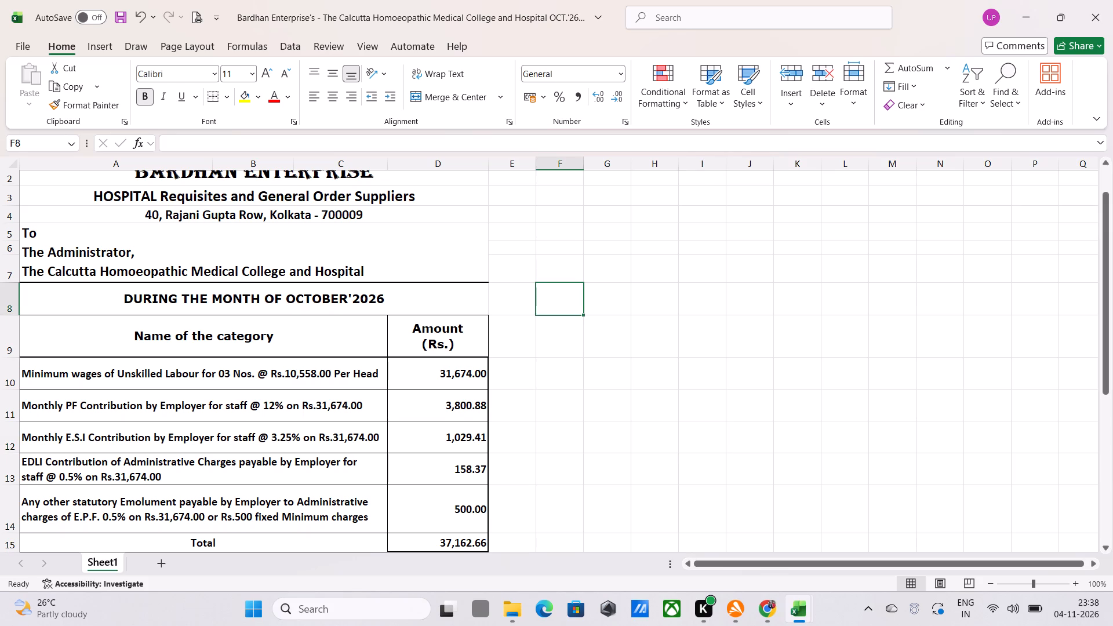
Save the bill workbook with the adjusted heading sizes and row heights.
scroll(333, 424, down, 1)
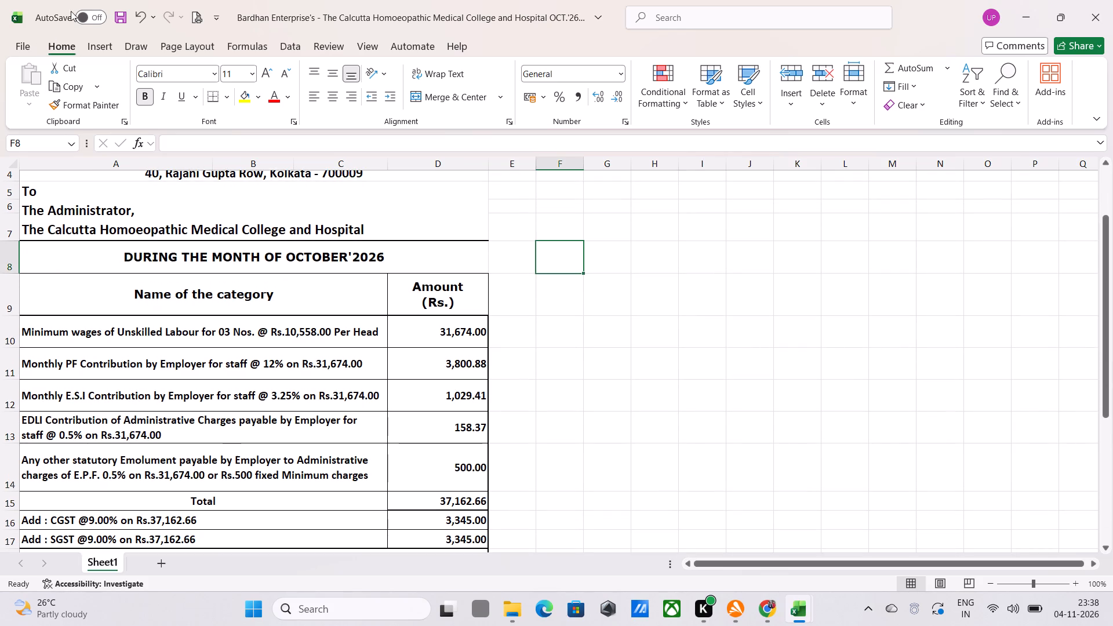
click(118, 15)
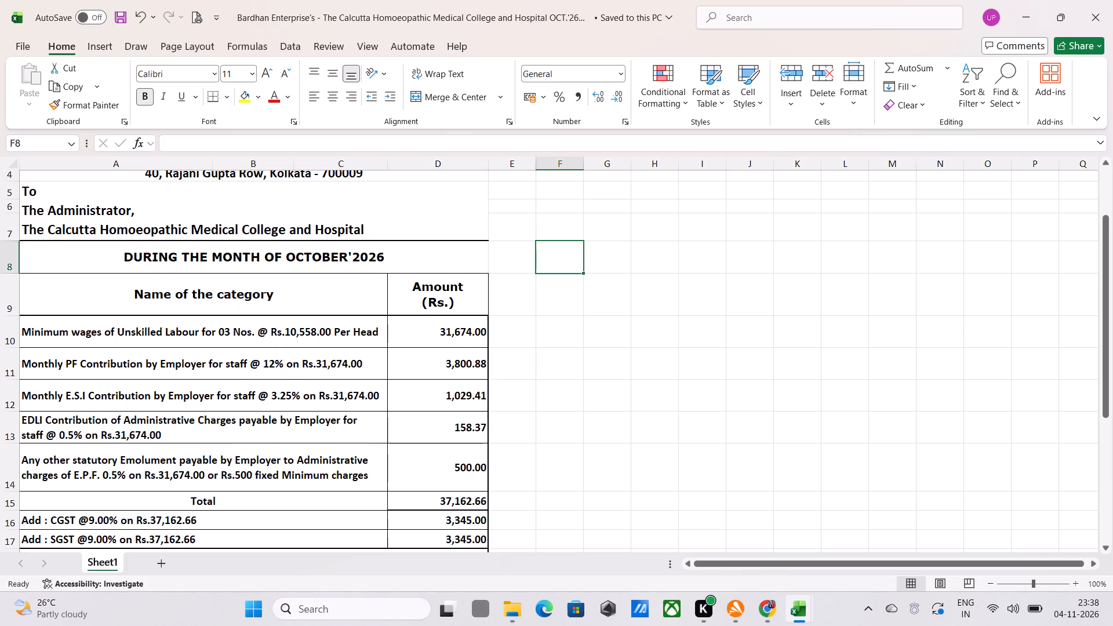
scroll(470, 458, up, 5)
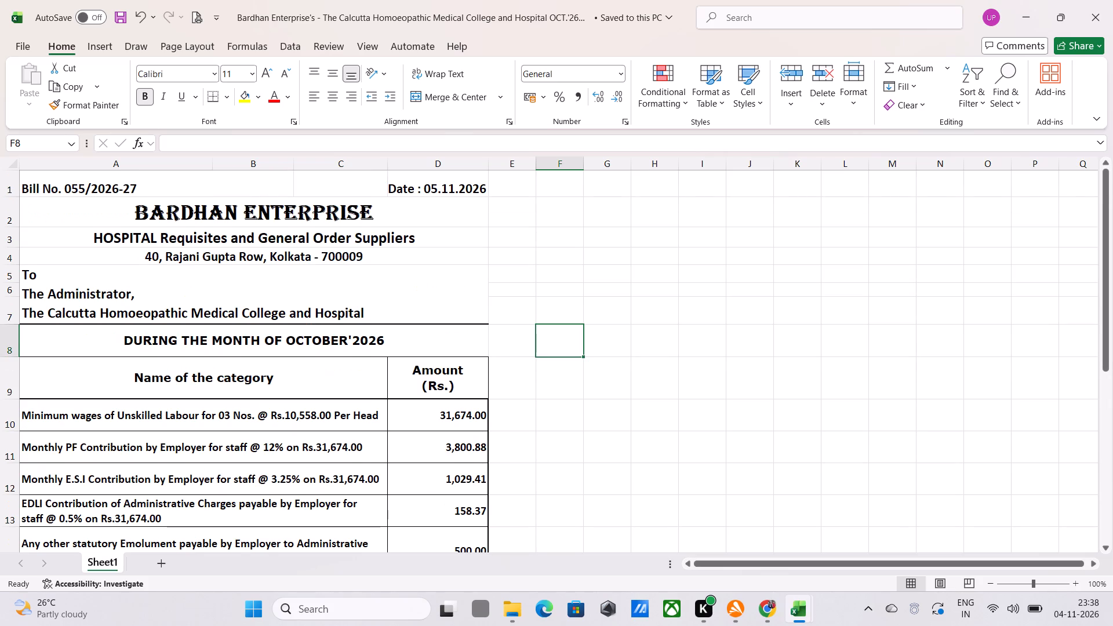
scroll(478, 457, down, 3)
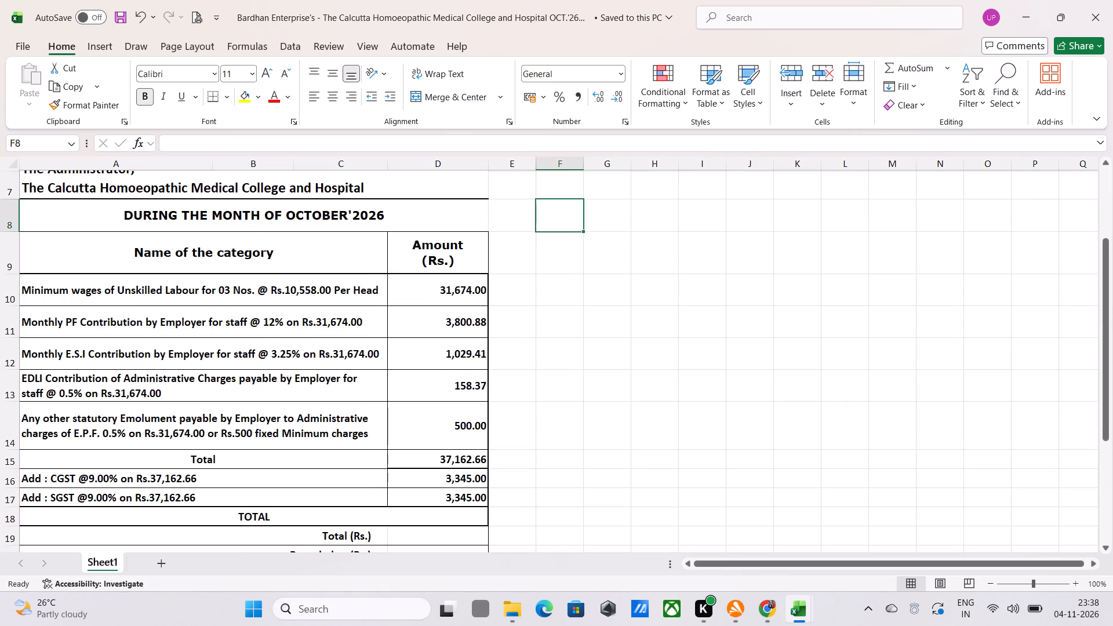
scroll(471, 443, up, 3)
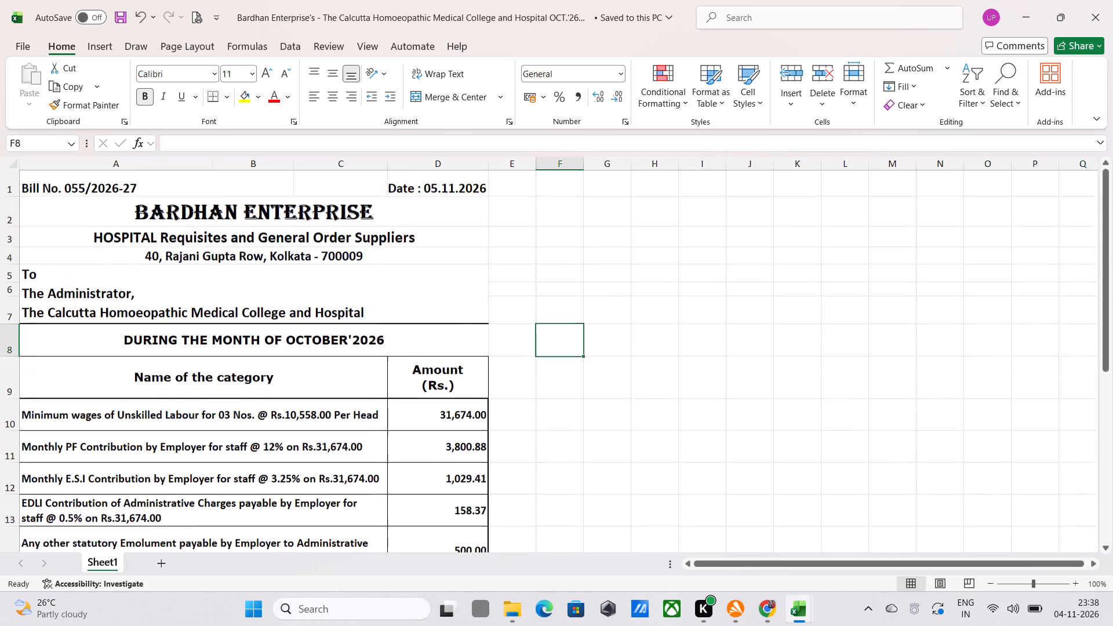
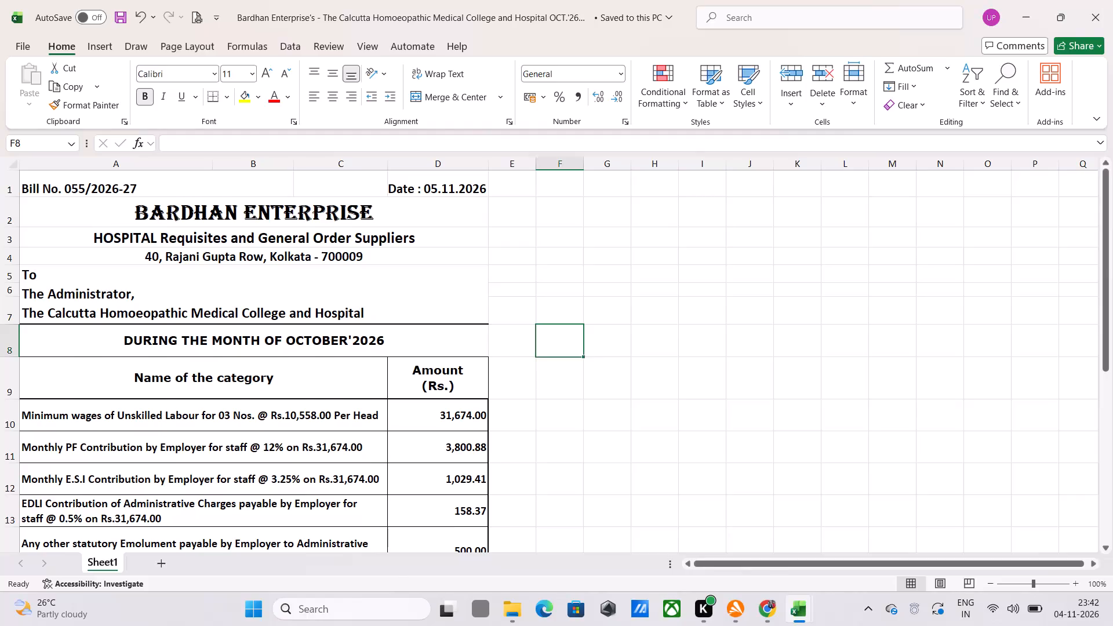
Review the whole Staff bill from the header down to the totals, signature and tax-number lines.
scroll(450, 430, down, 3)
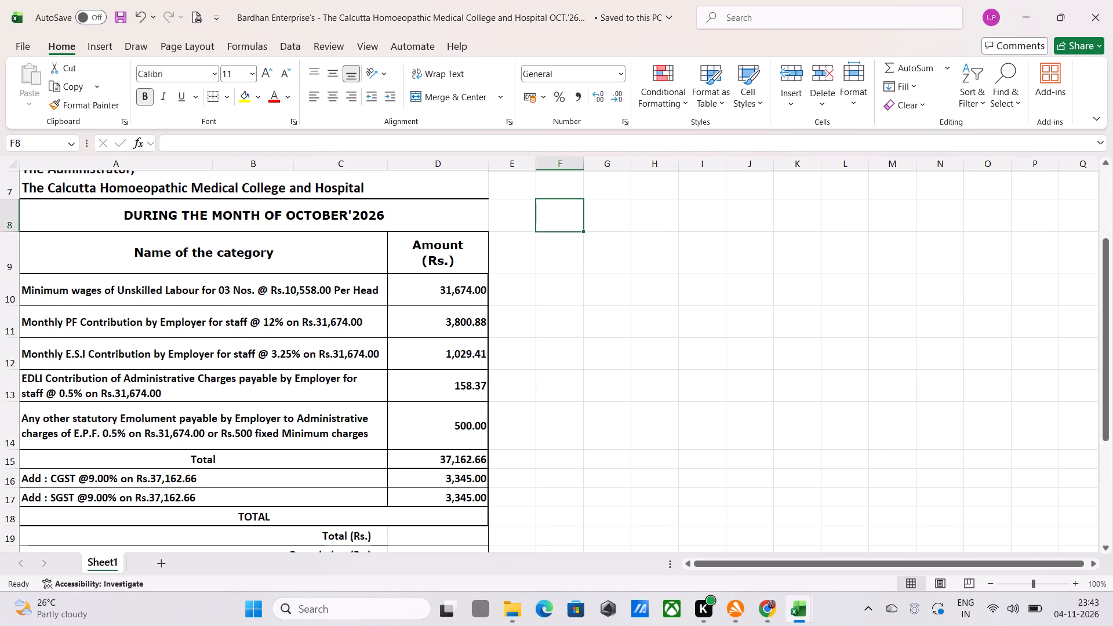
scroll(498, 441, down, 2)
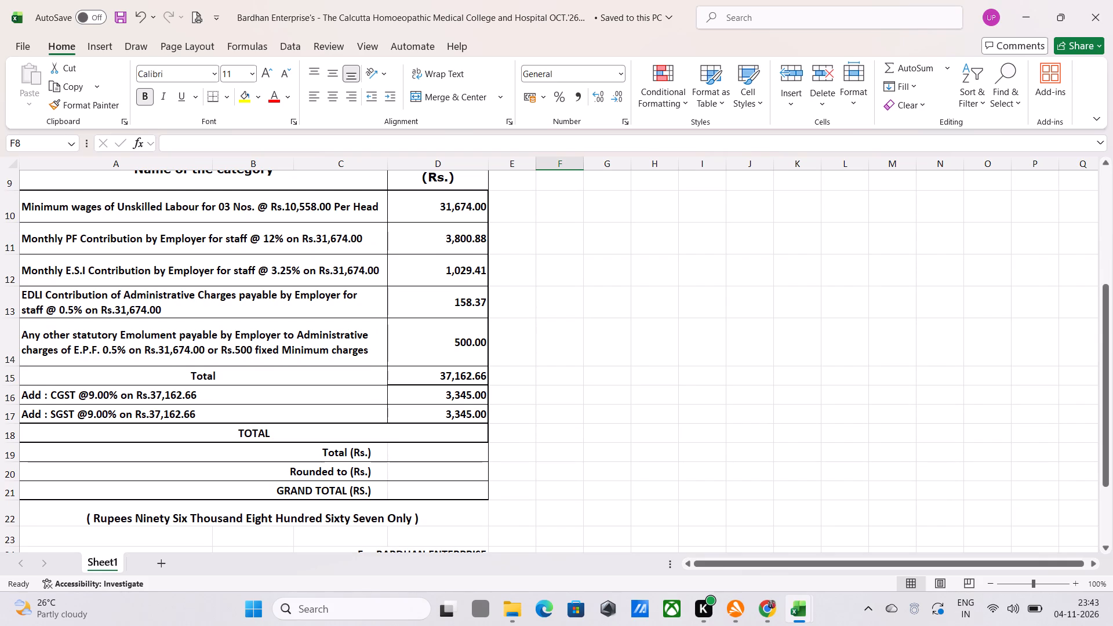
scroll(430, 432, down, 1)
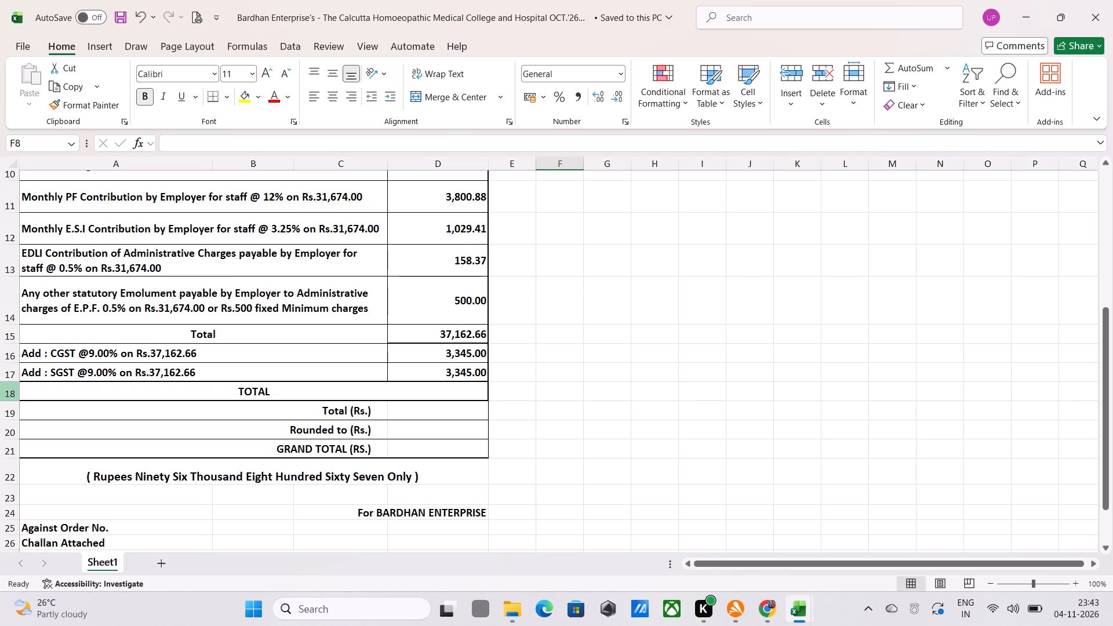
scroll(376, 376, up, 2)
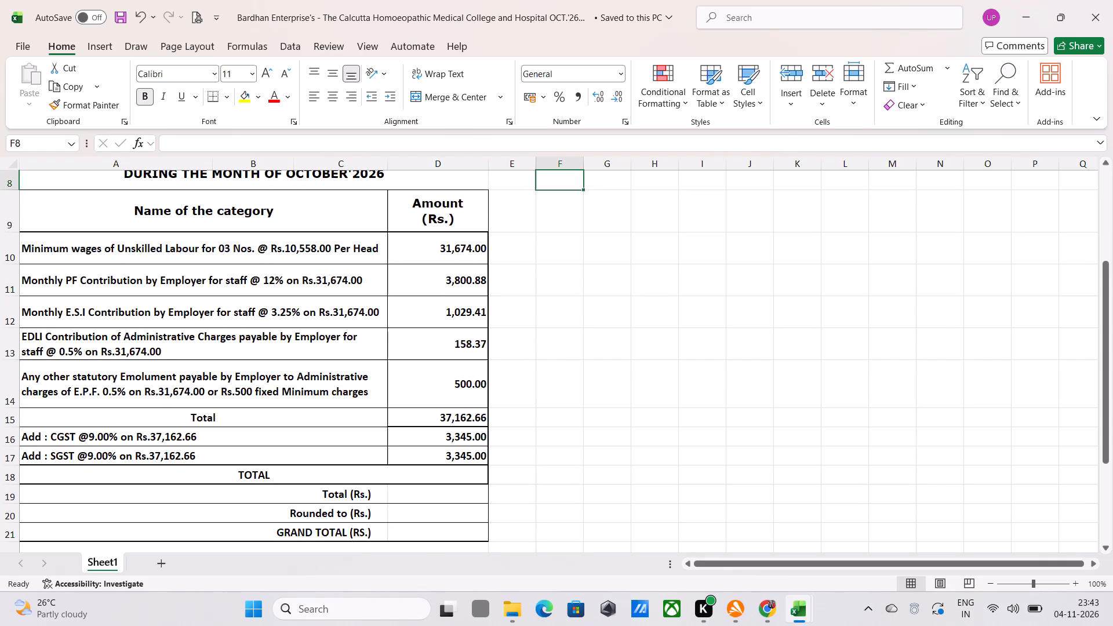
scroll(376, 392, up, 4)
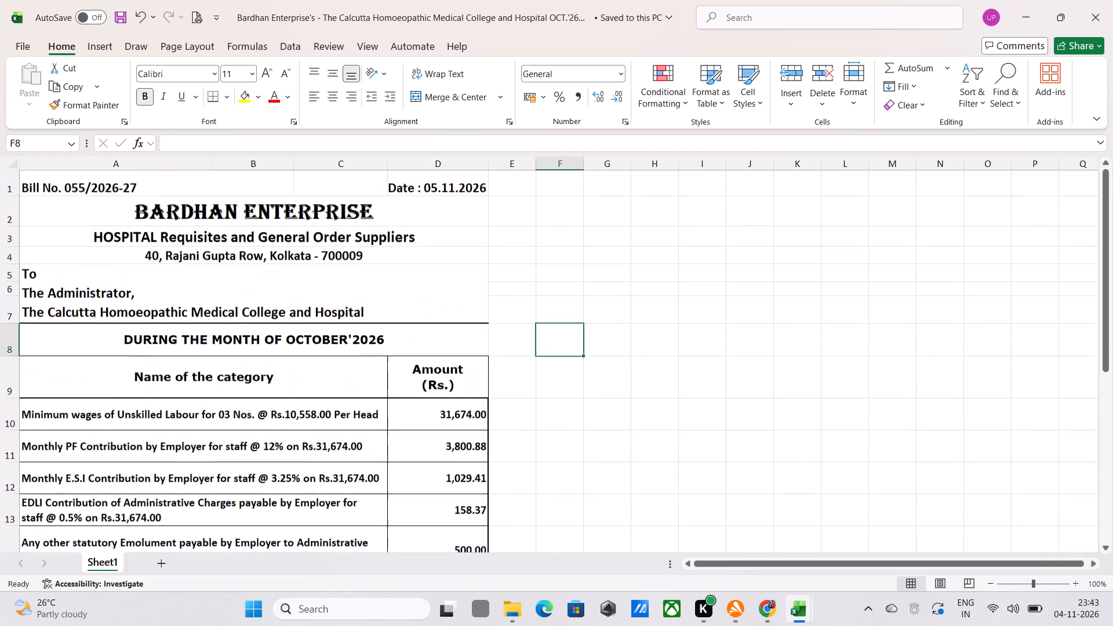
scroll(376, 392, down, 2)
scroll(376, 392, up, 2)
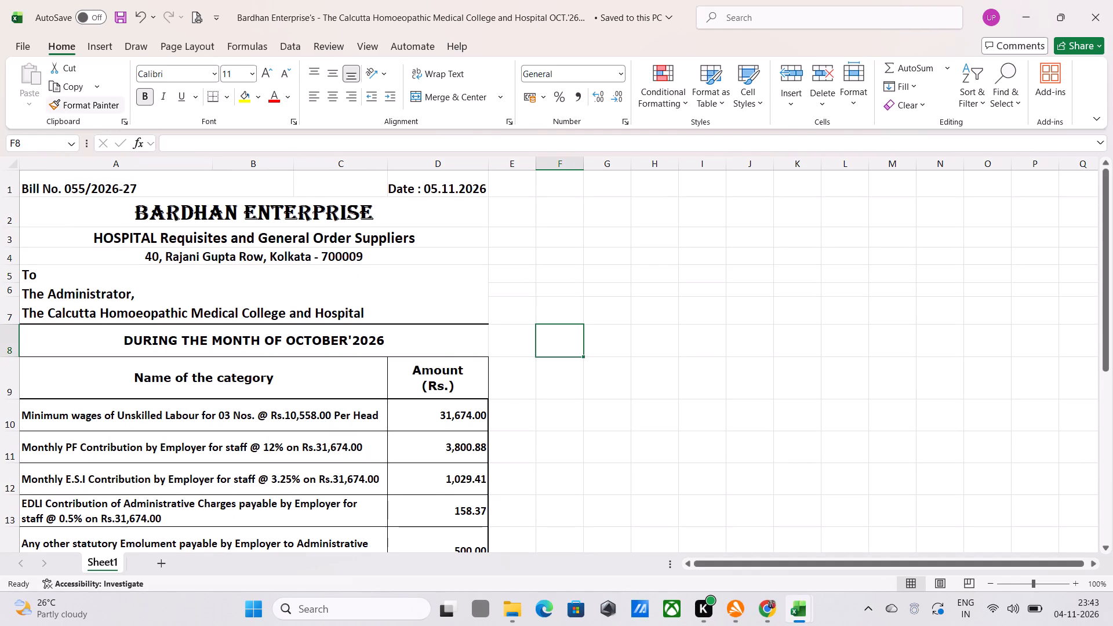
scroll(254, 404, down, 7)
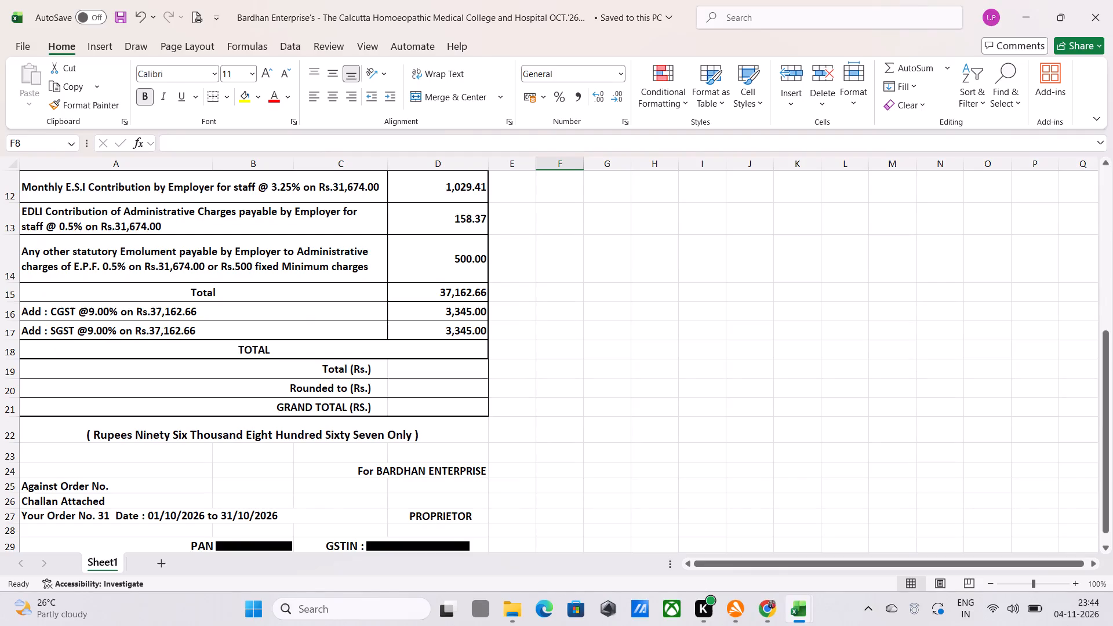
scroll(206, 381, up, 10)
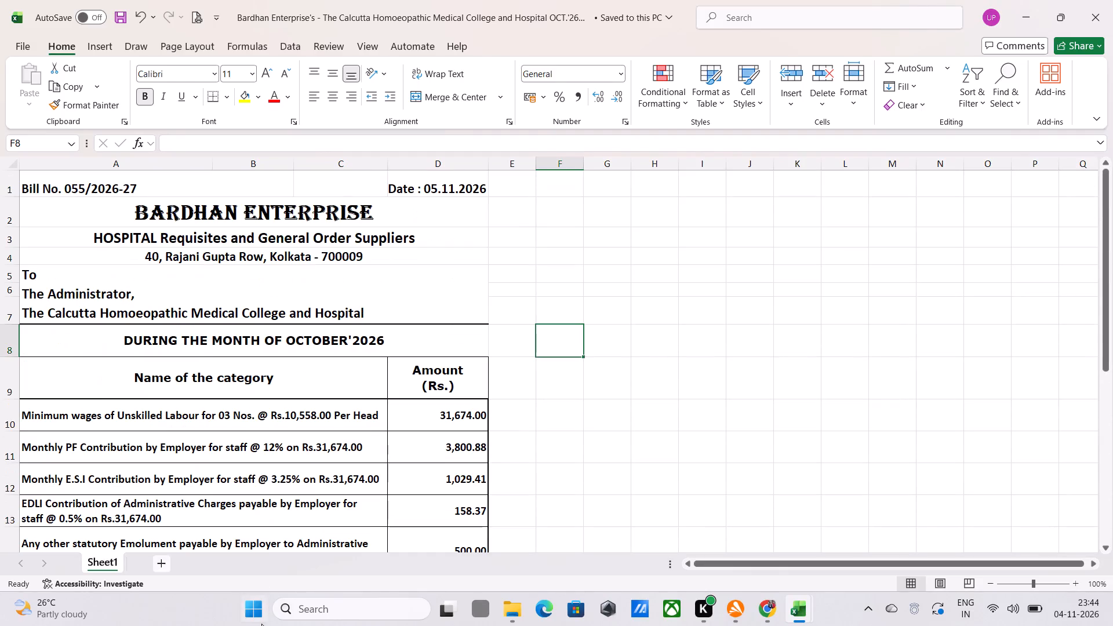
Switch to File Explorer and duplicate the OCT.'26 Staff workbook in the same hospital folder.
click(510, 609)
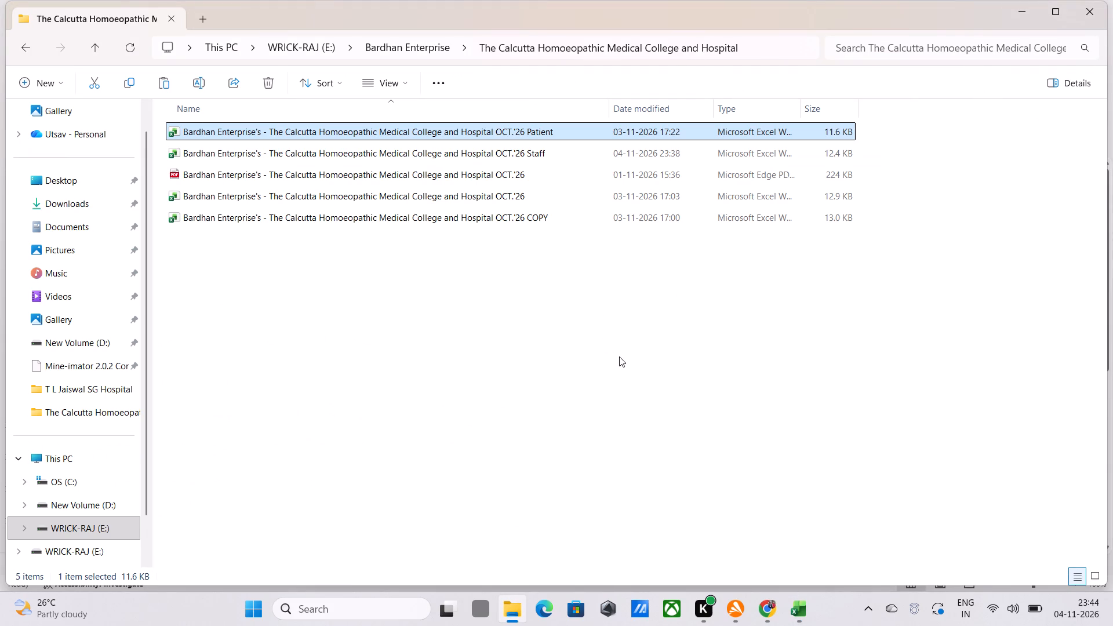
click(620, 350)
click(565, 151)
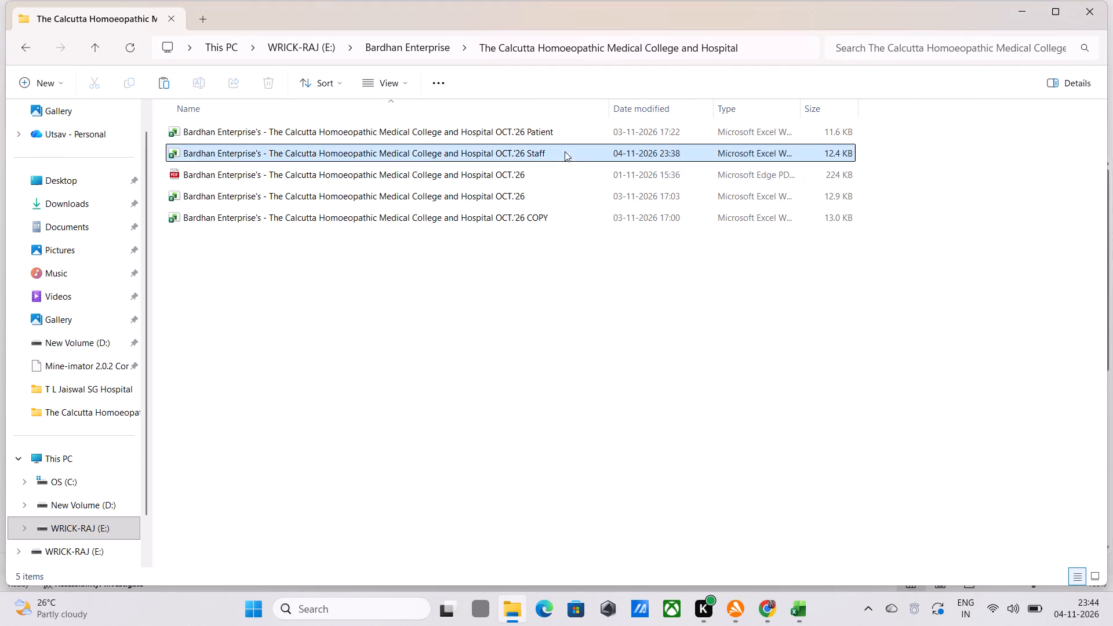
key(ctrl+c)
right_click(591, 307)
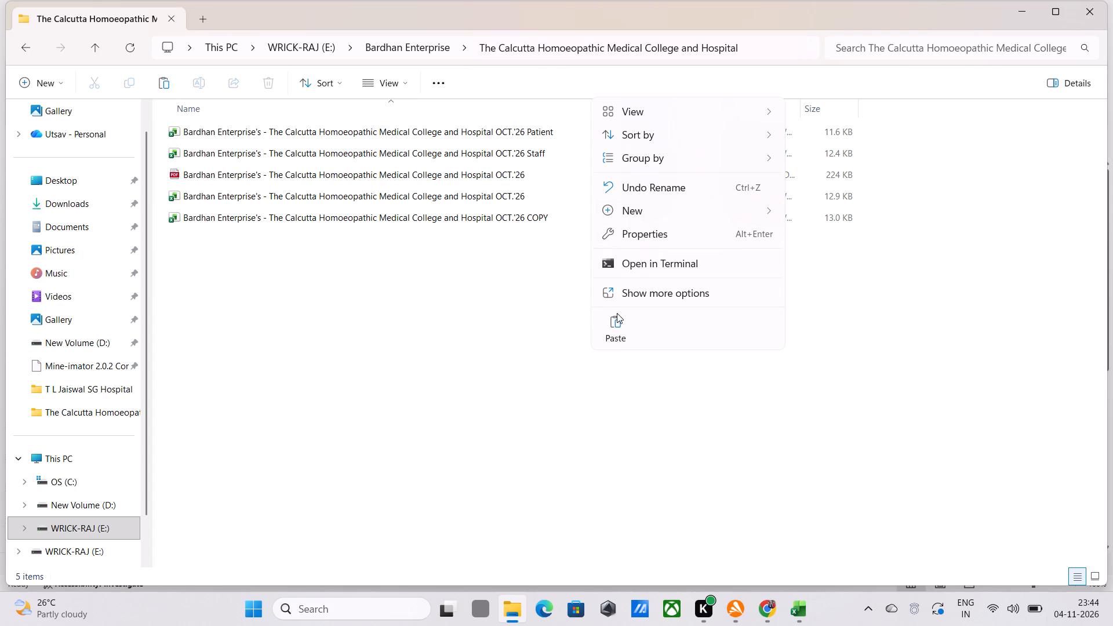
click(617, 333)
click(526, 361)
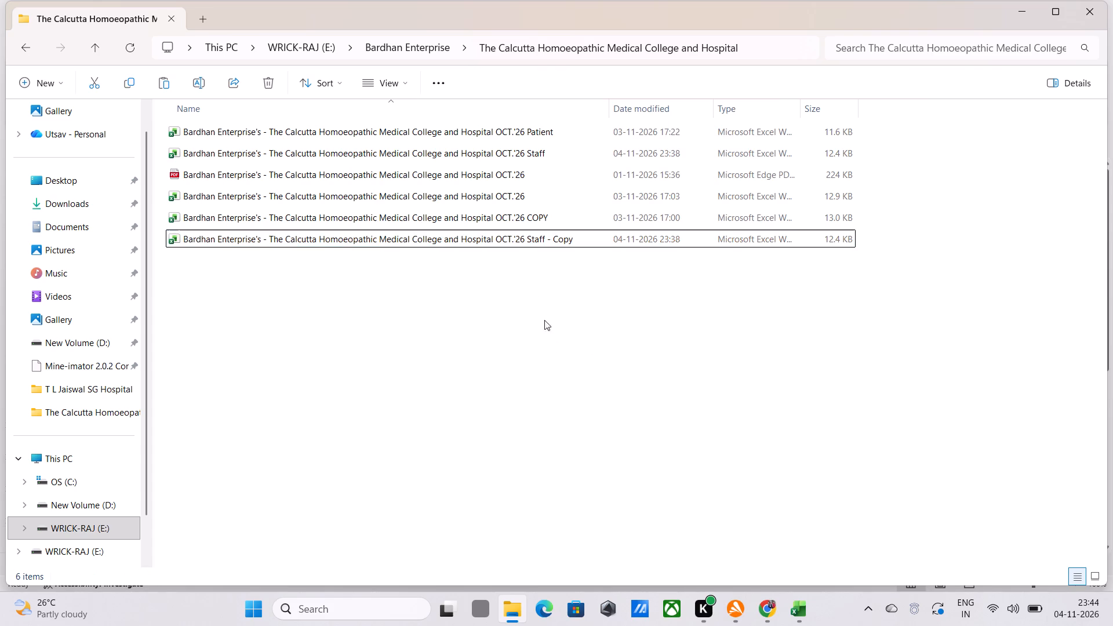
Open the duplicated "OCT.'26 Staff - Copy" workbook, examine its bill from top to bottom, and close it.
double_click(587, 240)
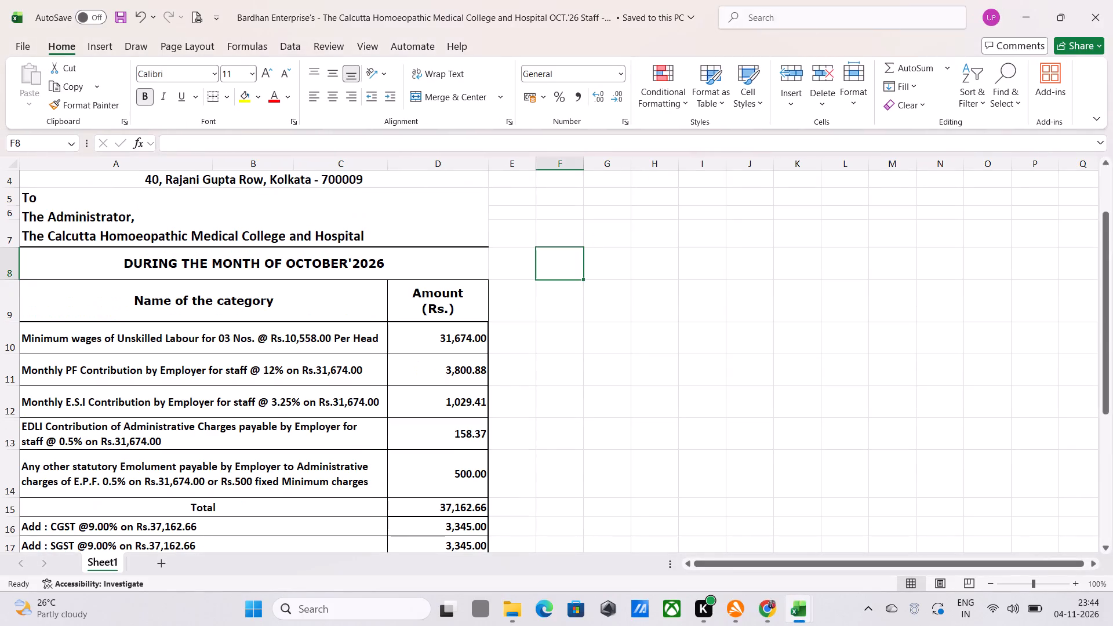
scroll(486, 341, up, 4)
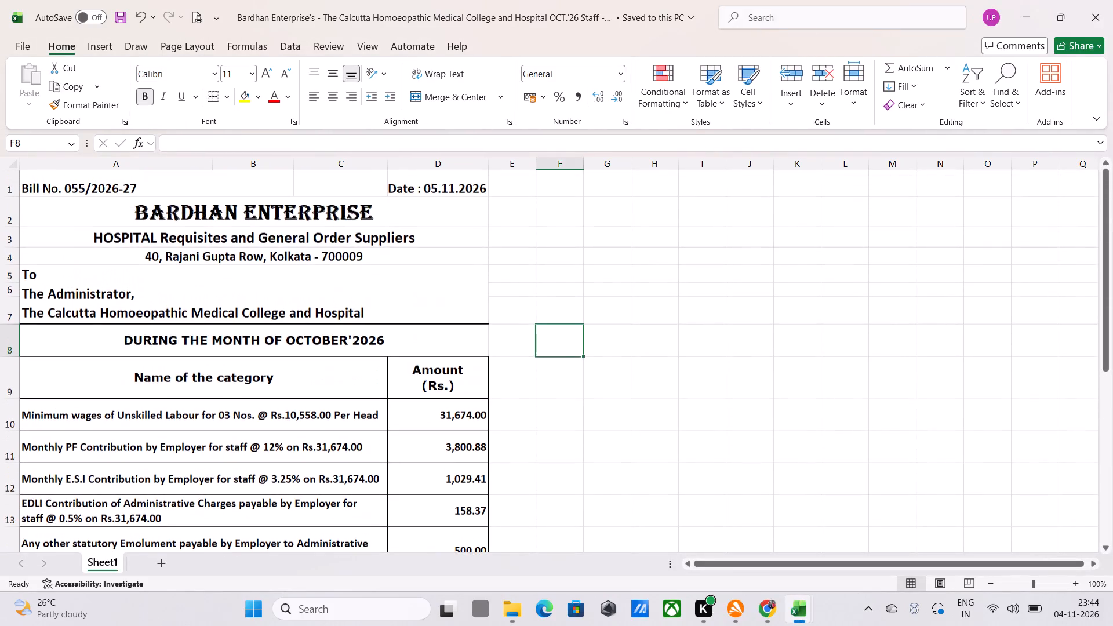
scroll(486, 341, down, 9)
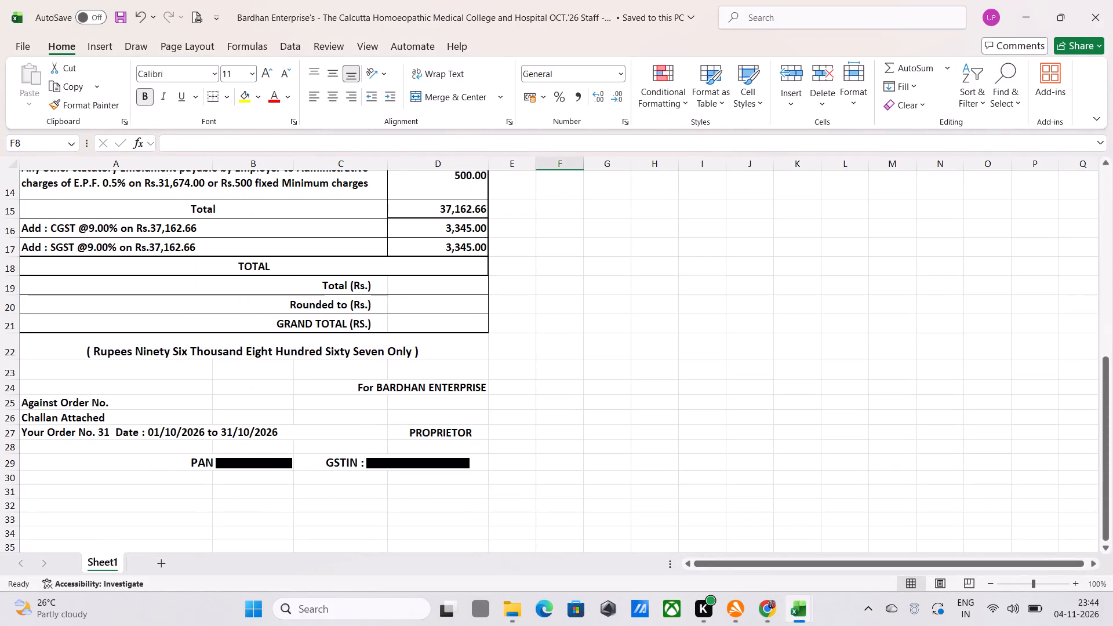
scroll(486, 341, down, 2)
scroll(486, 341, up, 13)
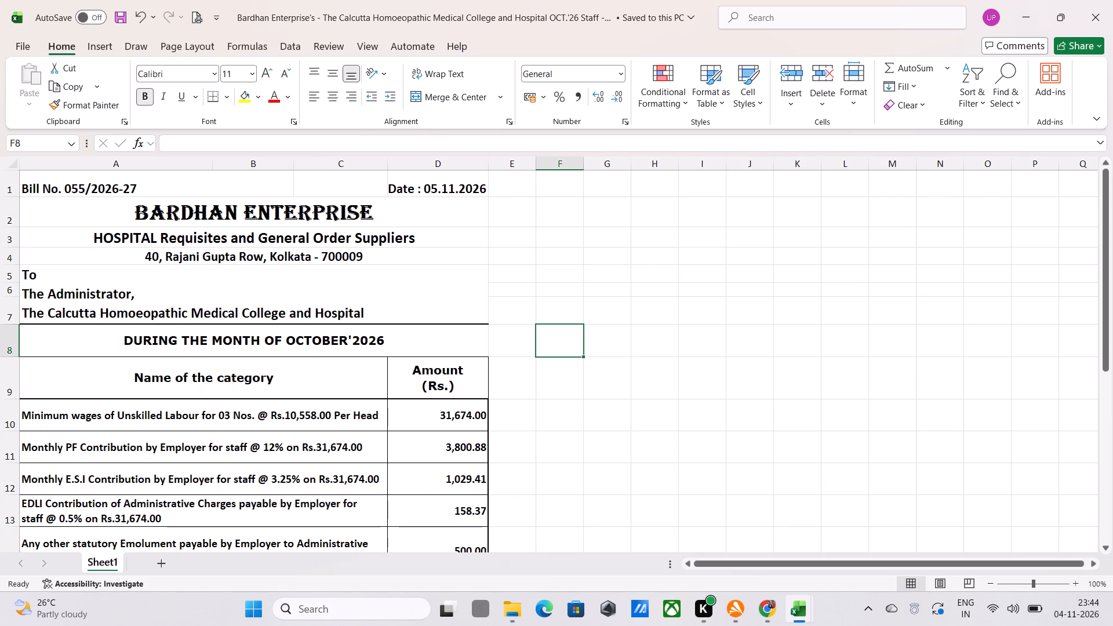
click(1108, 3)
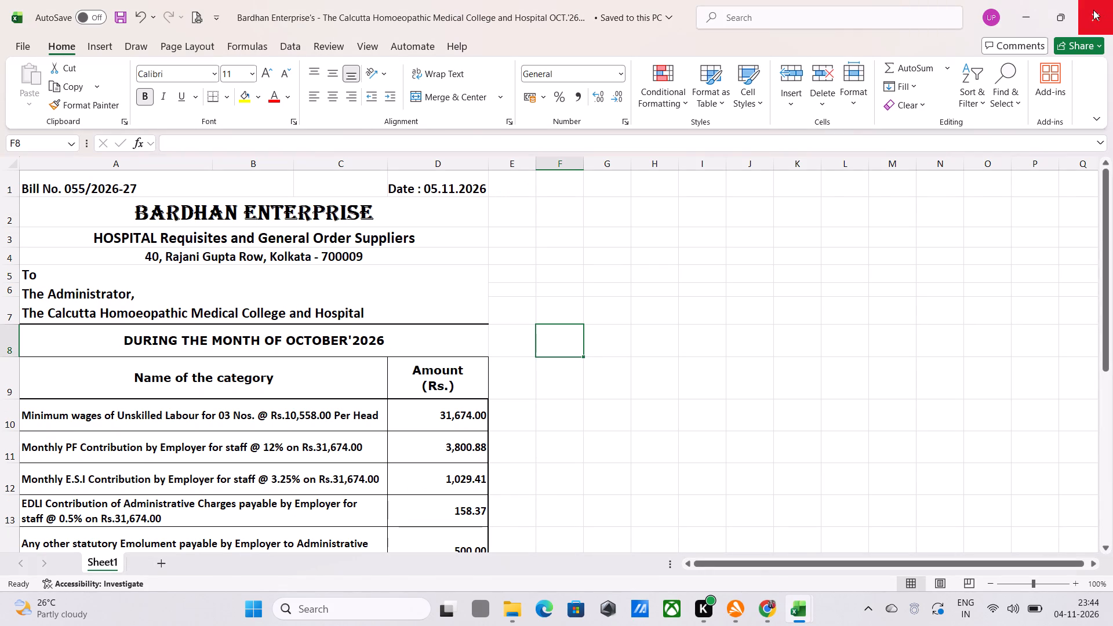
Close the original OCT.'26 Staff bill workbook.
click(1093, 10)
click(1093, 10)
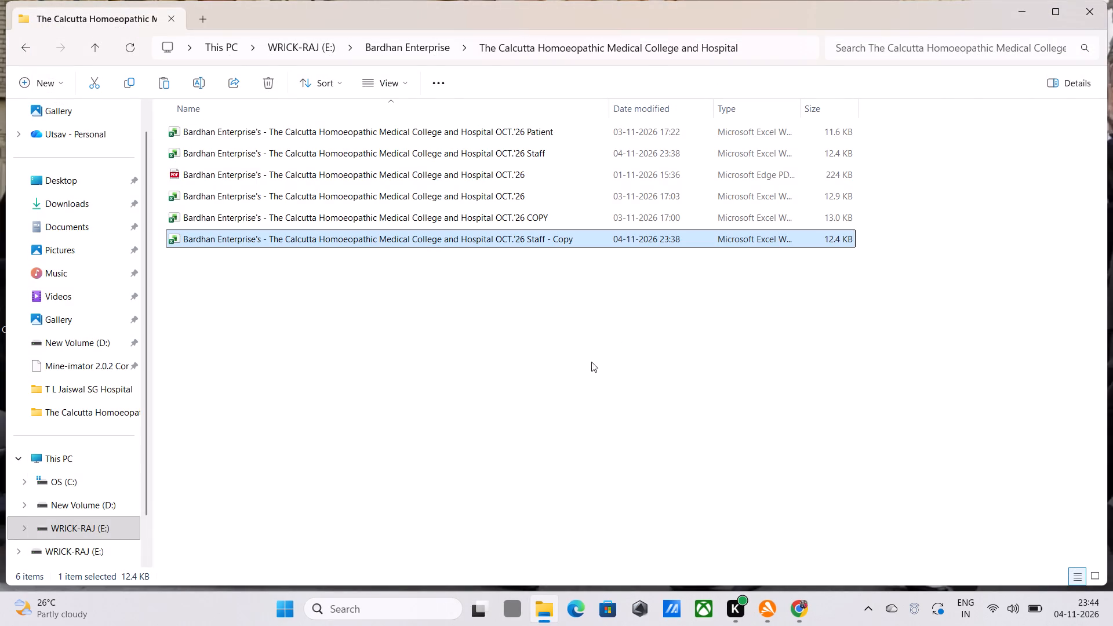
Open the "OCT.'26 COPY" workbook, examine the combined patient and staff bill, and close it.
click(598, 340)
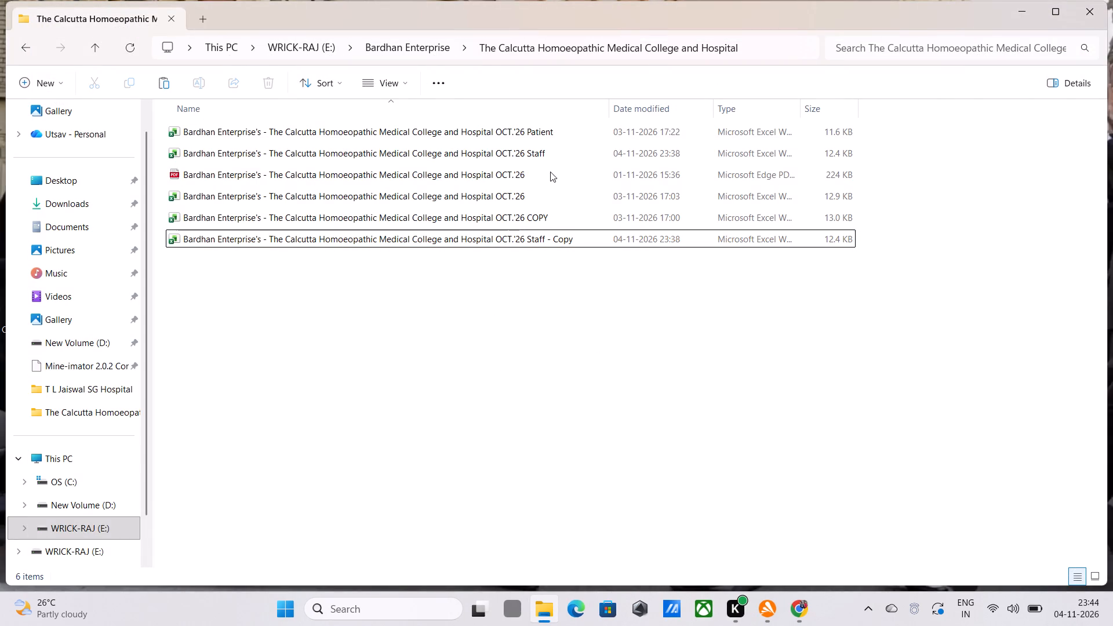
double_click(547, 221)
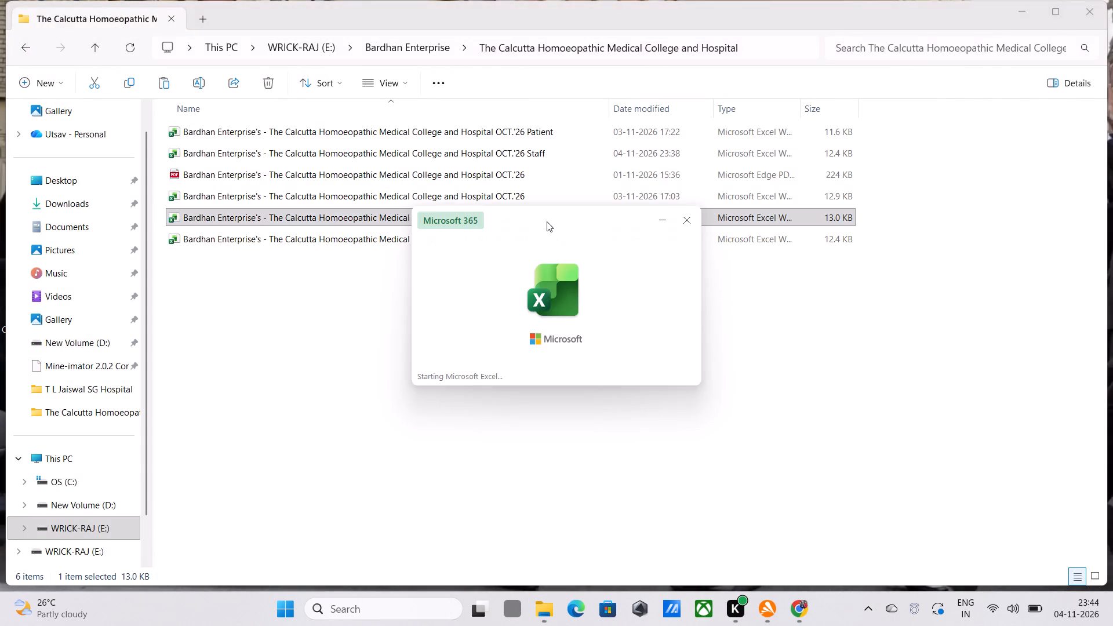
scroll(503, 372, down, 3)
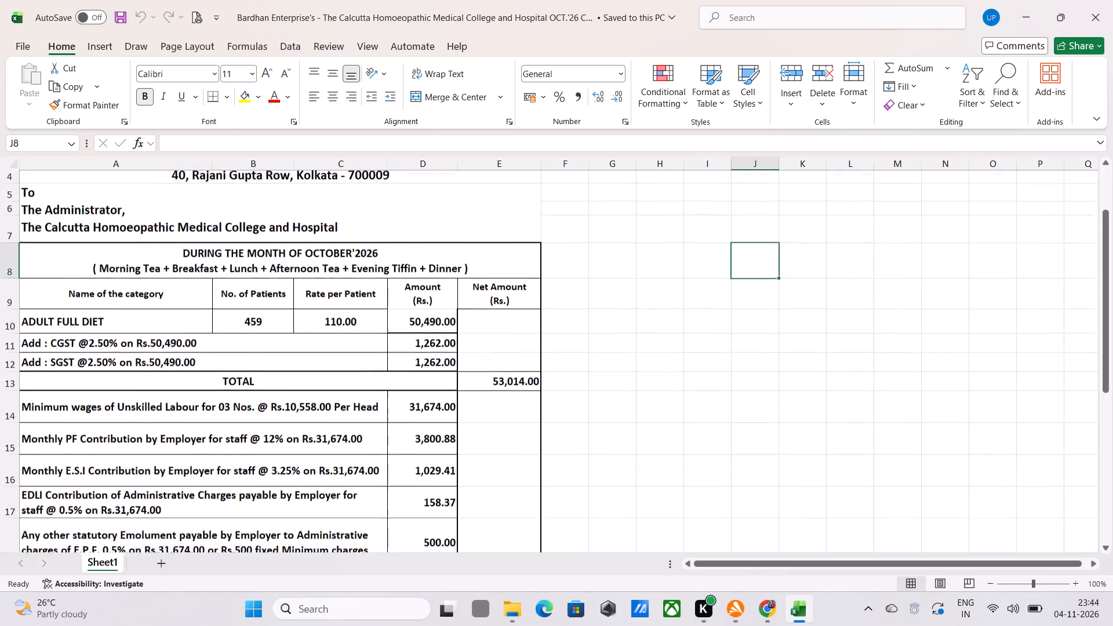
scroll(503, 372, down, 7)
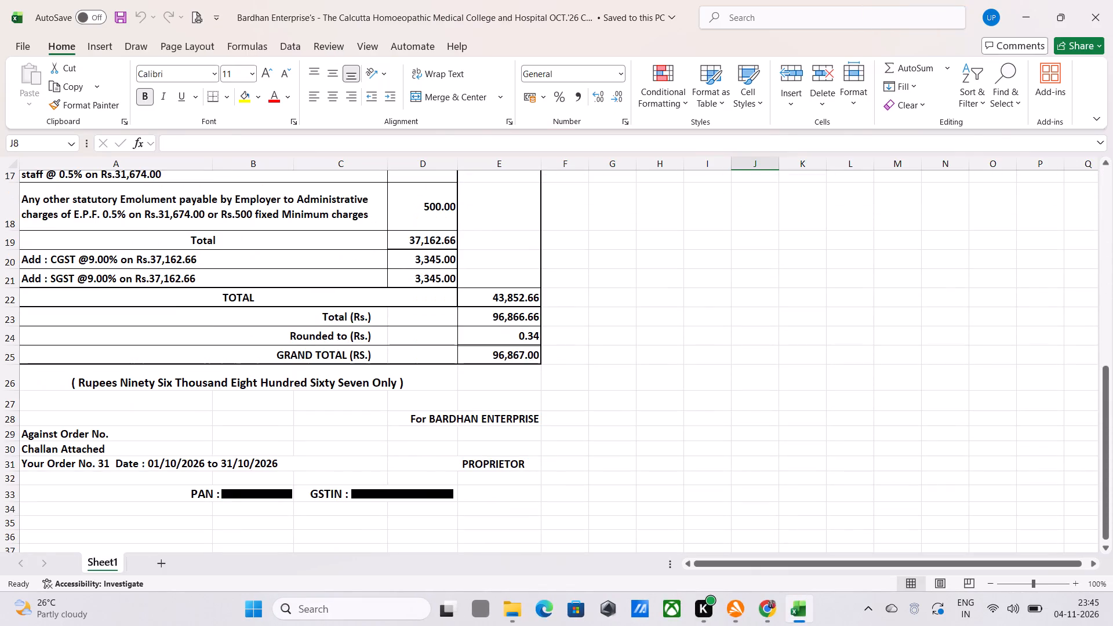
scroll(504, 370, up, 13)
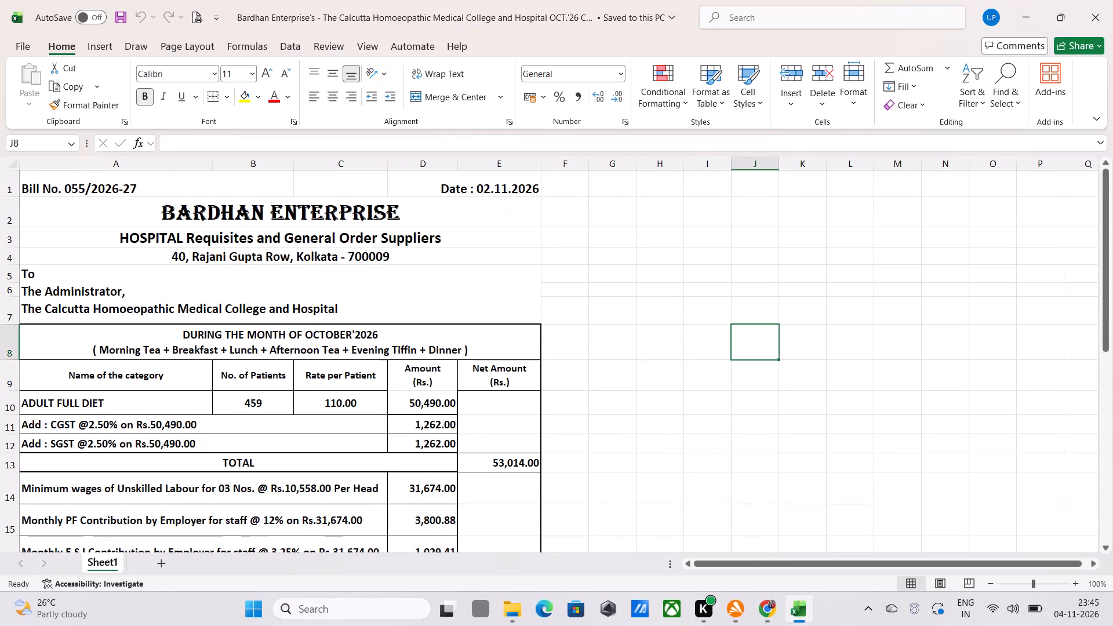
scroll(504, 370, up, 5)
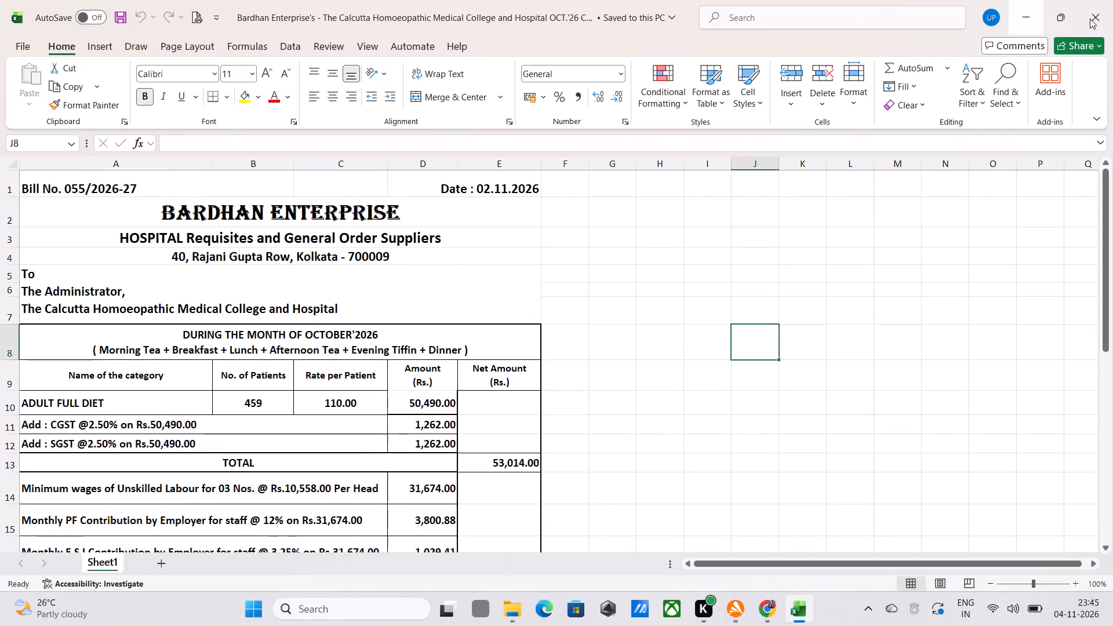
click(1099, 16)
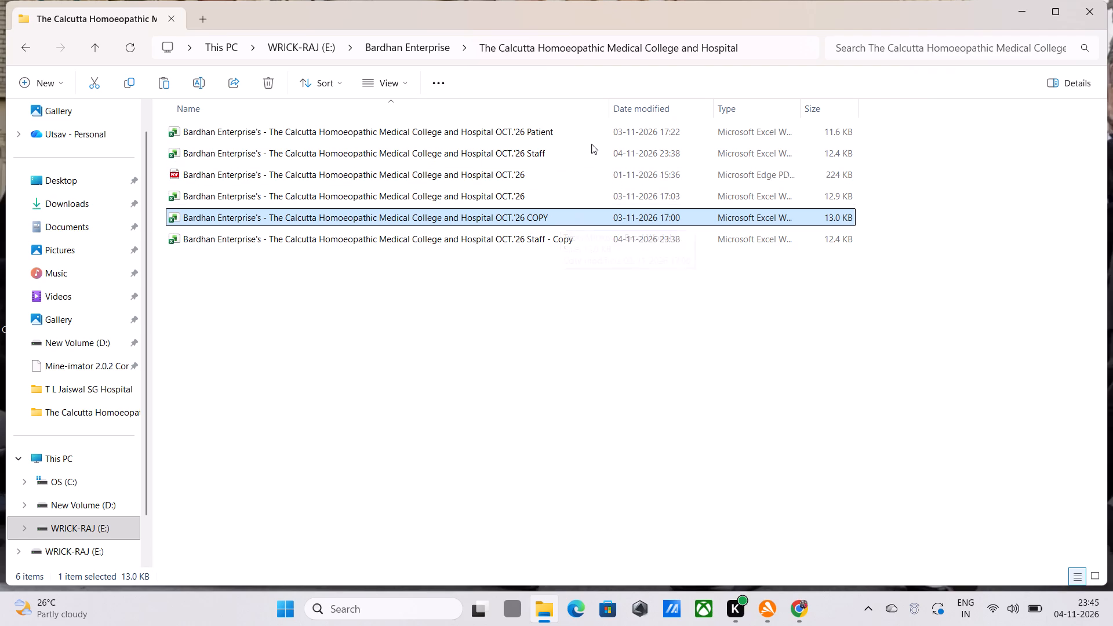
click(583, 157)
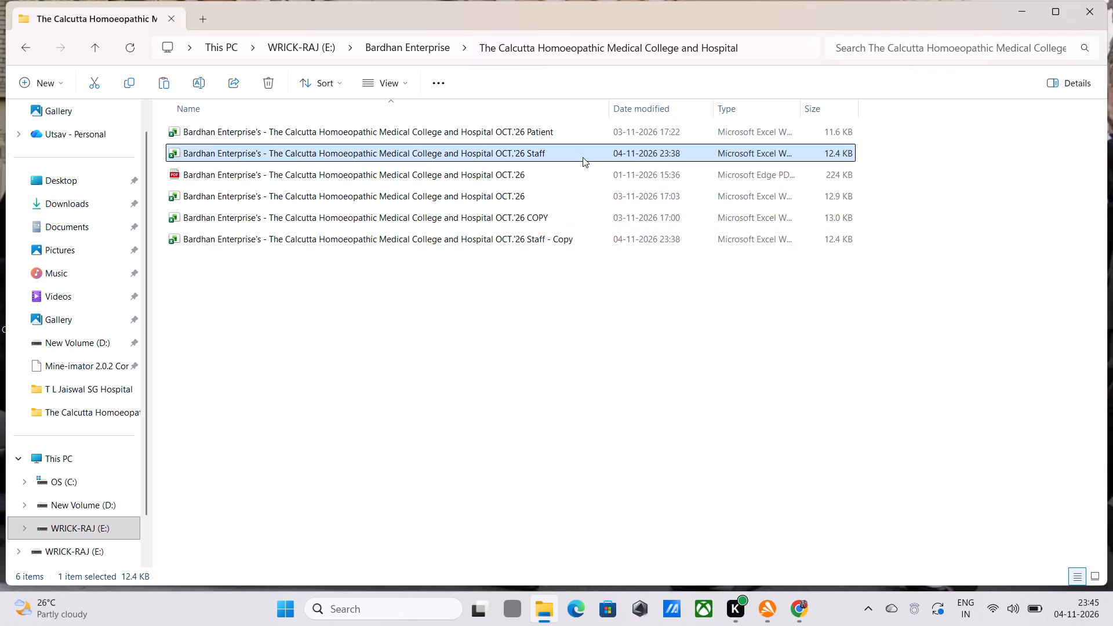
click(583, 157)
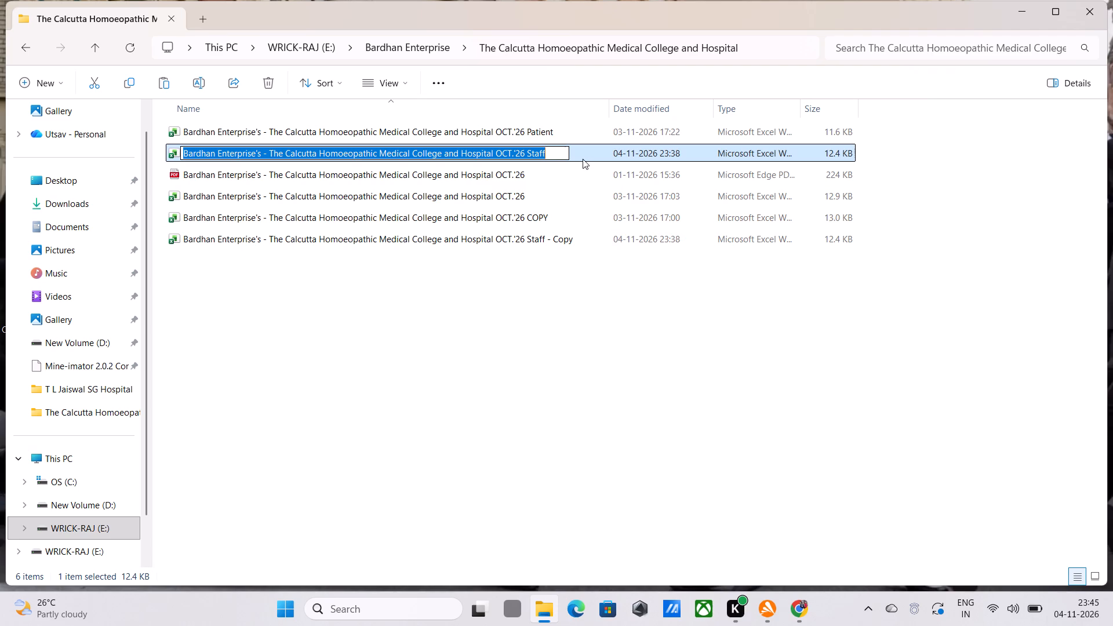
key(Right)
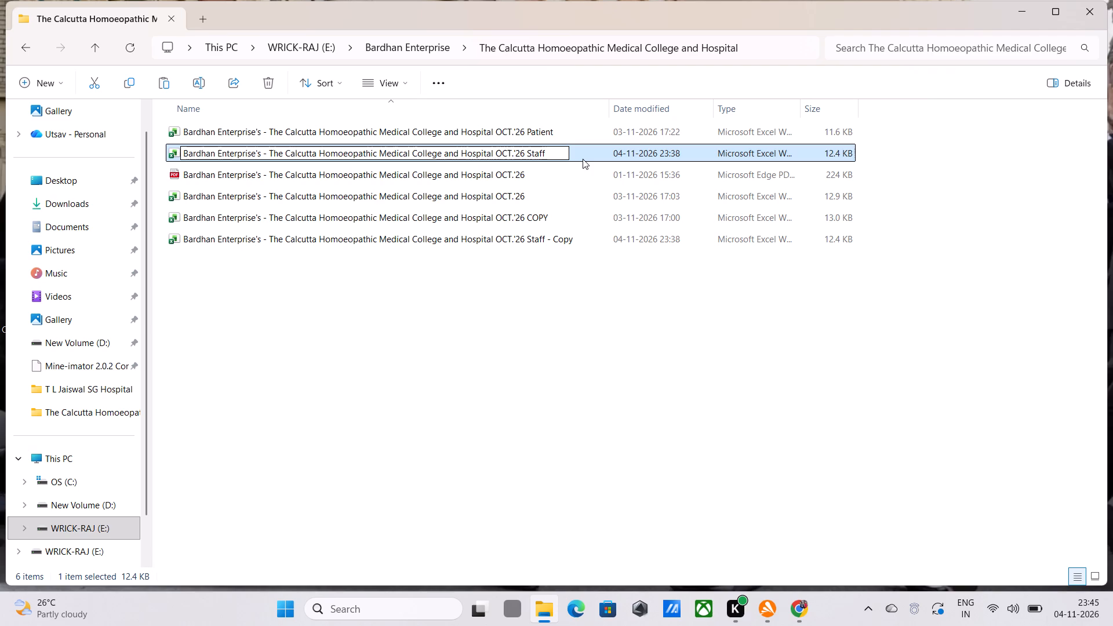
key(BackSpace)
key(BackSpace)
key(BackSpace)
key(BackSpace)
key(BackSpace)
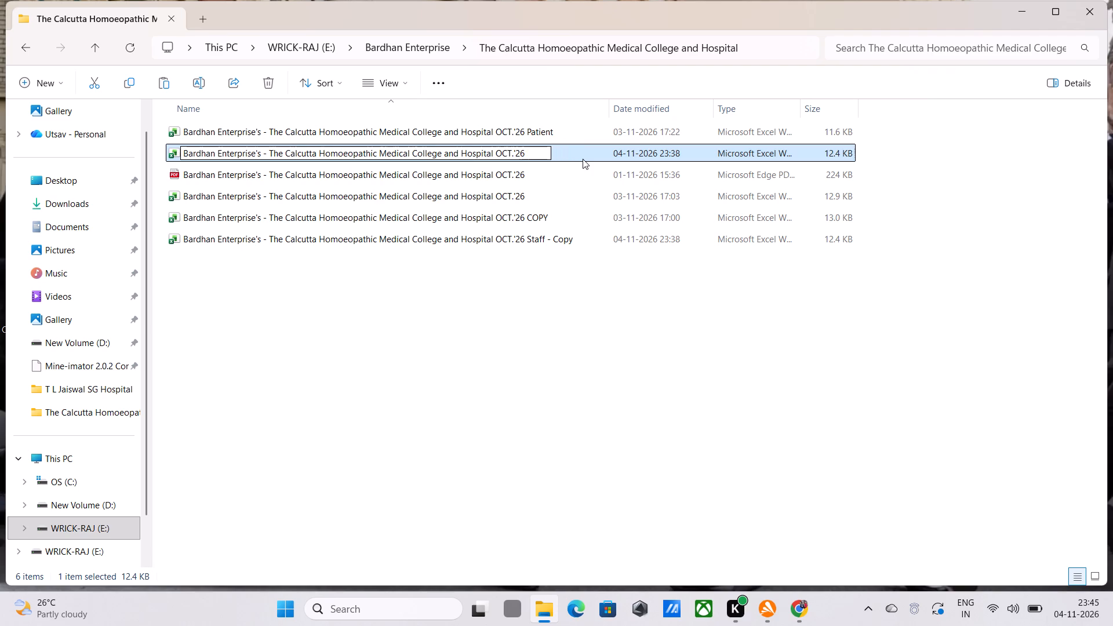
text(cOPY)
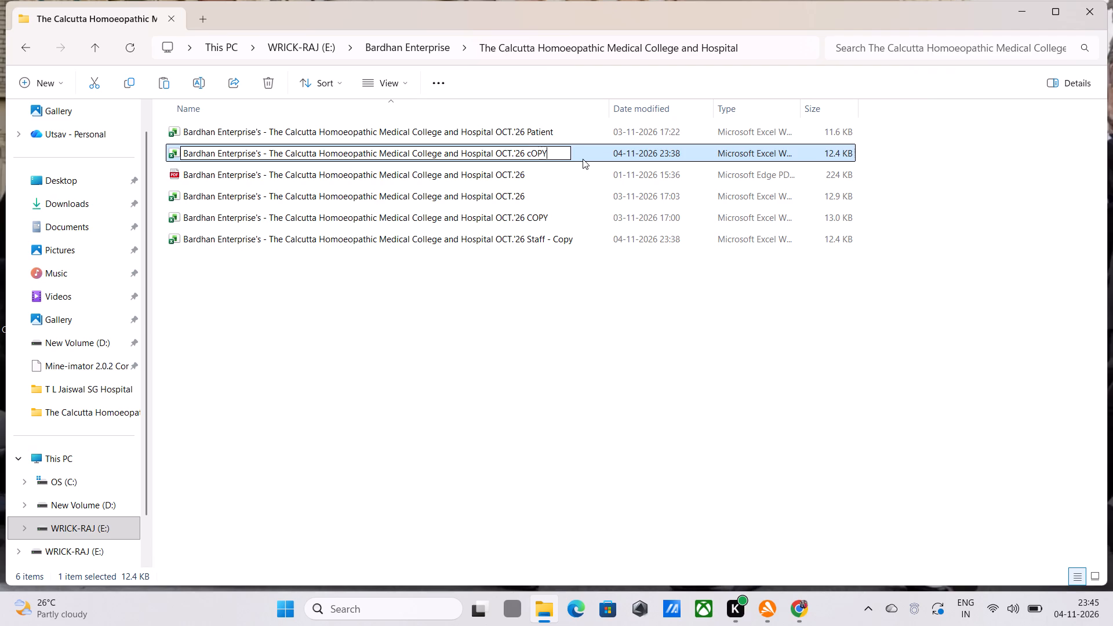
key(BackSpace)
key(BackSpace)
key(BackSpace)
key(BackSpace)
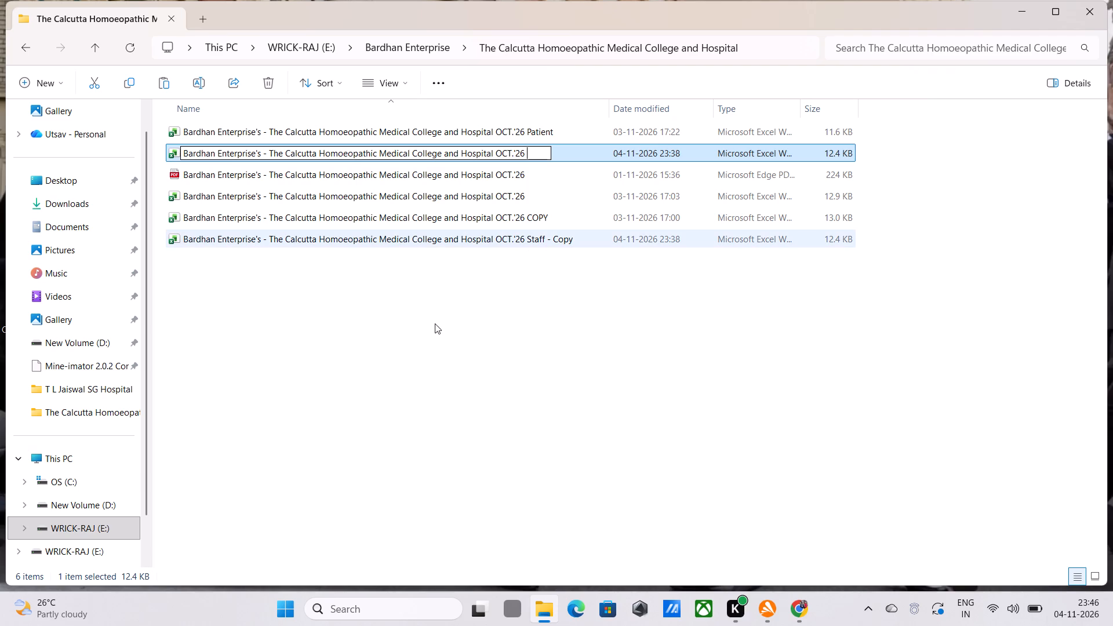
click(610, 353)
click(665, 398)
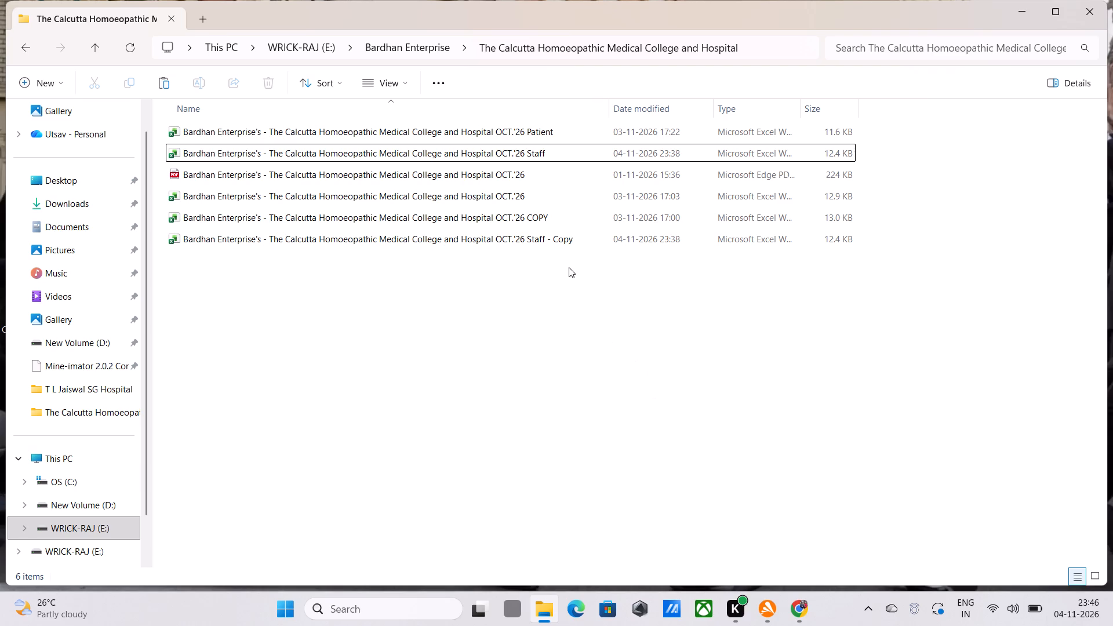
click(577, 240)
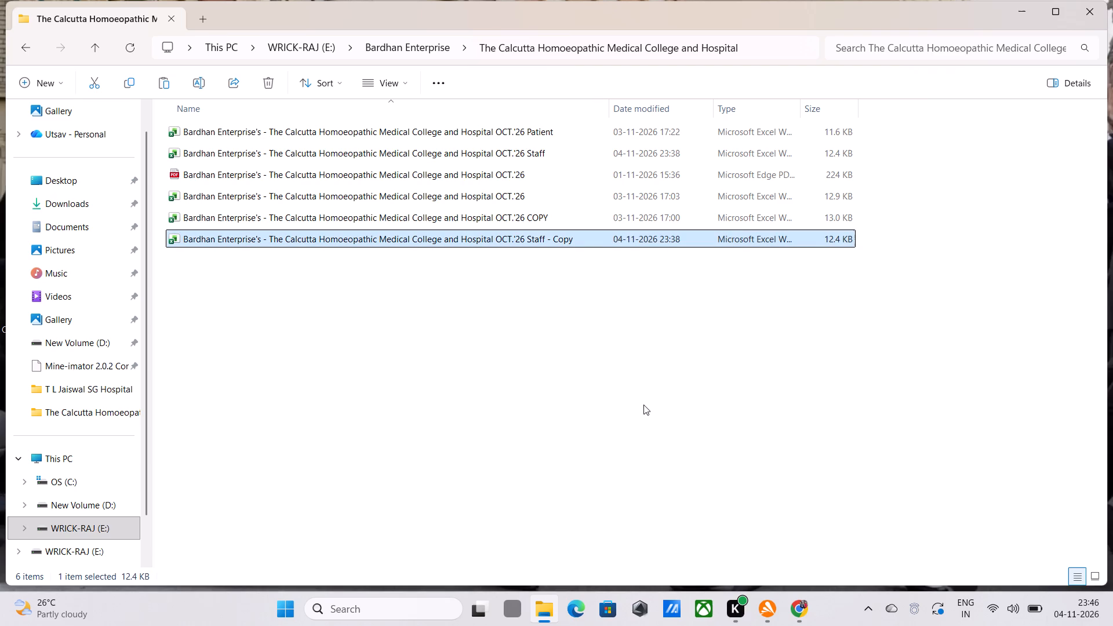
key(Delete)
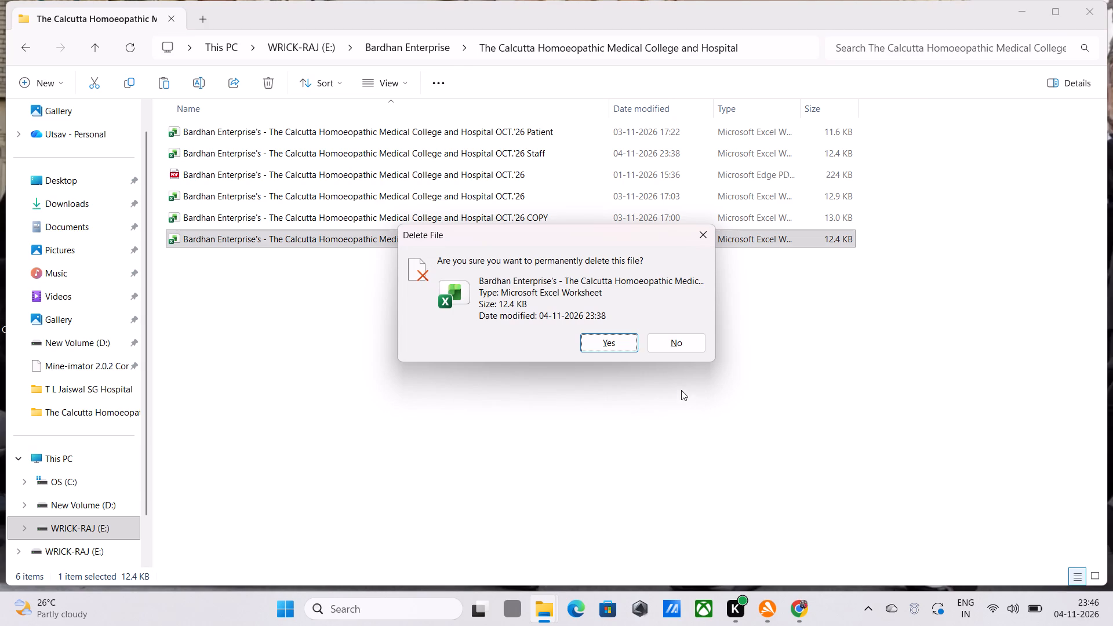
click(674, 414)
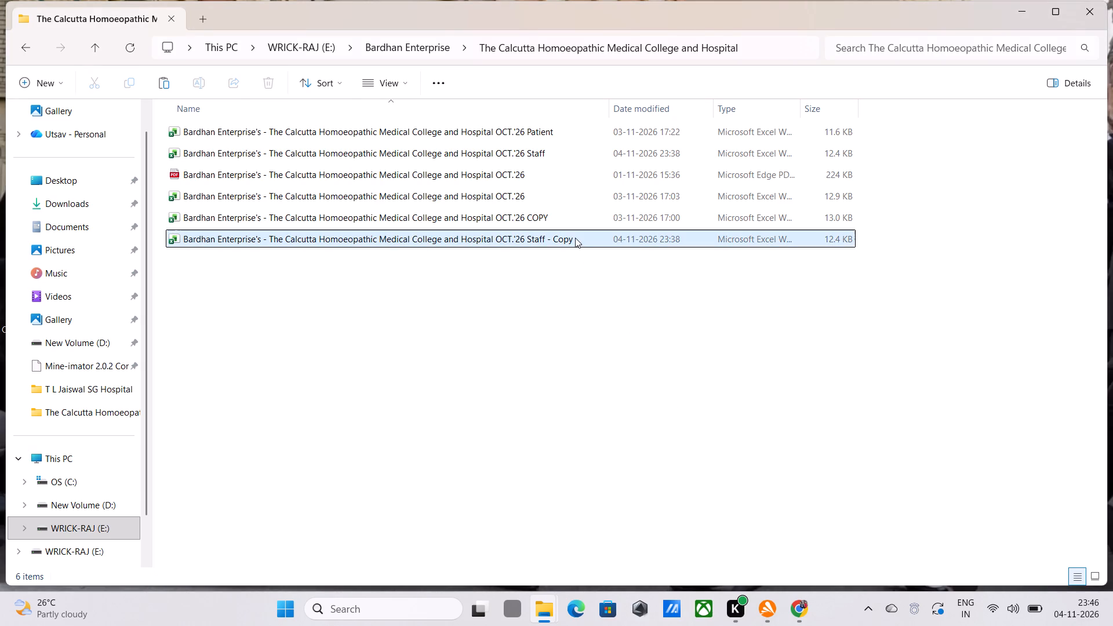
Check the contents of the duplicated "OCT.'26 Staff - Copy" workbook, close it, and permanently delete that file from the hospital folder.
double_click(576, 237)
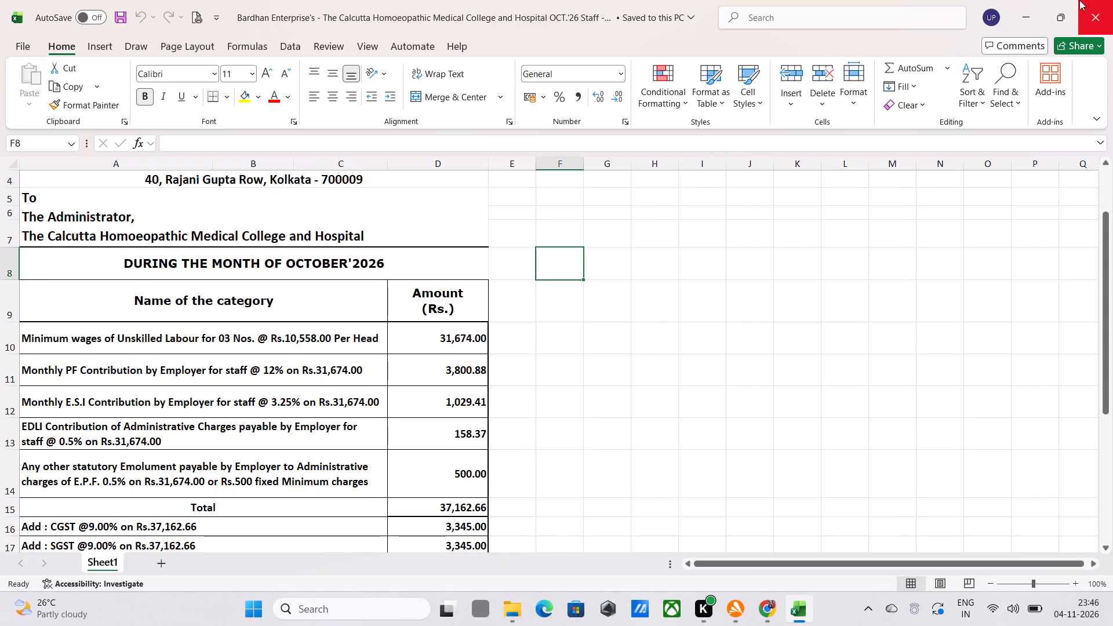
click(1100, 21)
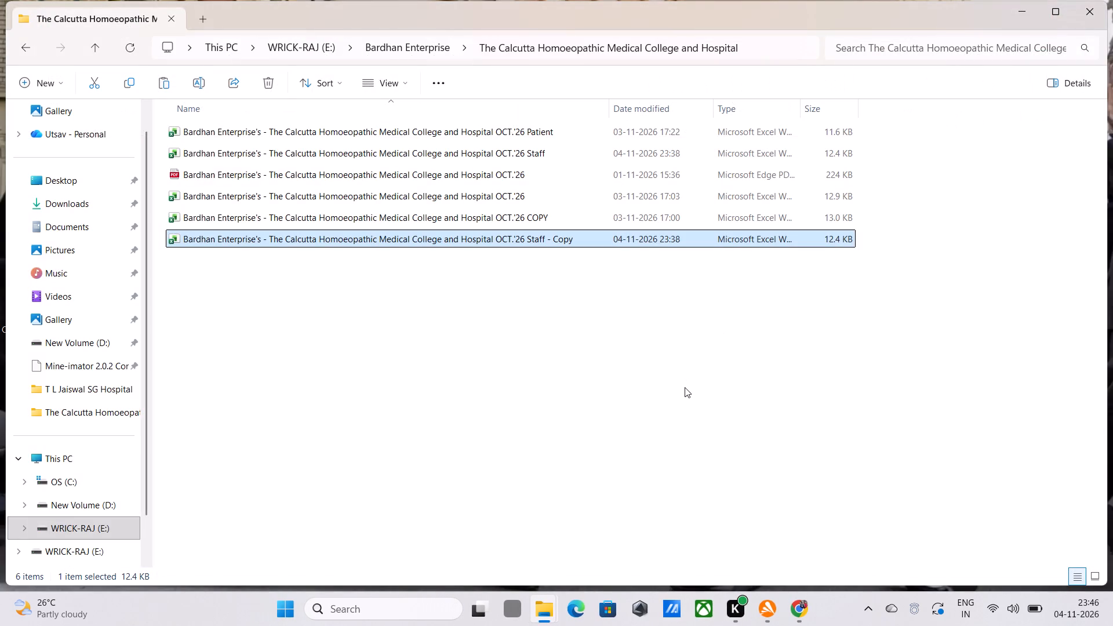
key(Delete)
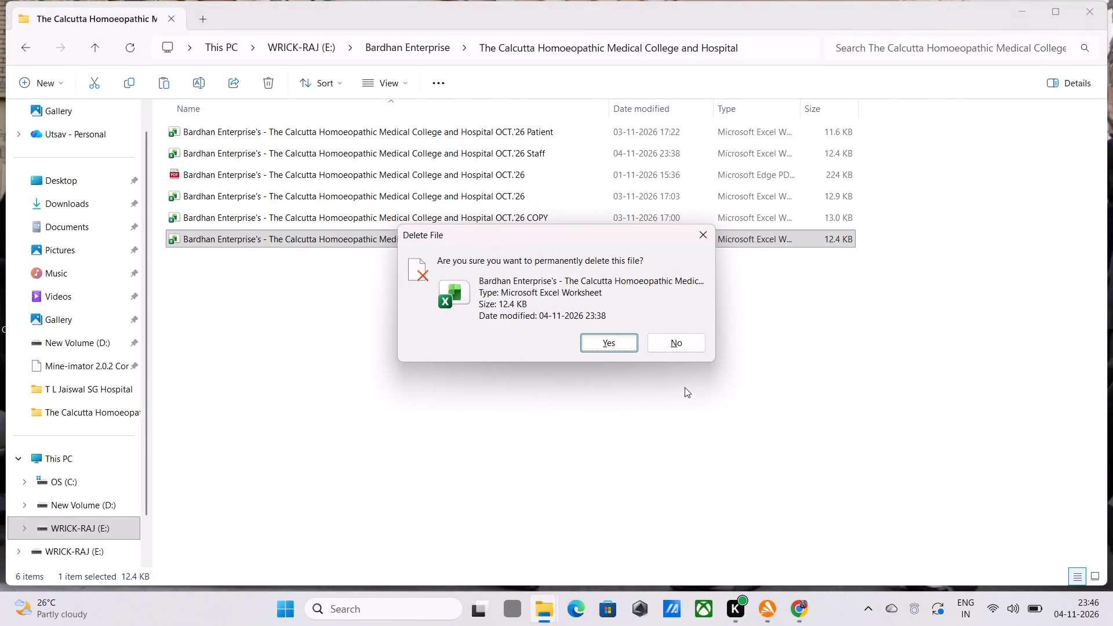
click(630, 343)
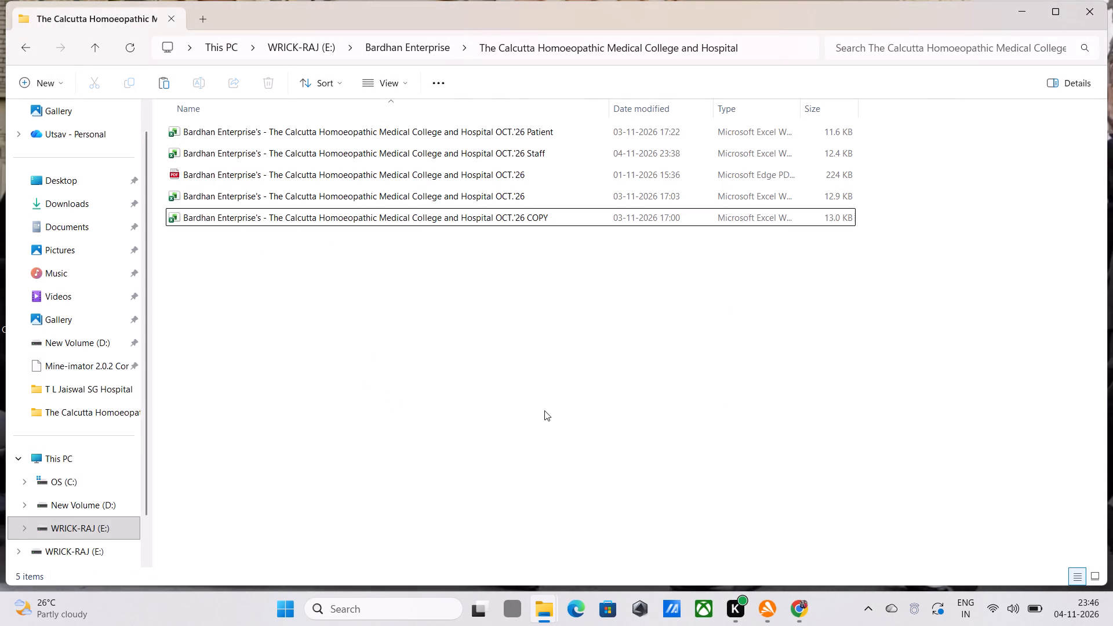
click(544, 410)
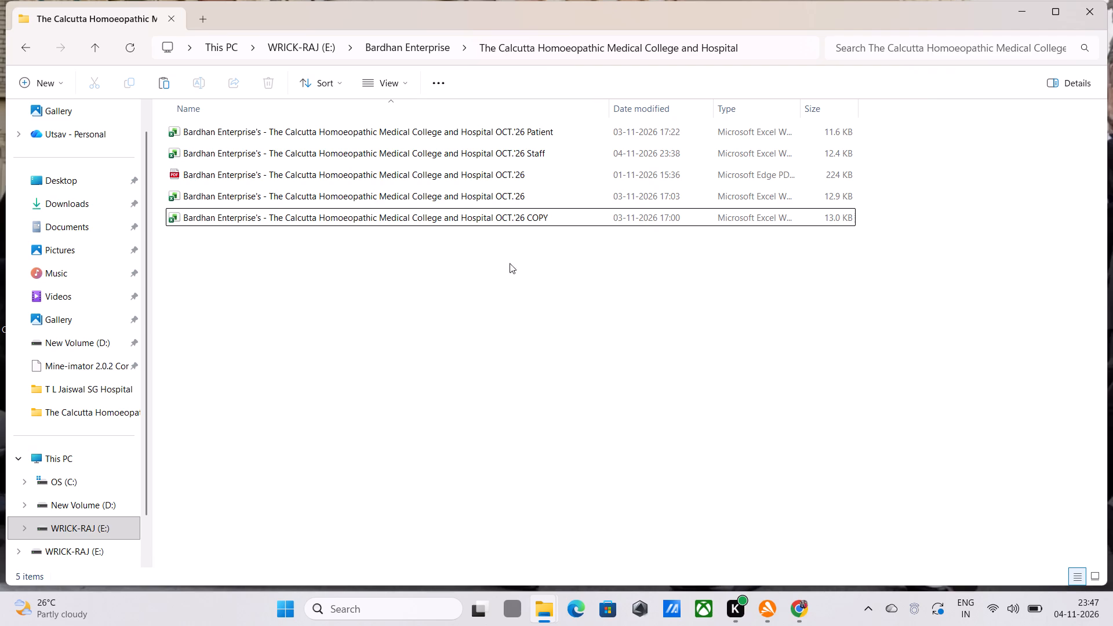
Rename the "OCT.'26 Staff" workbook so that its file name ends in "OCT.'26 CC".
click(563, 152)
click(574, 152)
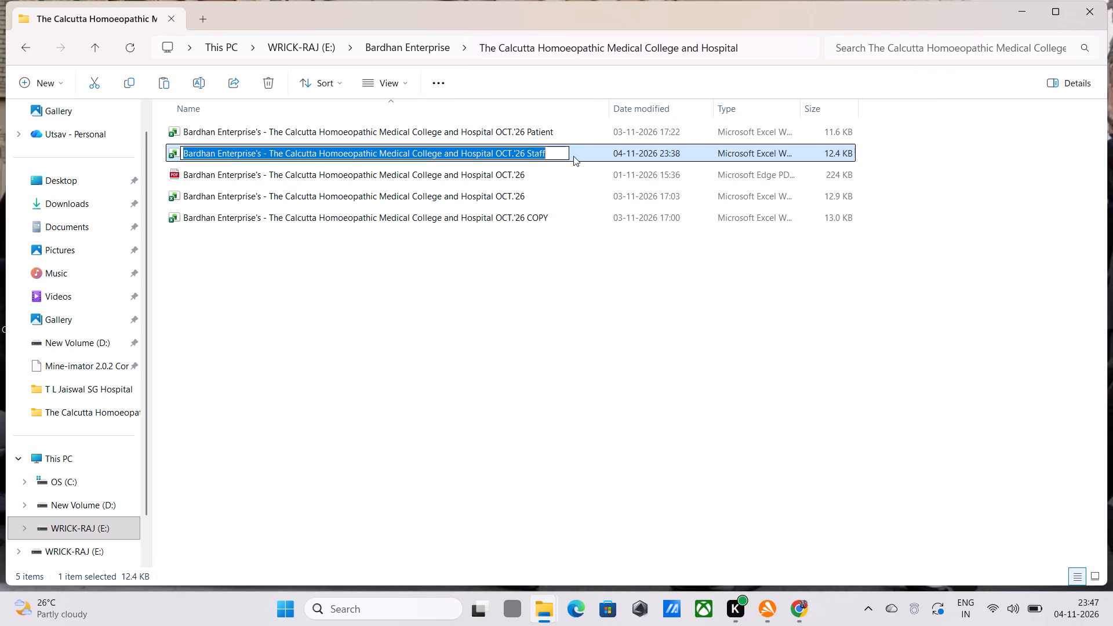
key(Right)
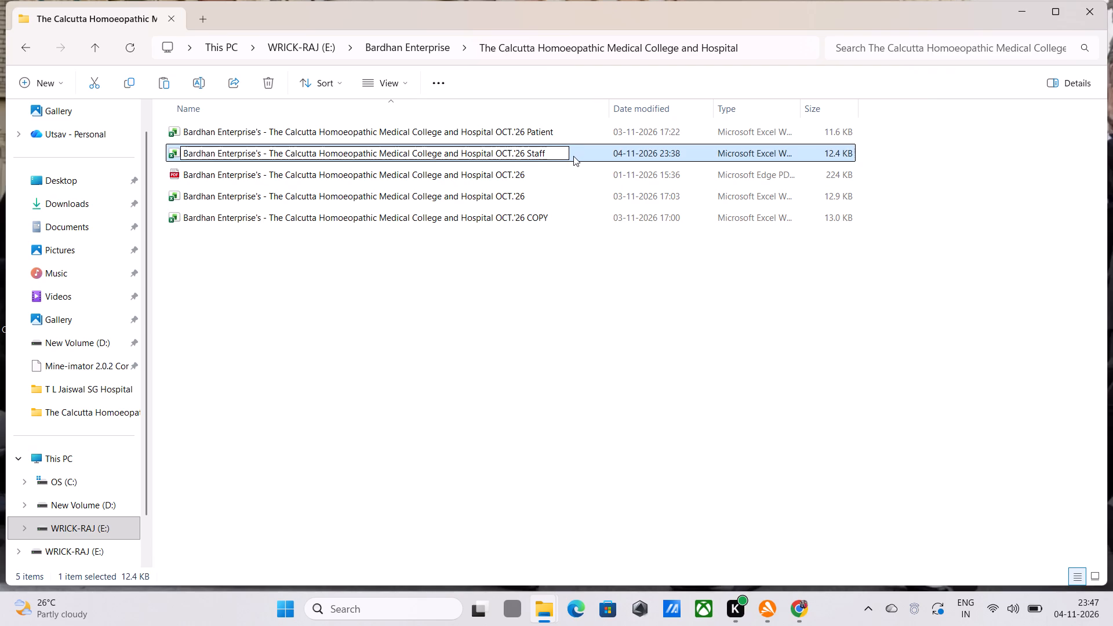
key(BackSpace)
key(BackSpace)
key(BackSpace)
key(BackSpace)
key(BackSpace)
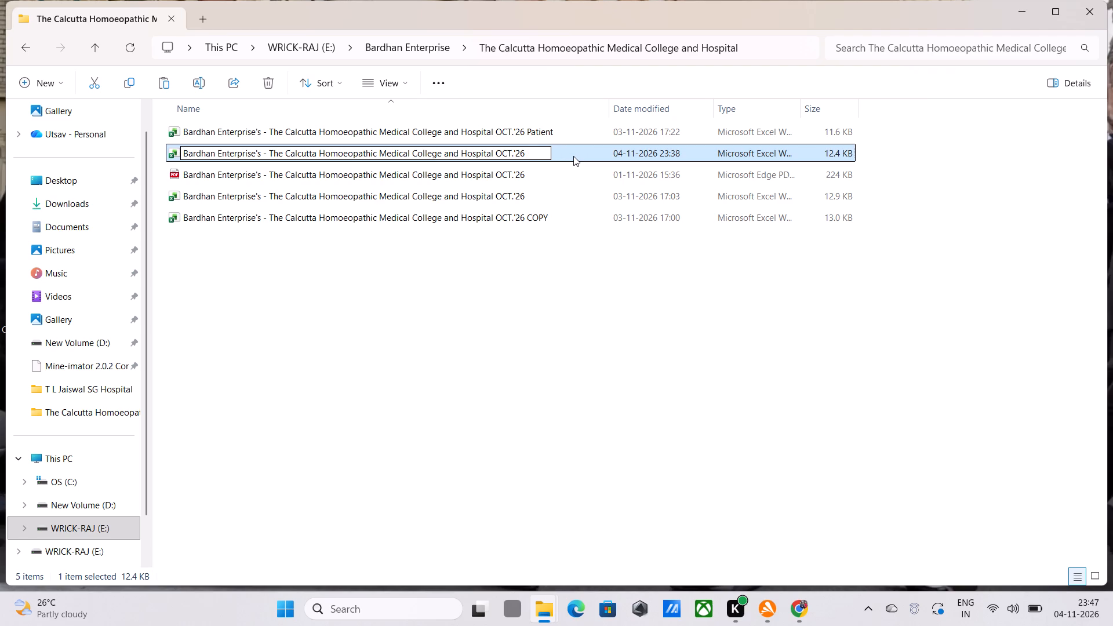
text(CC)
click(514, 308)
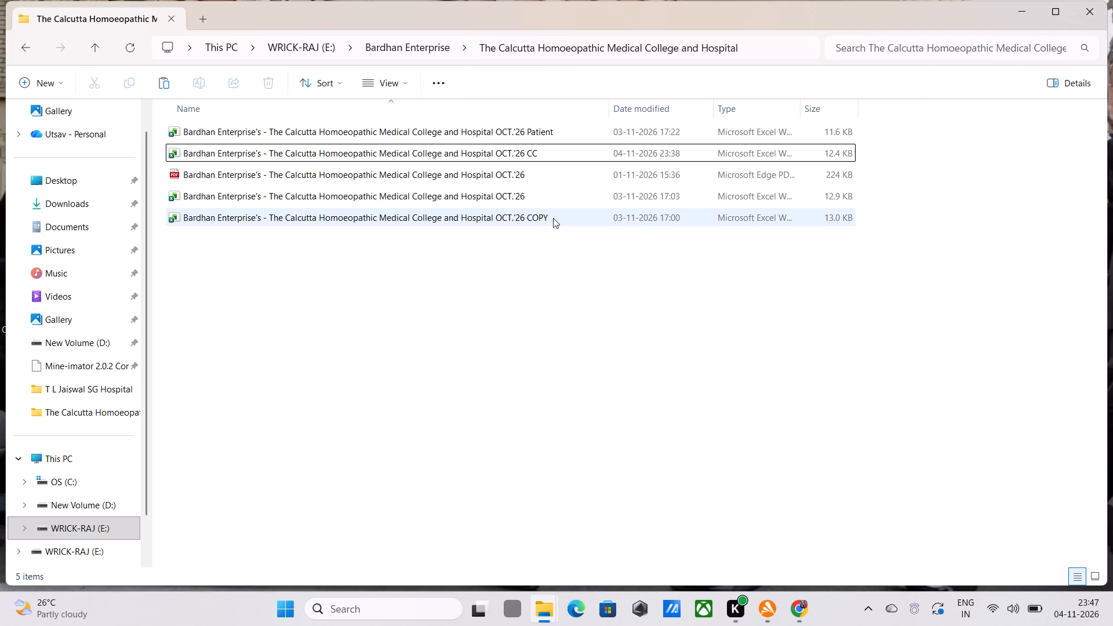
Rename the "OCT.'26 COPY" workbook so that its file name ends in "OCT.'26 STAFF".
click(553, 218)
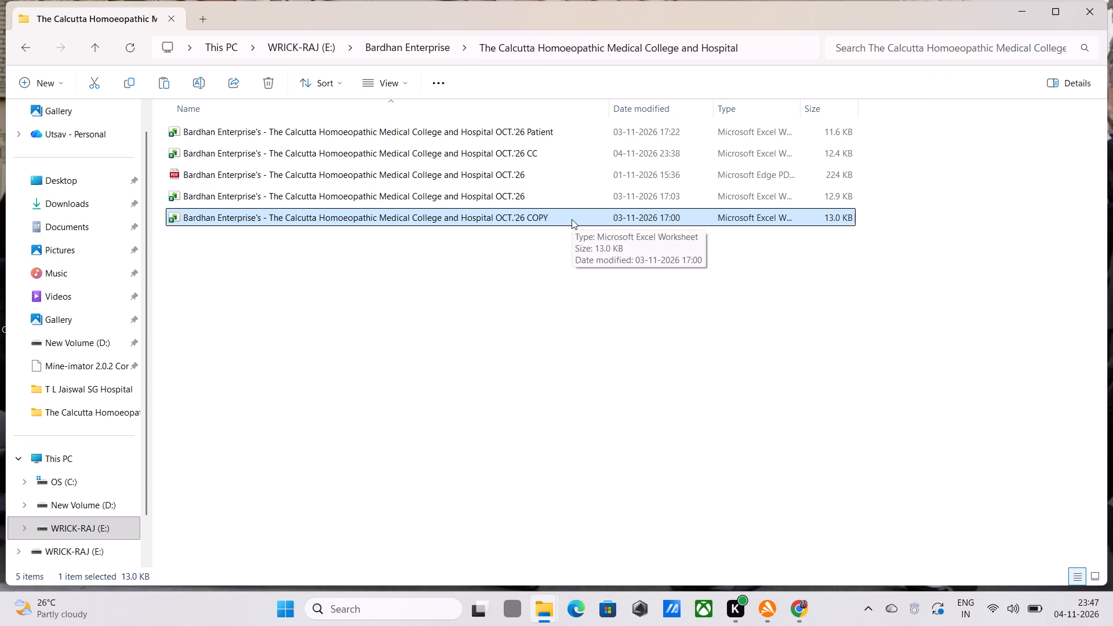
click(572, 219)
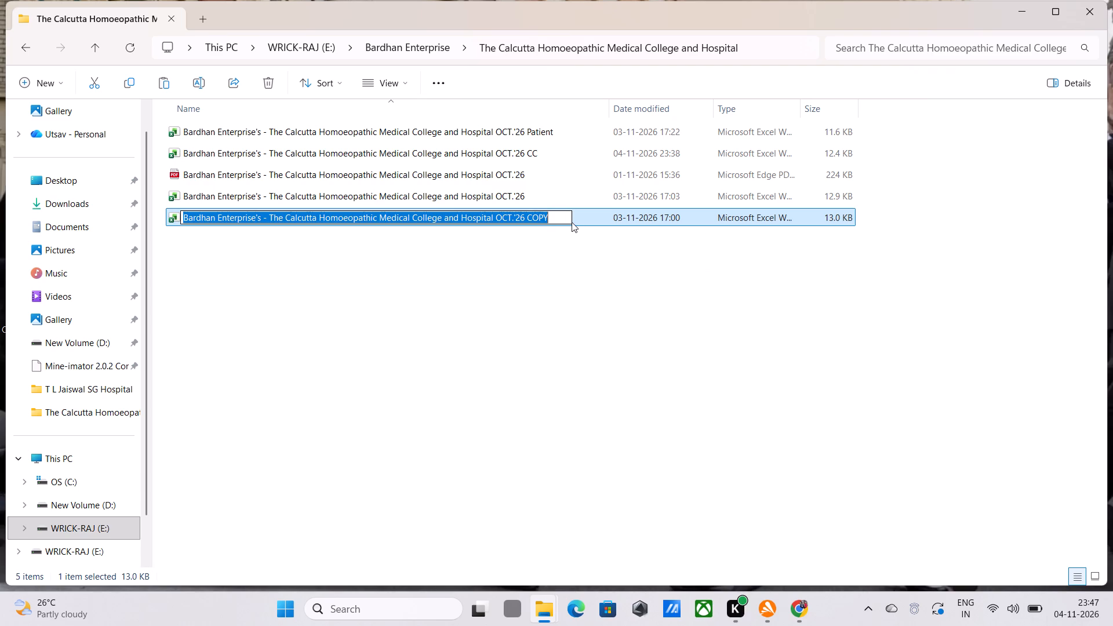
key(Right)
key(BackSpace)
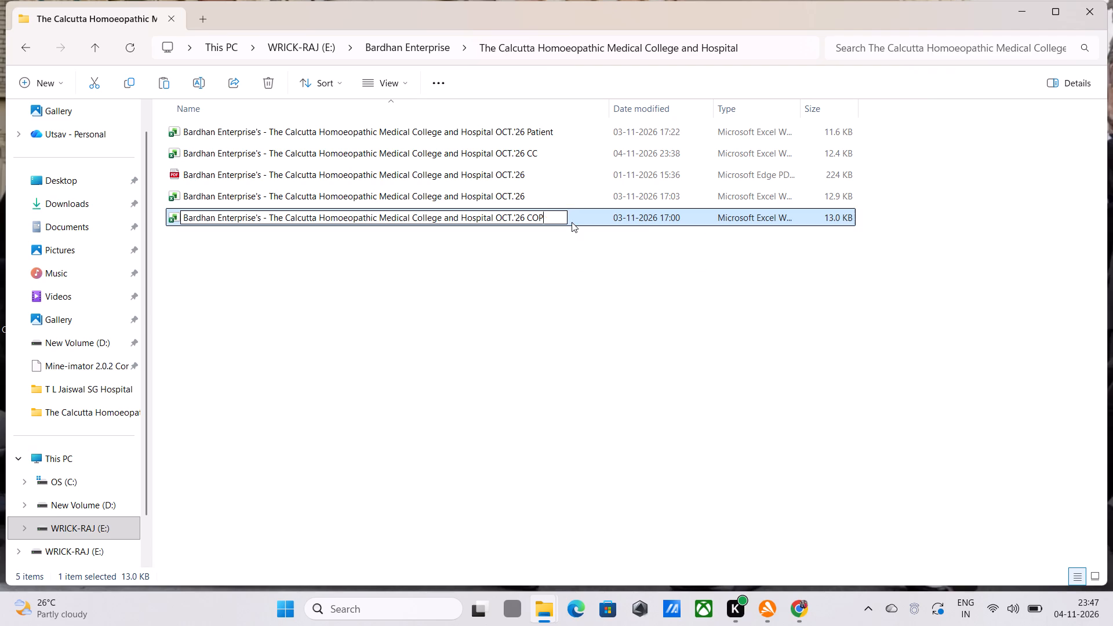
key(BackSpace)
key(BackSpace)
key(BackSpace)
key(shift+s)
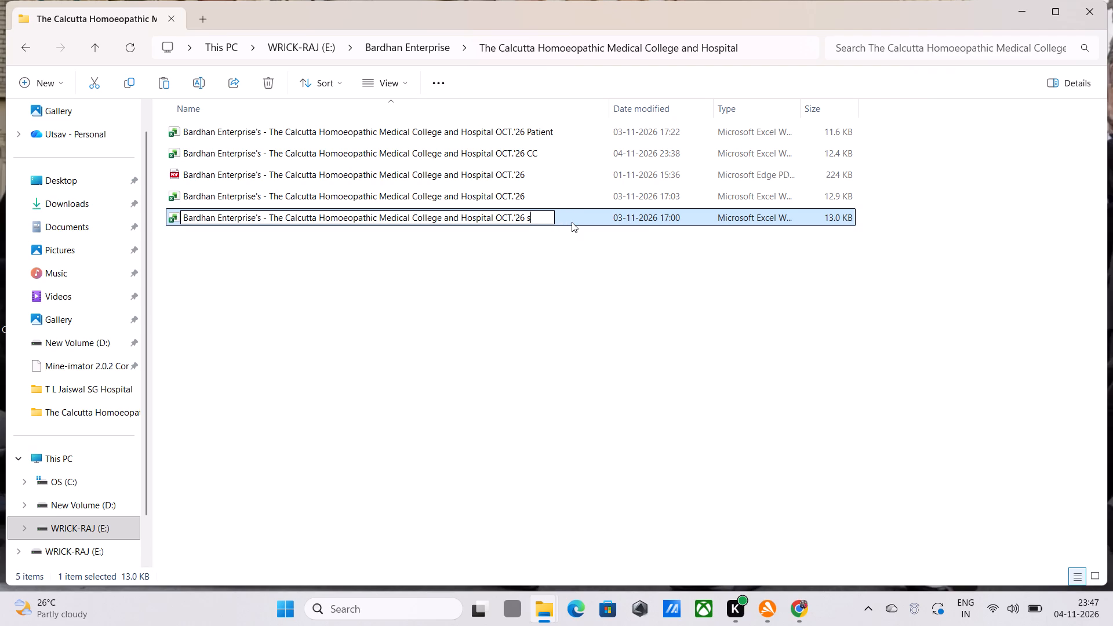
key(BackSpace)
key(BackSpace)
key(space)
text(STA)
text(FF)
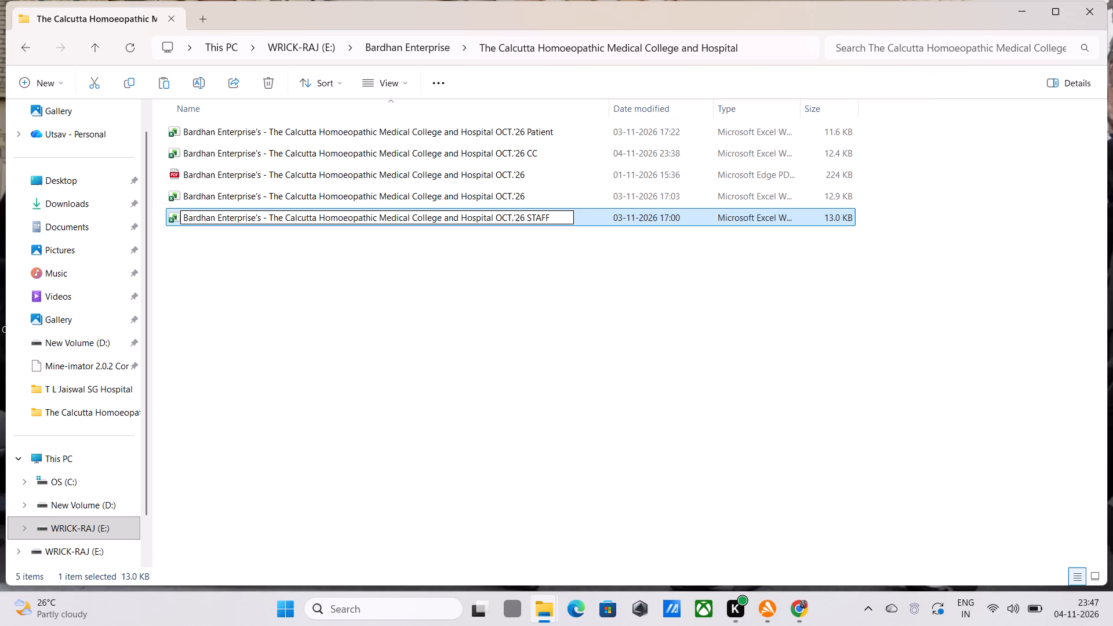
click(573, 367)
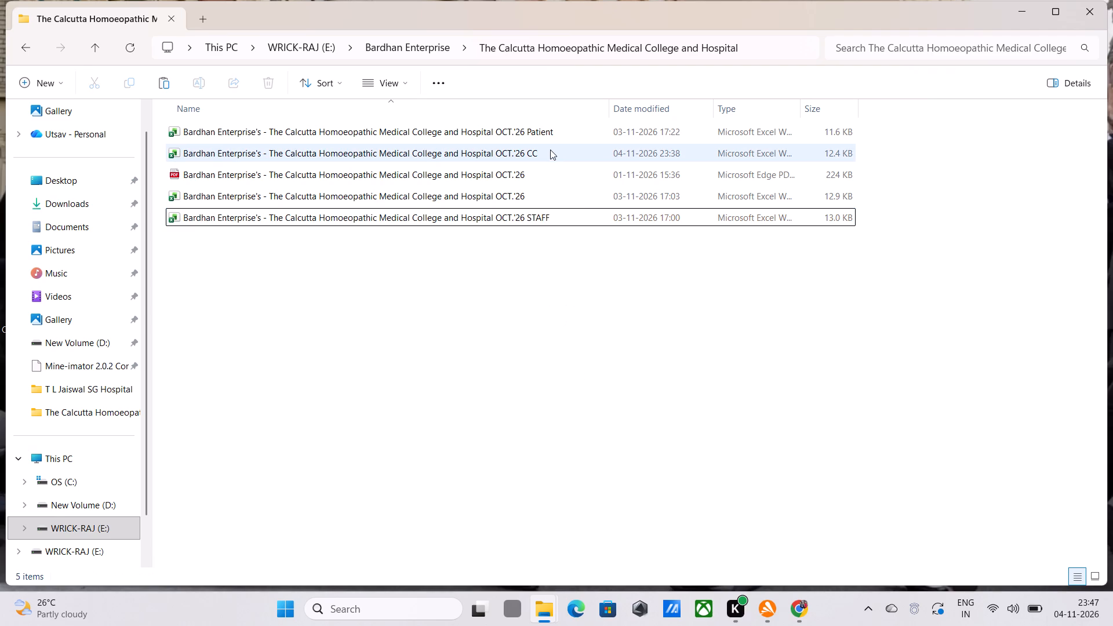
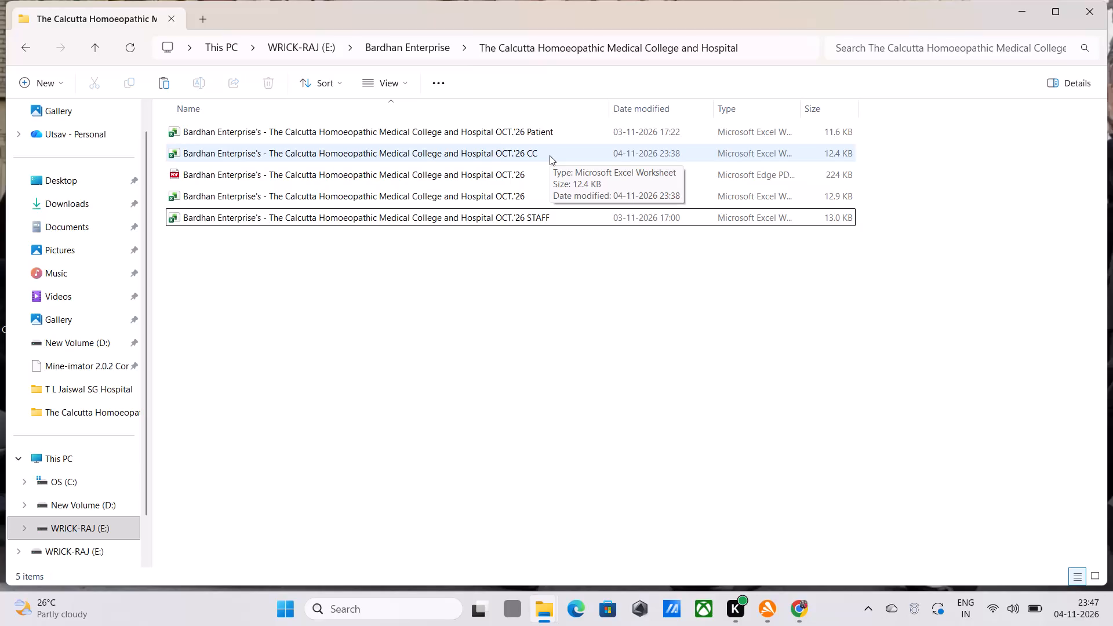
Open the "OCT.'26 CC" workbook, examine its staff wages bill, and close it.
double_click(550, 155)
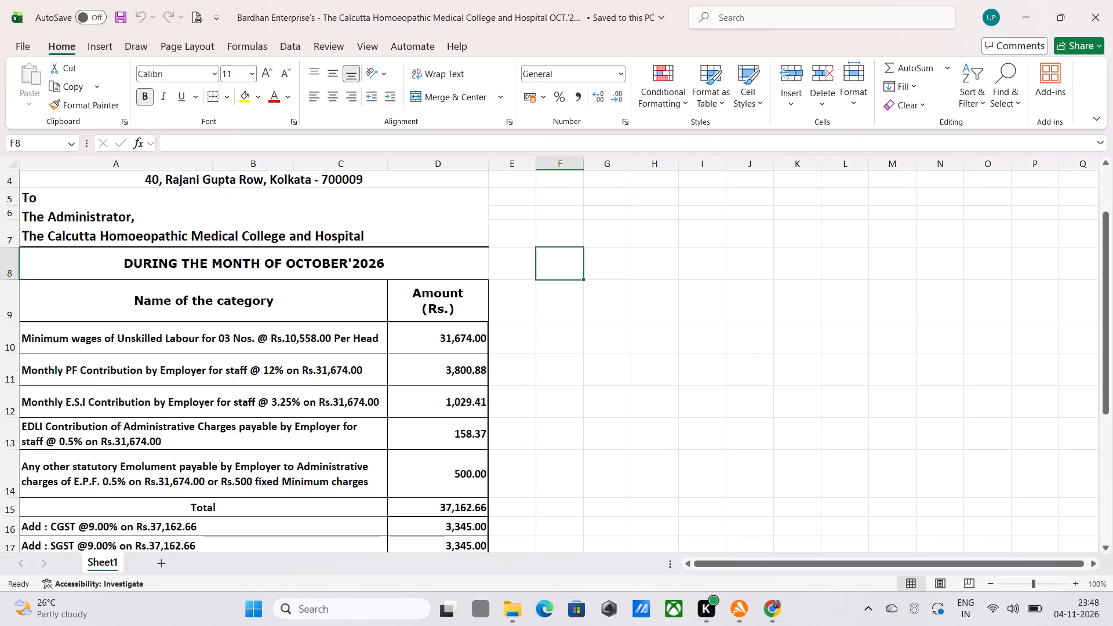
scroll(690, 358, down, 5)
scroll(690, 361, up, 11)
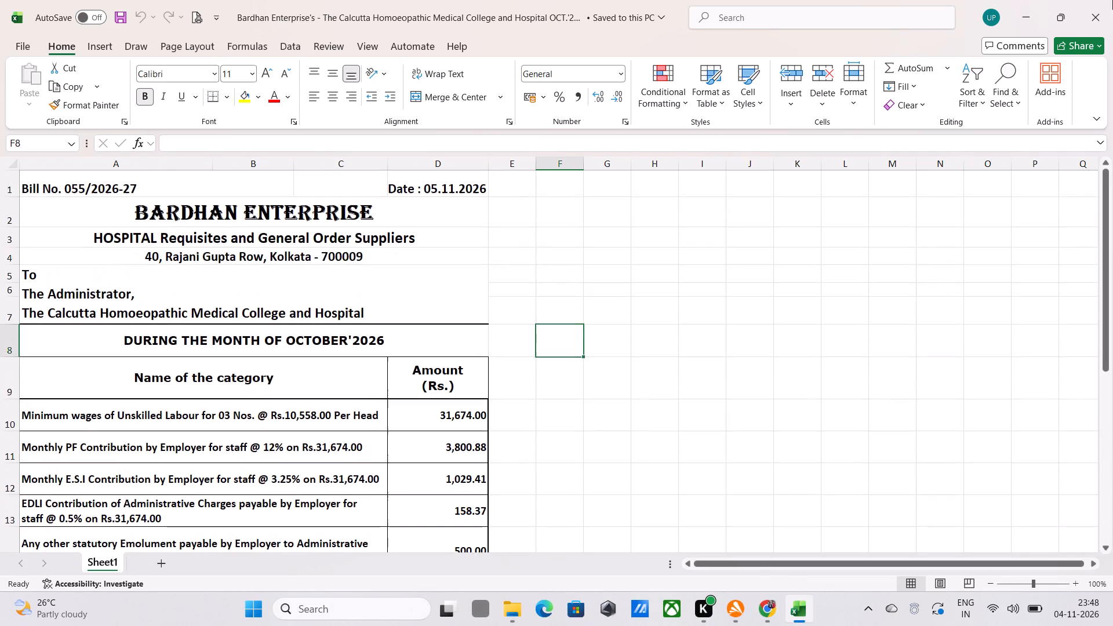
click(1103, 14)
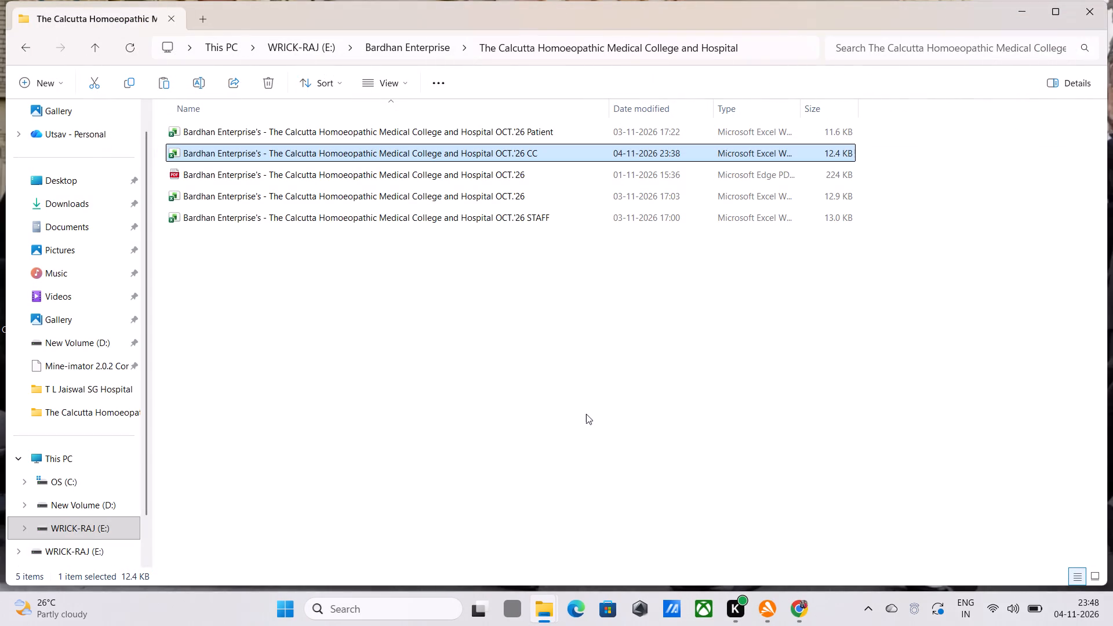
Duplicate the "OCT.'26 STAFF" workbook within the hospital folder.
click(588, 403)
click(550, 214)
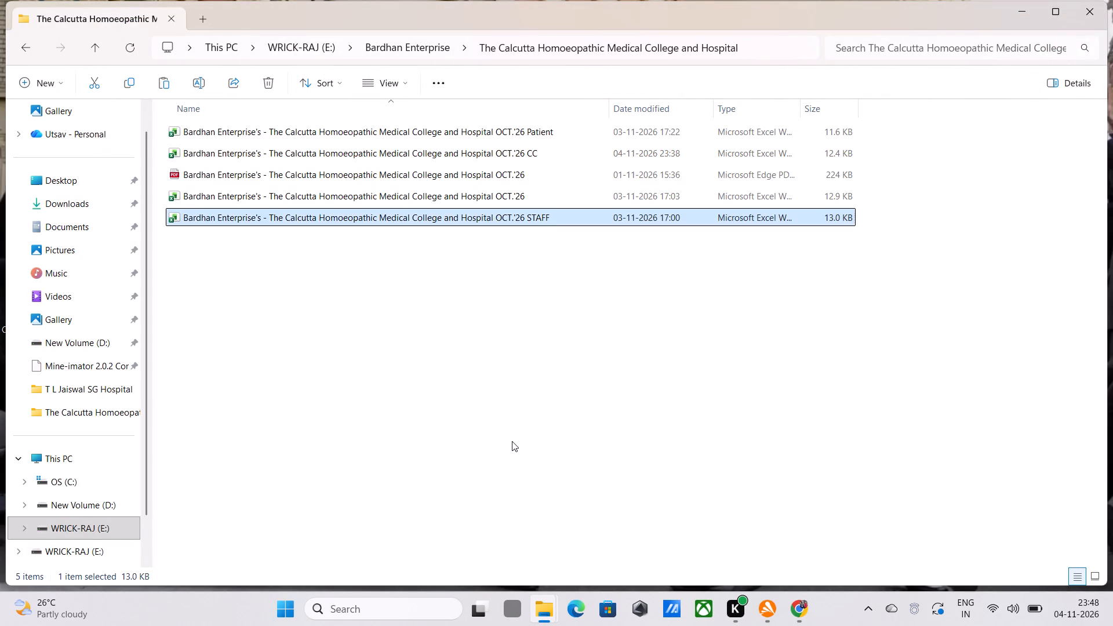
key(ctrl+c)
right_click(524, 361)
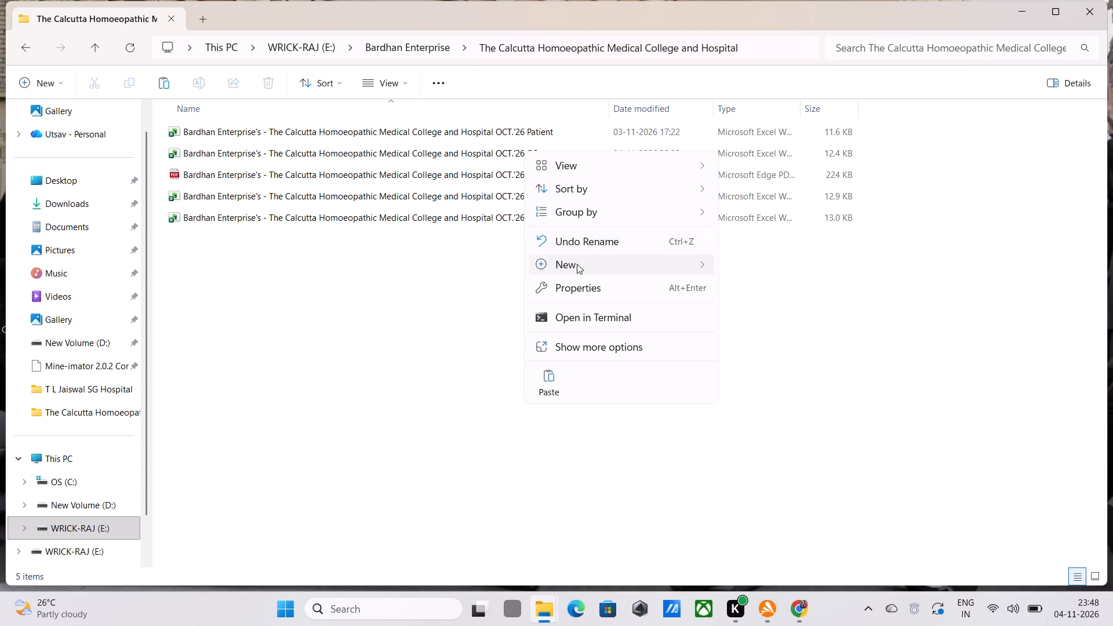
click(547, 390)
click(541, 380)
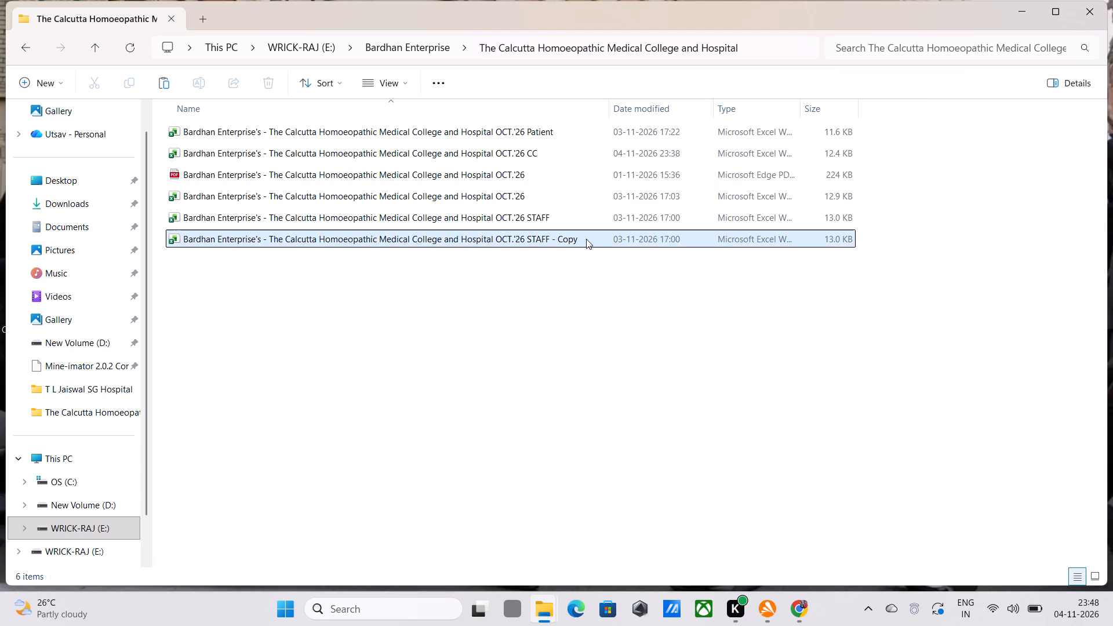
Open the "OCT.'26 STAFF - Copy" workbook and delete rows 10 to 12, containing ADULT FULL DIET and its 2.50% CGST and SGST lines.
double_click(586, 239)
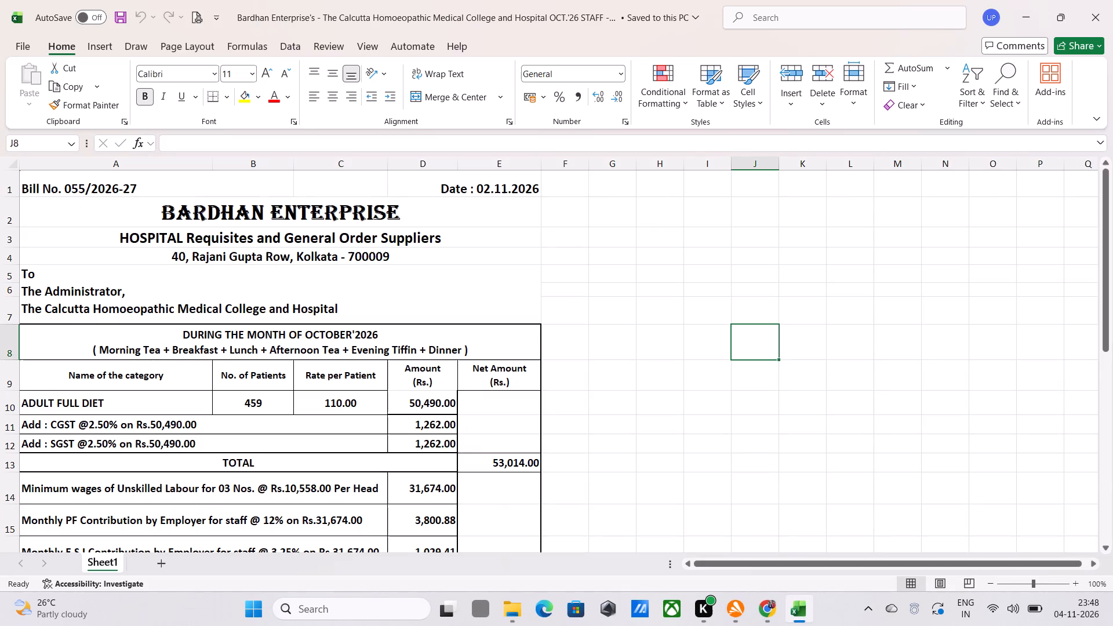
scroll(446, 437, down, 3)
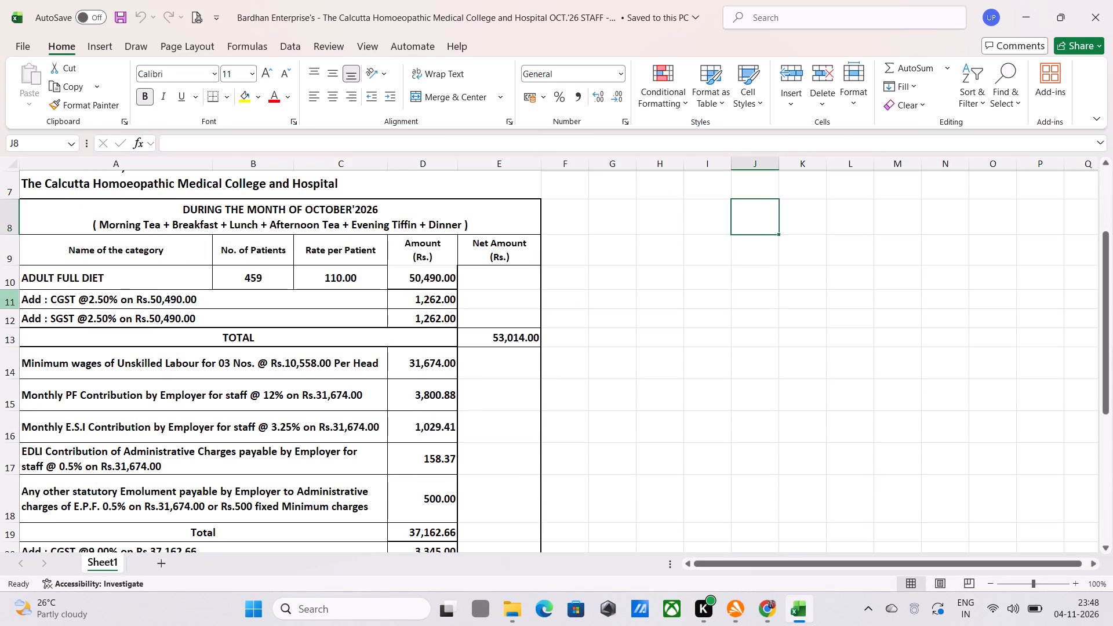
drag(6, 275, 2, 328)
click(853, 395)
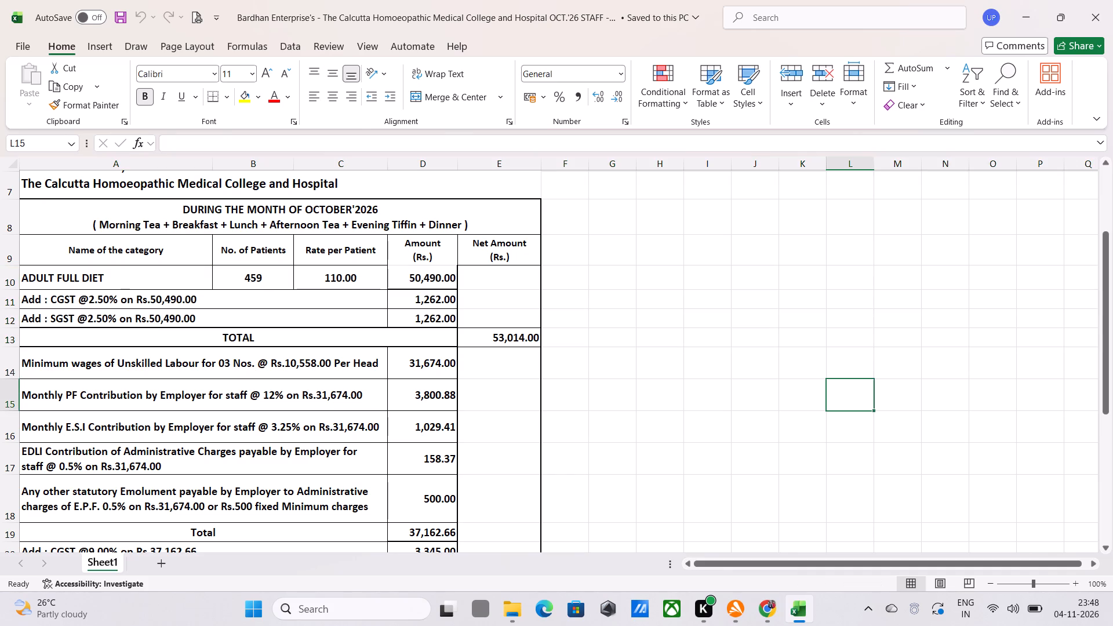
drag(10, 276, 4, 321)
right_click(133, 304)
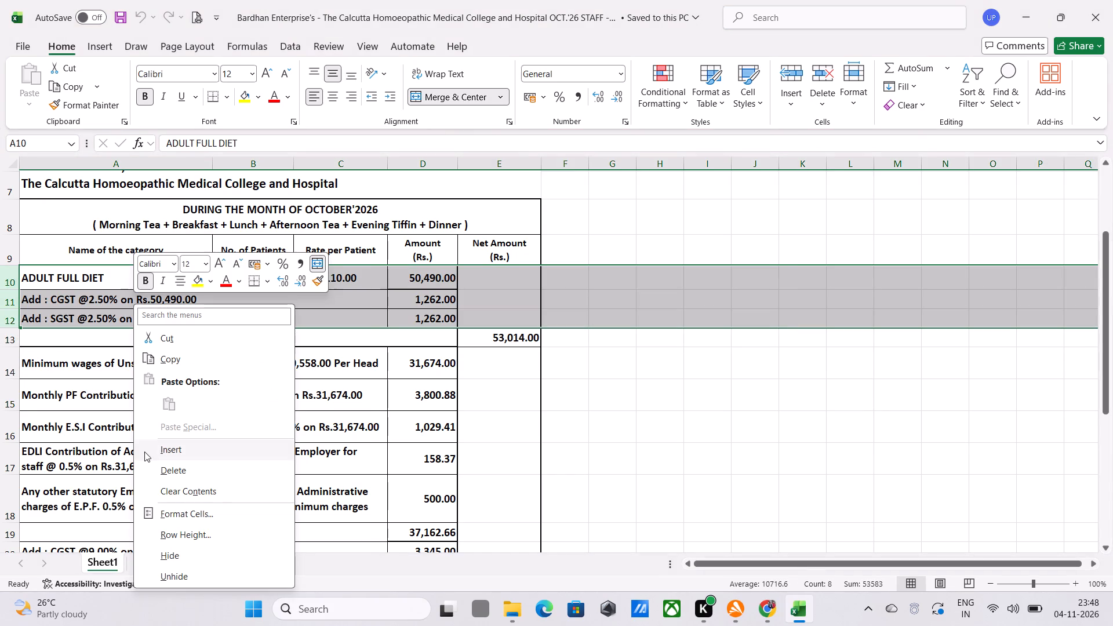
click(164, 474)
click(784, 417)
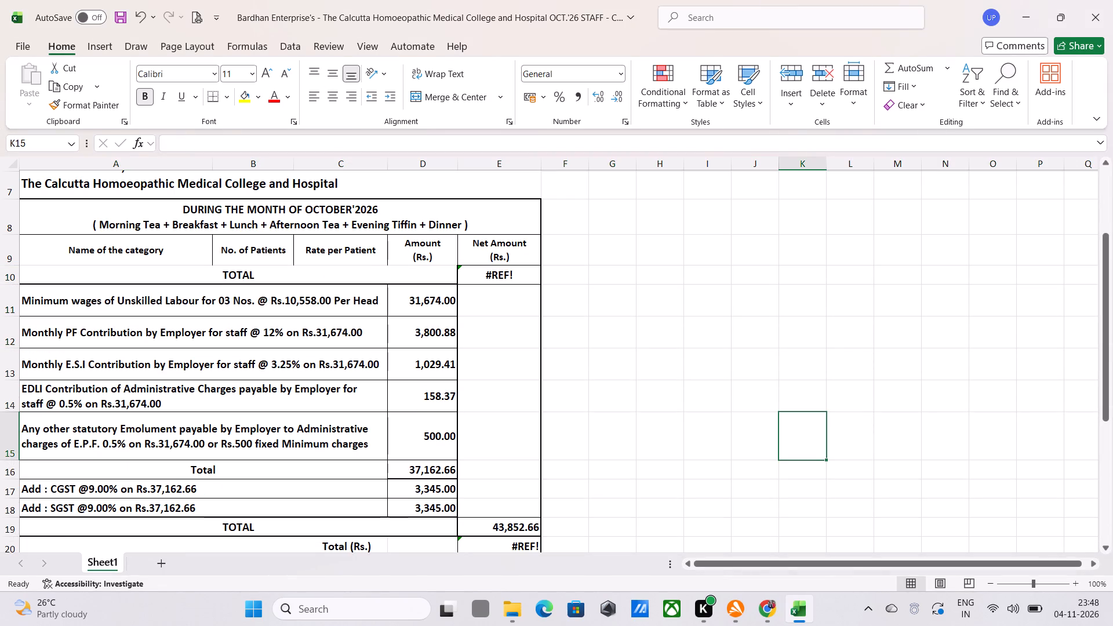
Replace the TOTAL label in row 10, directly below the table headings, with "Balance B/F".
click(272, 278)
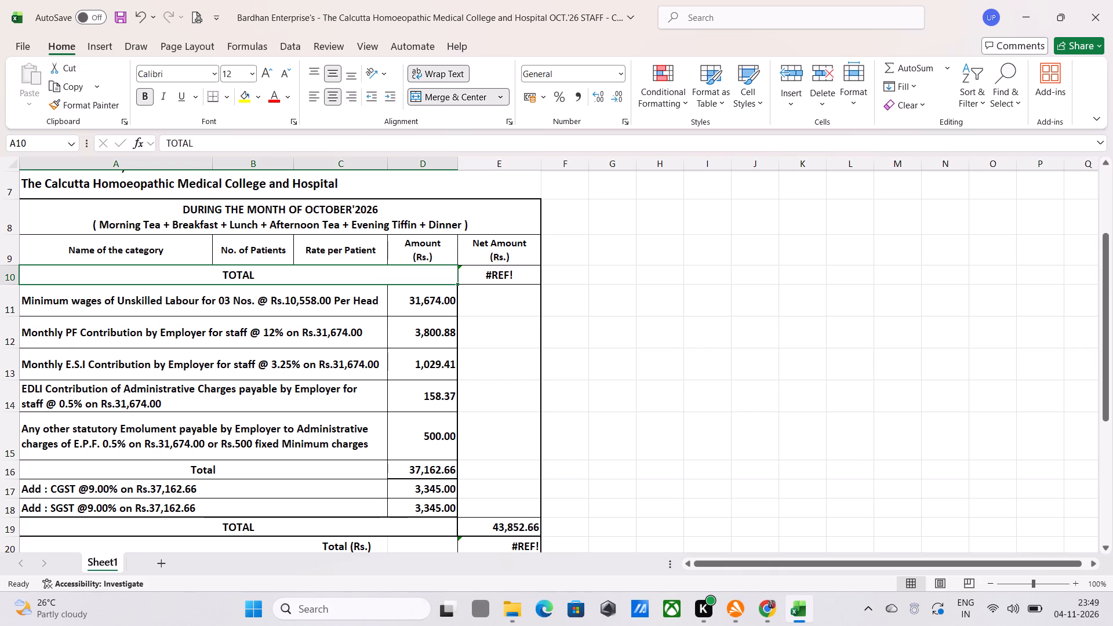
text(Balance)
key(space)
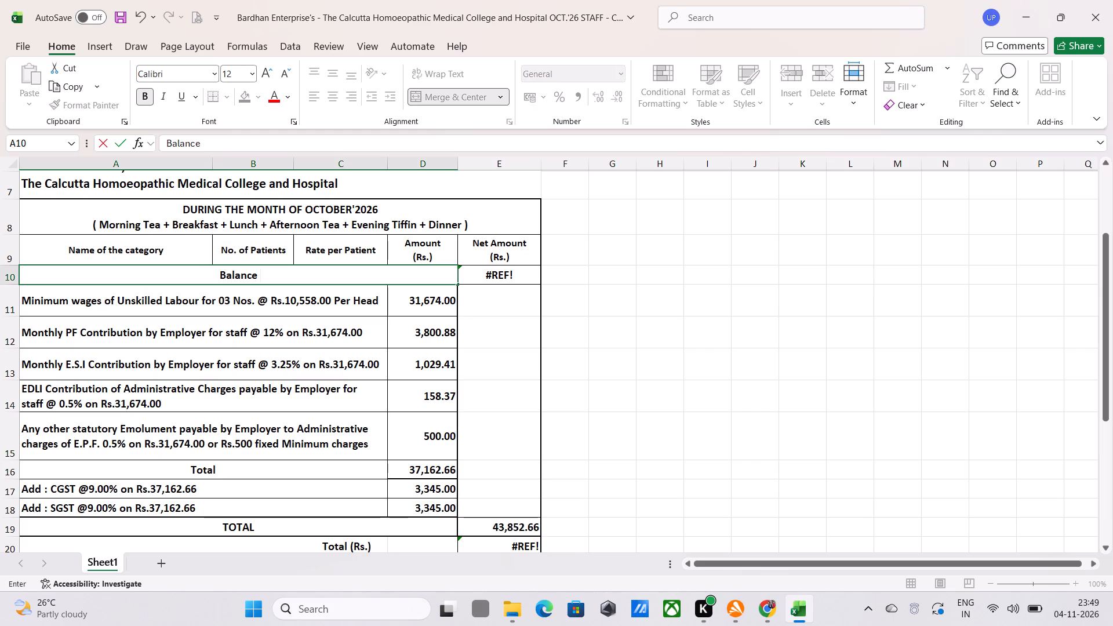
key(b)
key(slash)
key(f)
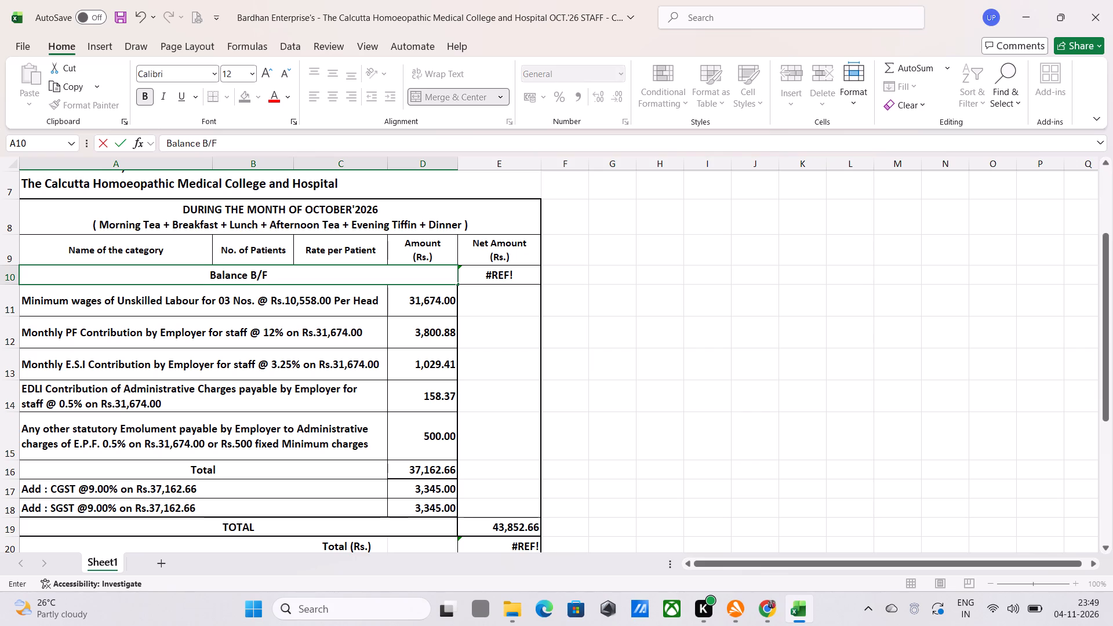
click(709, 374)
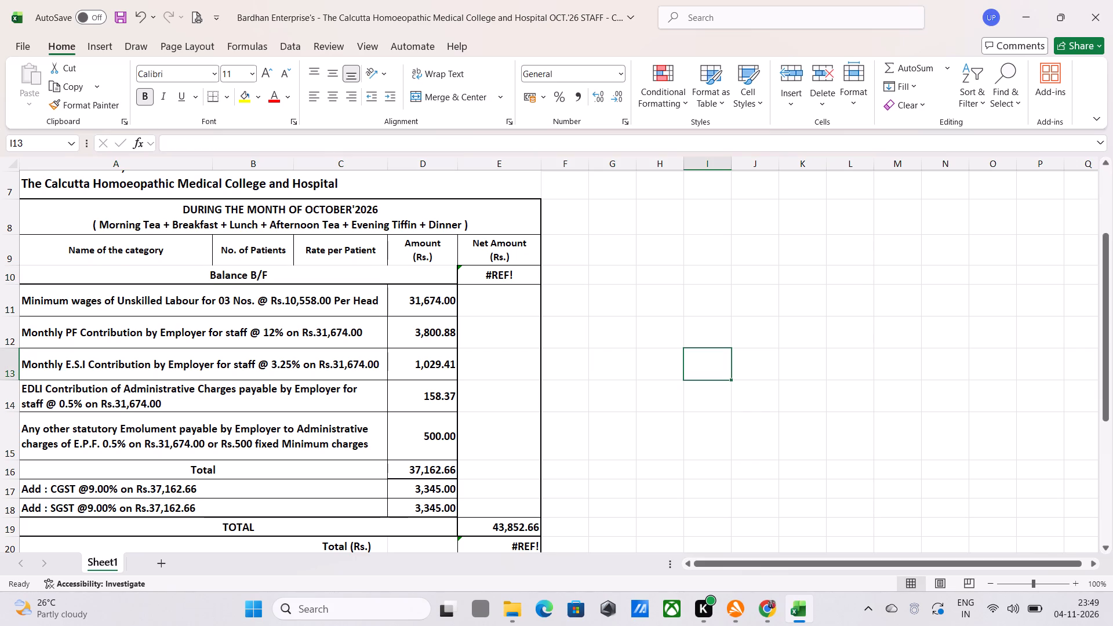
click(250, 281)
click(751, 337)
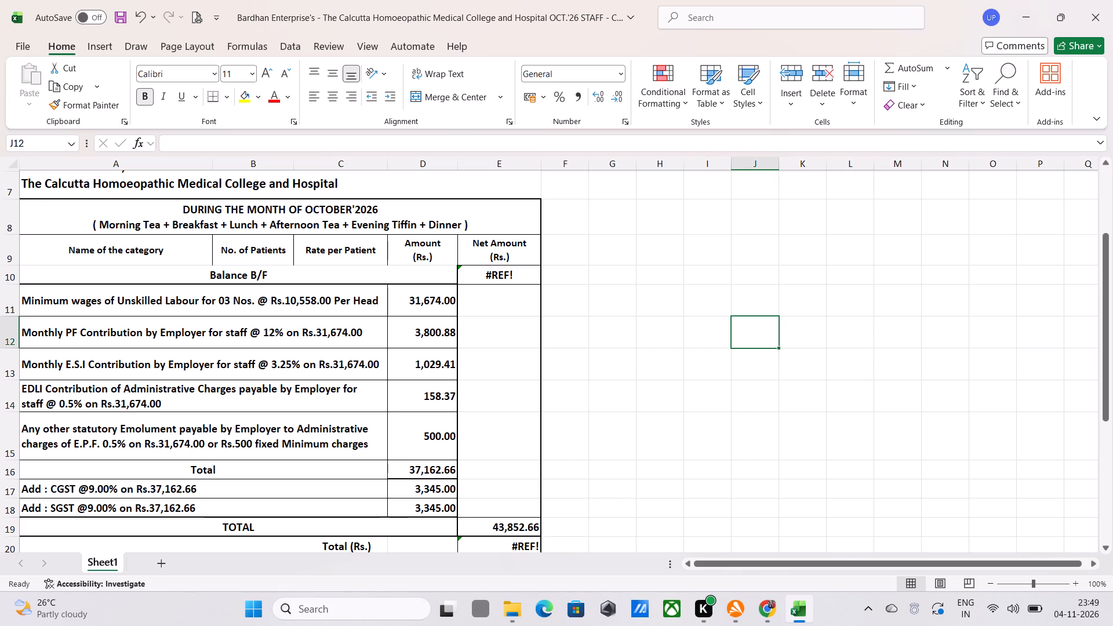
Clear the broken formula from the Net Amount cell E10 in the Balance B/F row.
click(523, 266)
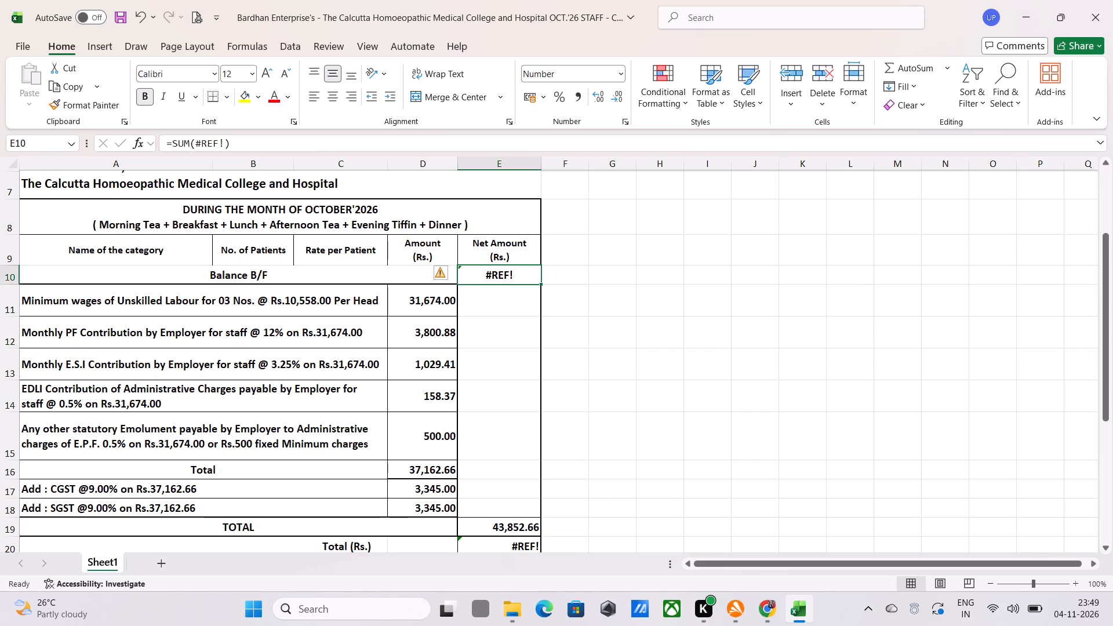
key(Delete)
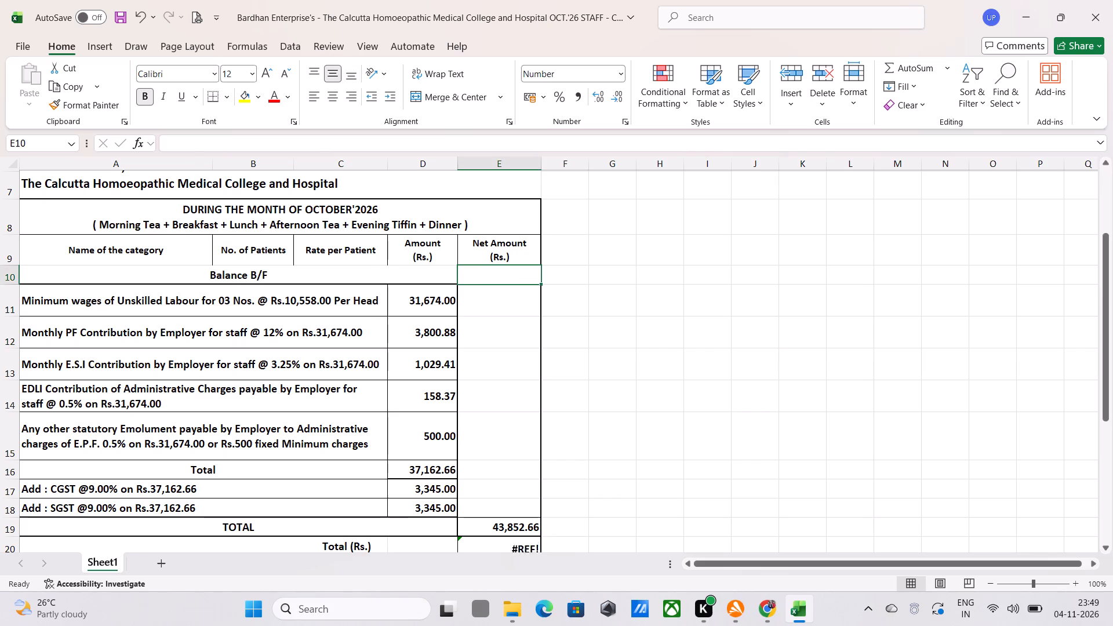
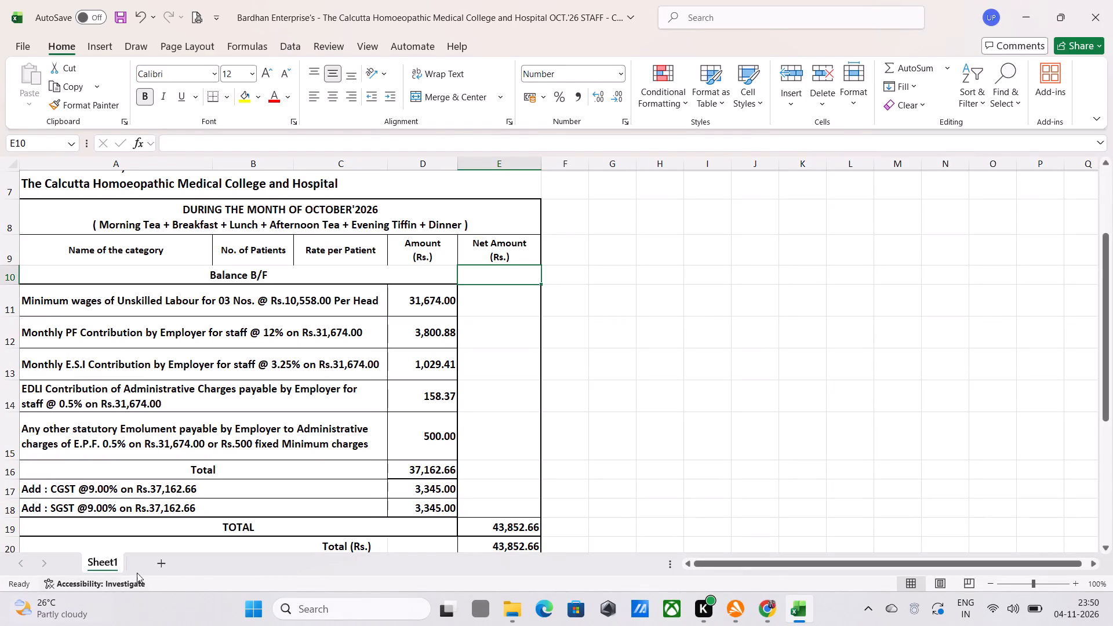
Add a blank second worksheet to the "OCT.'26 STAFF - Copy" workbook.
click(162, 558)
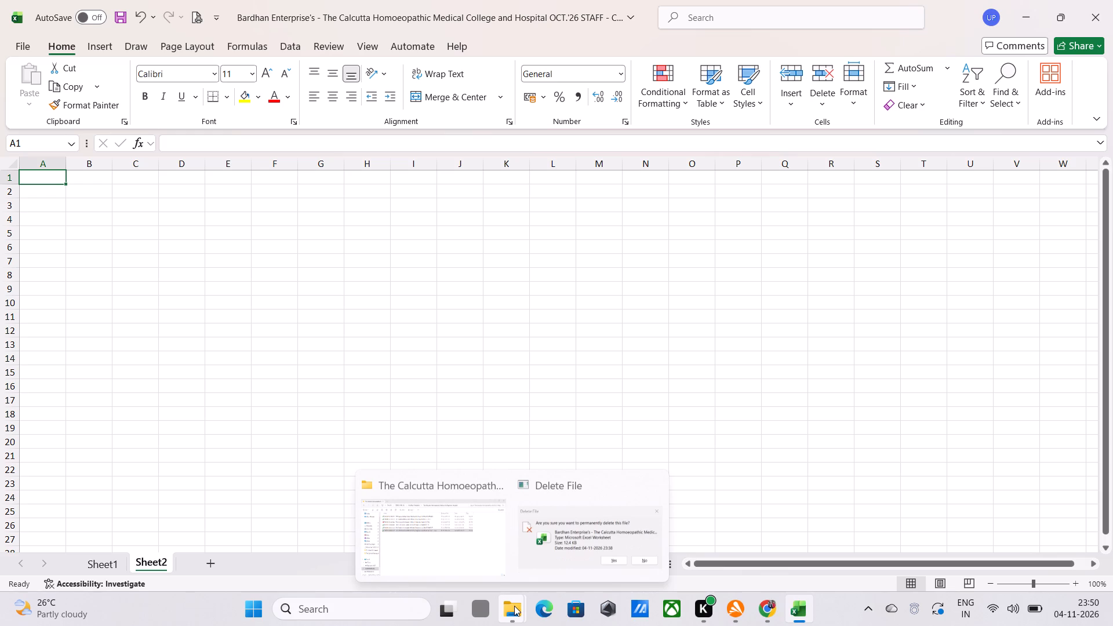
Open the "OCT.'26 Patient" workbook from the hospital folder and look through its bill.
click(493, 553)
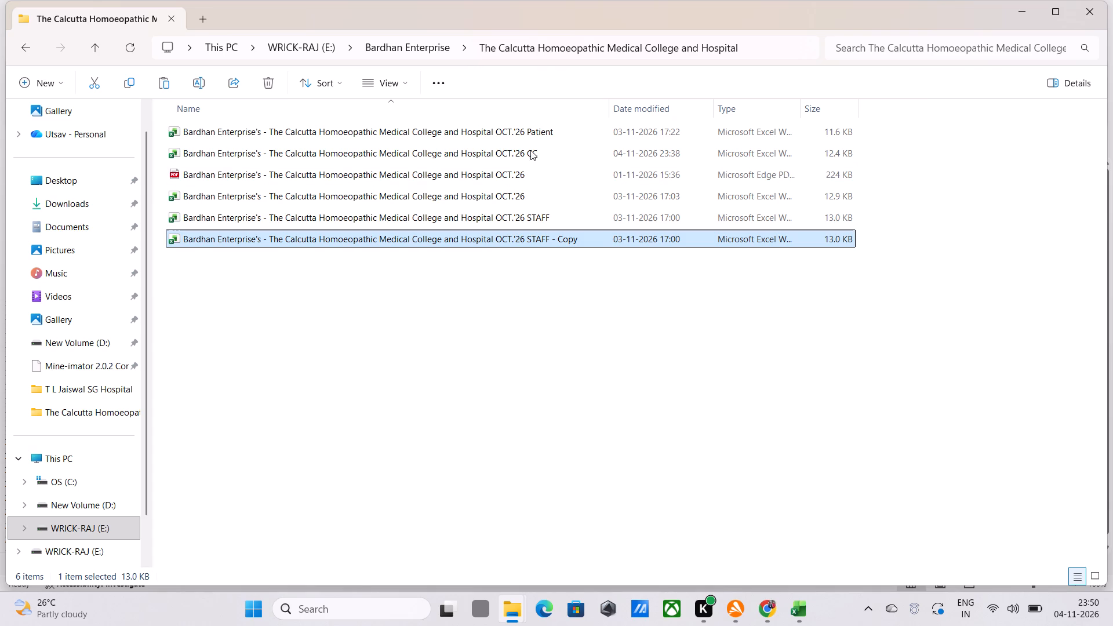
double_click(535, 136)
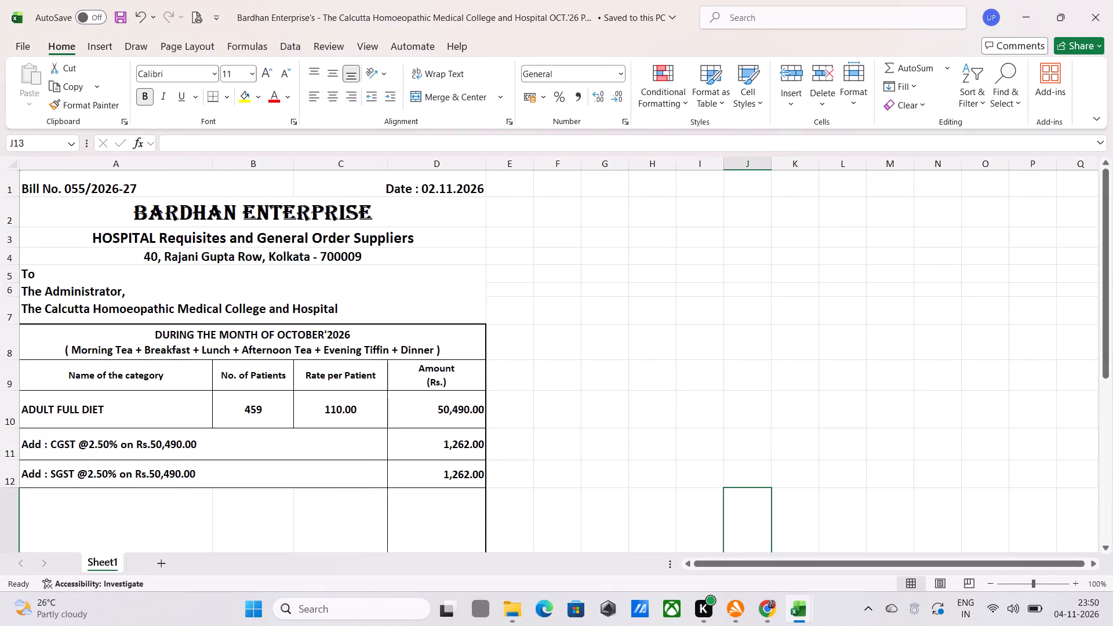
click(755, 343)
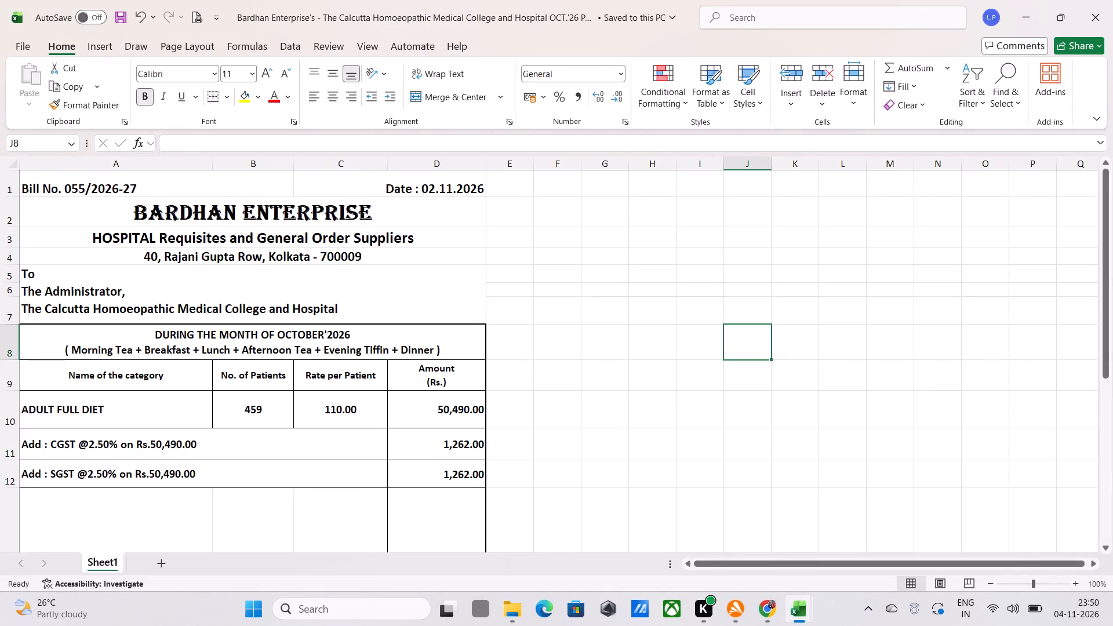
scroll(492, 412, down, 4)
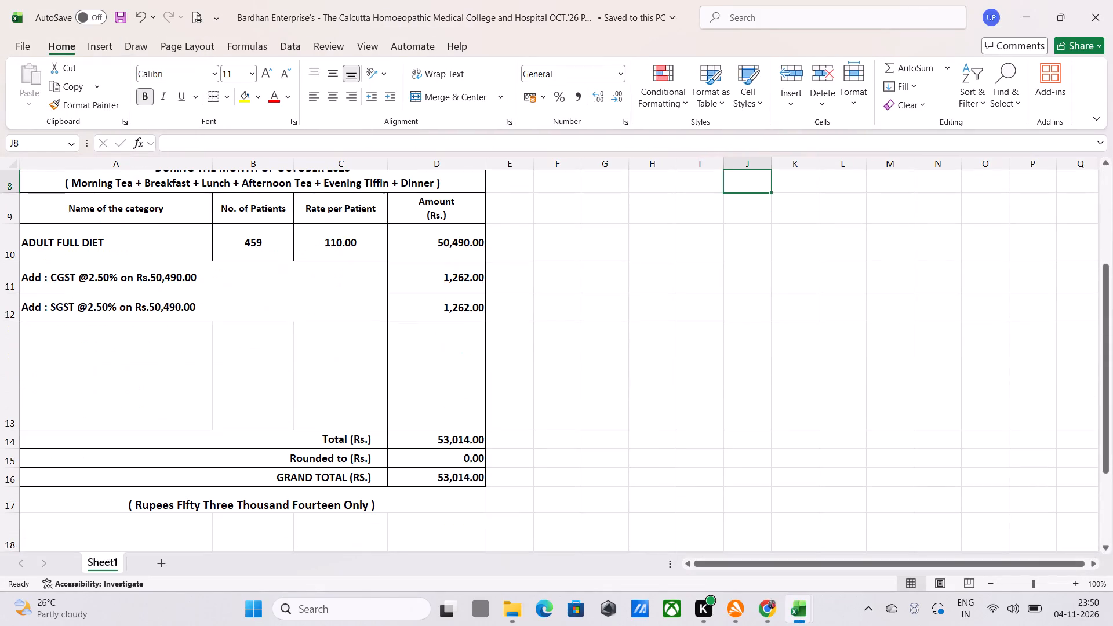
scroll(492, 412, down, 4)
scroll(492, 412, up, 7)
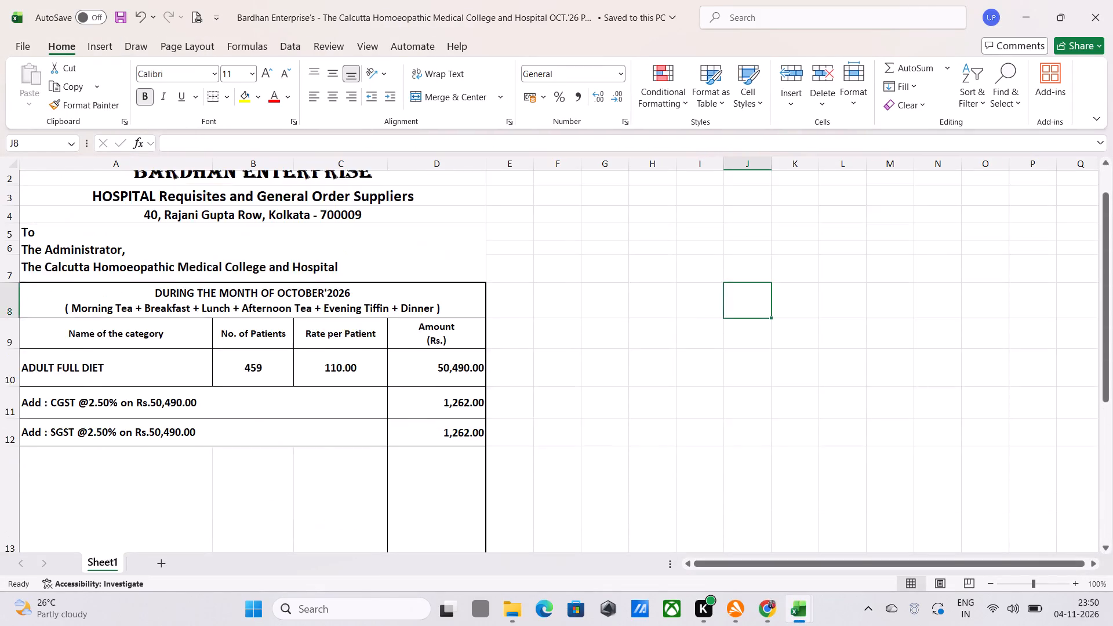
scroll(492, 410, up, 8)
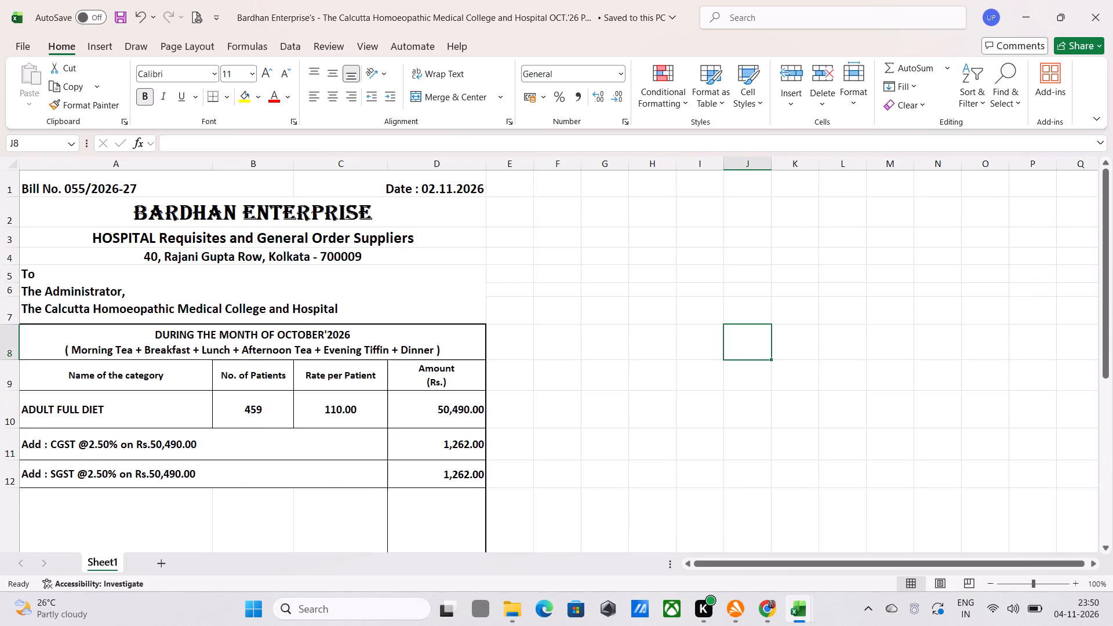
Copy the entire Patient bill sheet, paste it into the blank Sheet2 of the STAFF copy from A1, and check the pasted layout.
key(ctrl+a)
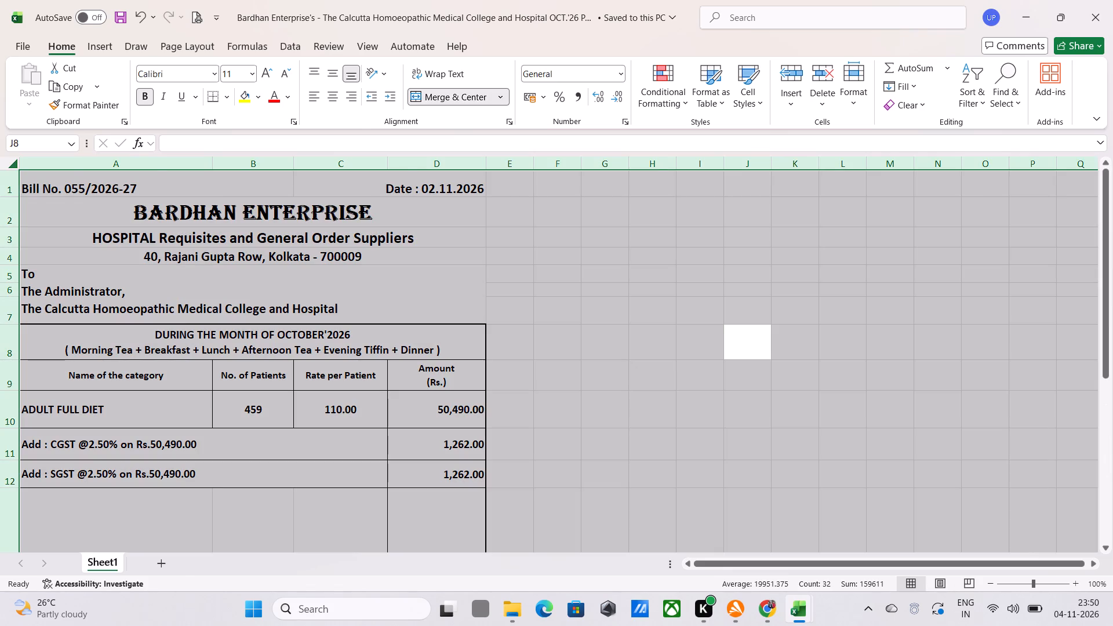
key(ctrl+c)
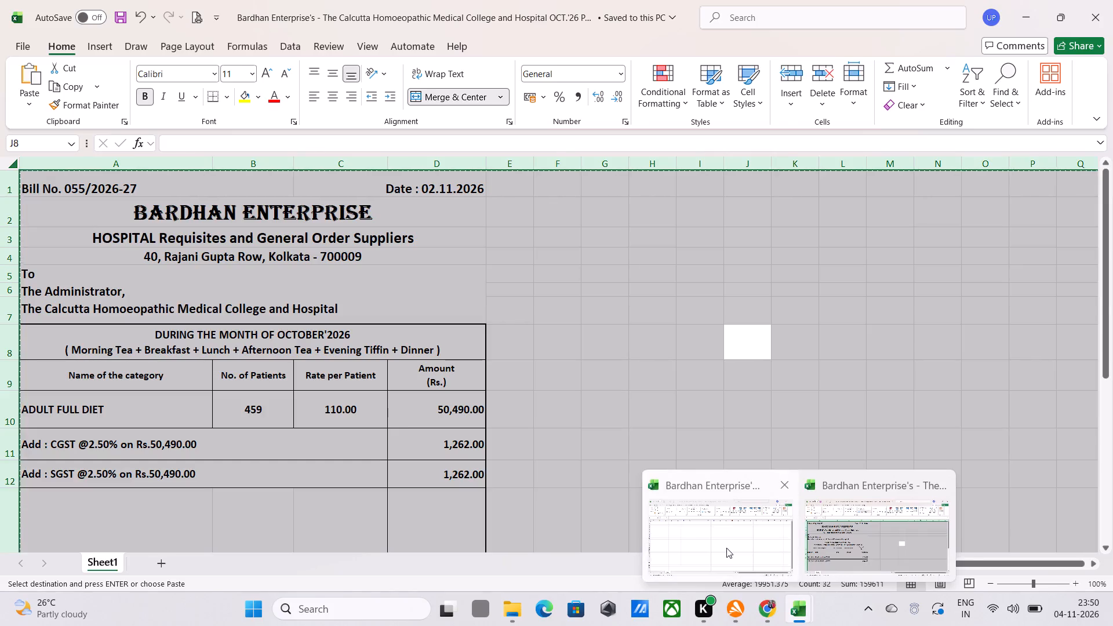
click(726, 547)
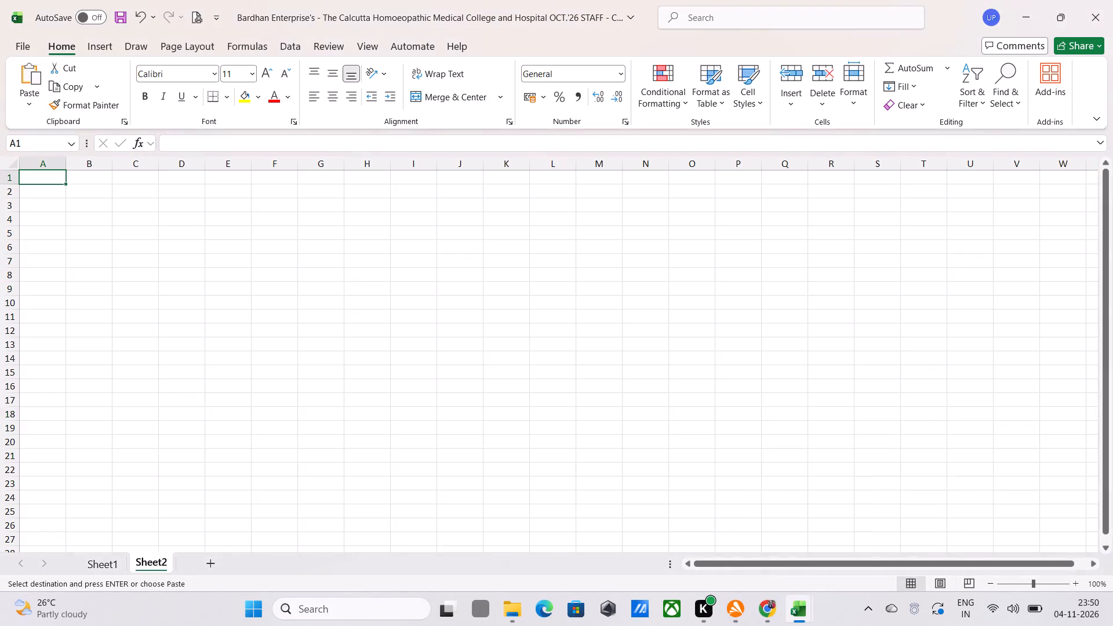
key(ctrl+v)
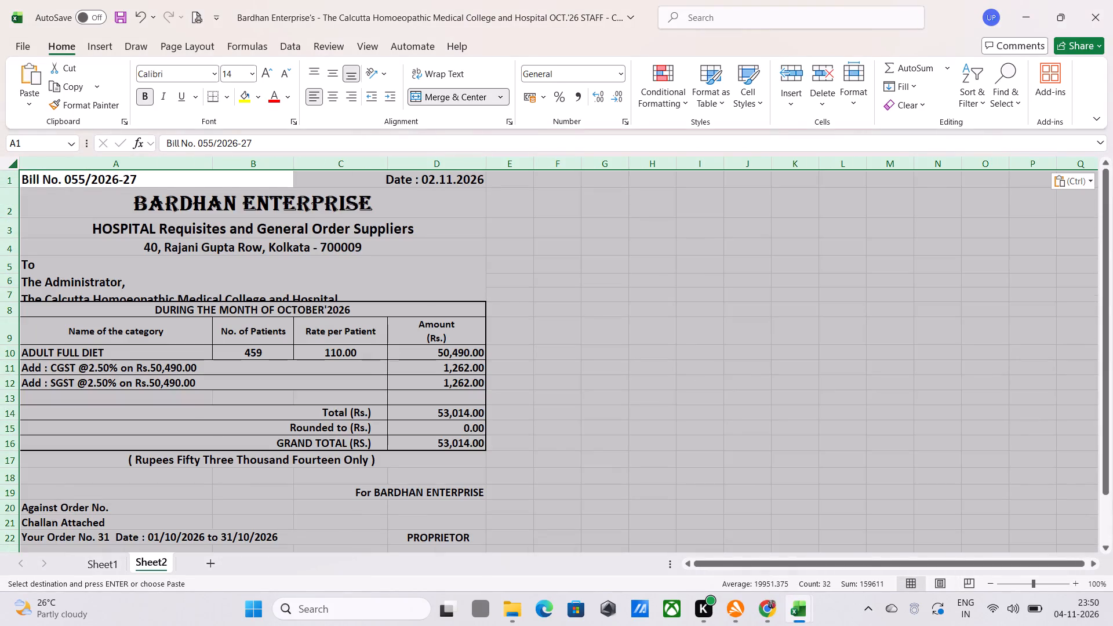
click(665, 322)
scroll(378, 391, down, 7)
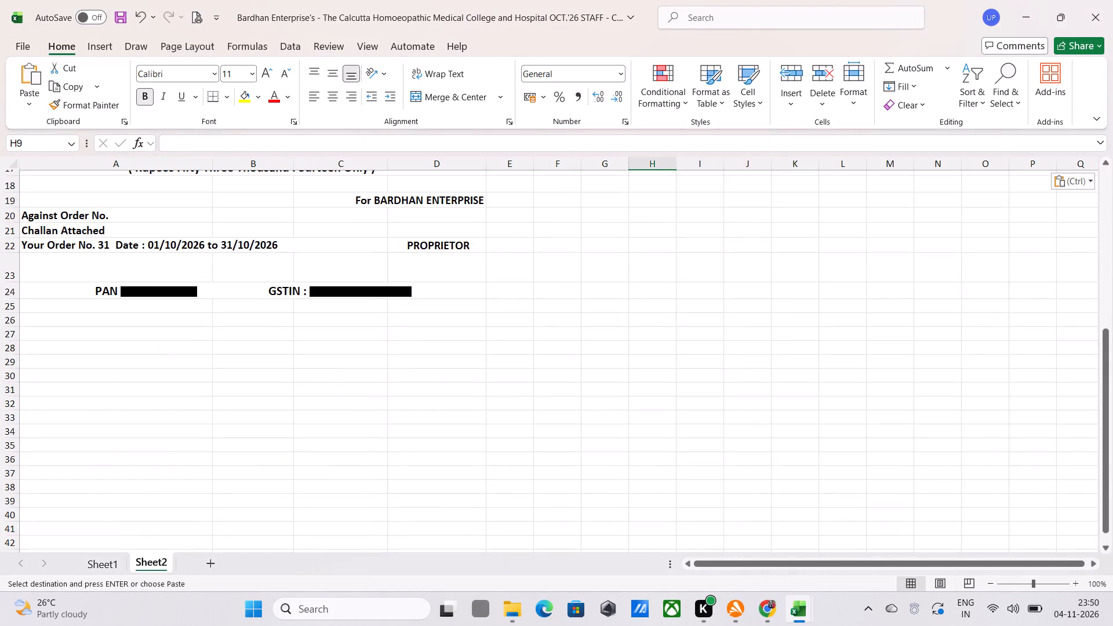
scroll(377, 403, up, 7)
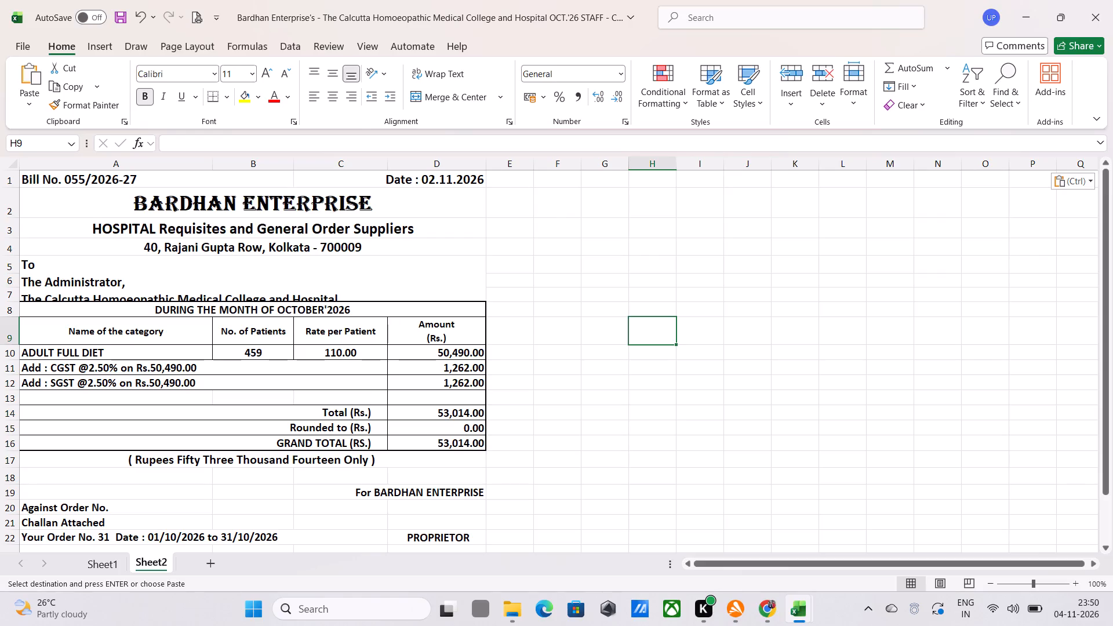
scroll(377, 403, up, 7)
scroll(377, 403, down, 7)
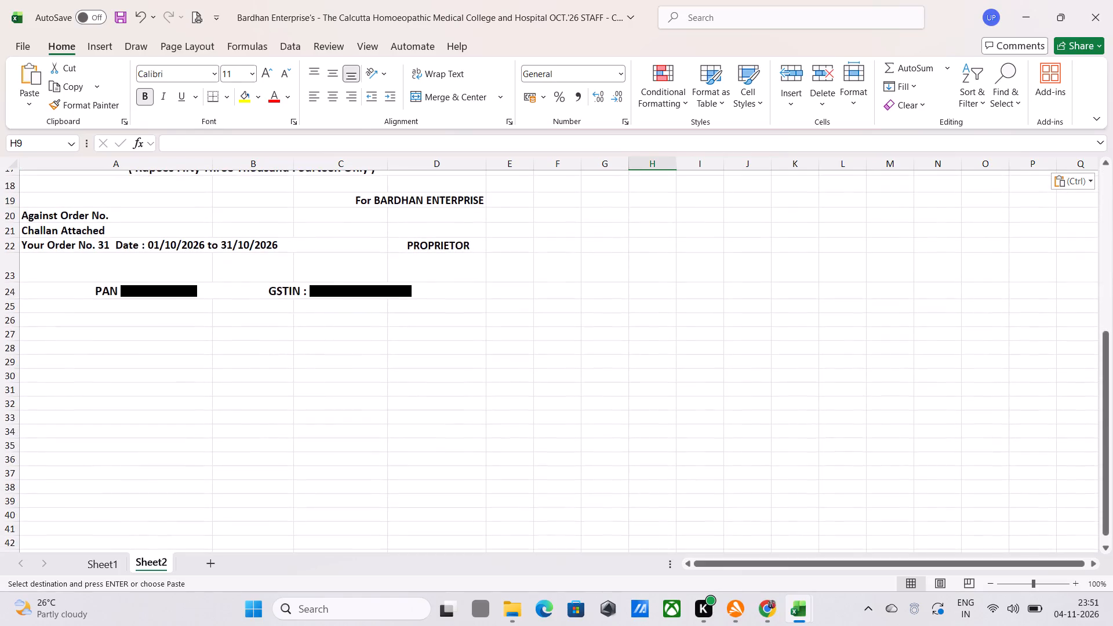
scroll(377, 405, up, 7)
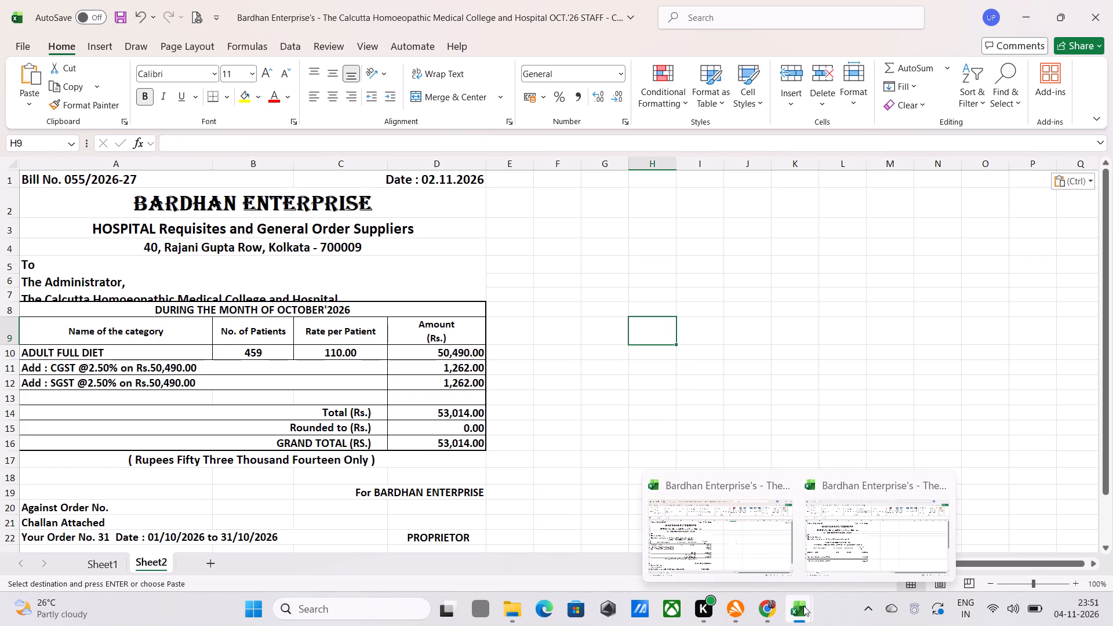
Copy the entire Patient bill sheet again and paste it over the whole of Sheet2 in the STAFF copy.
click(856, 538)
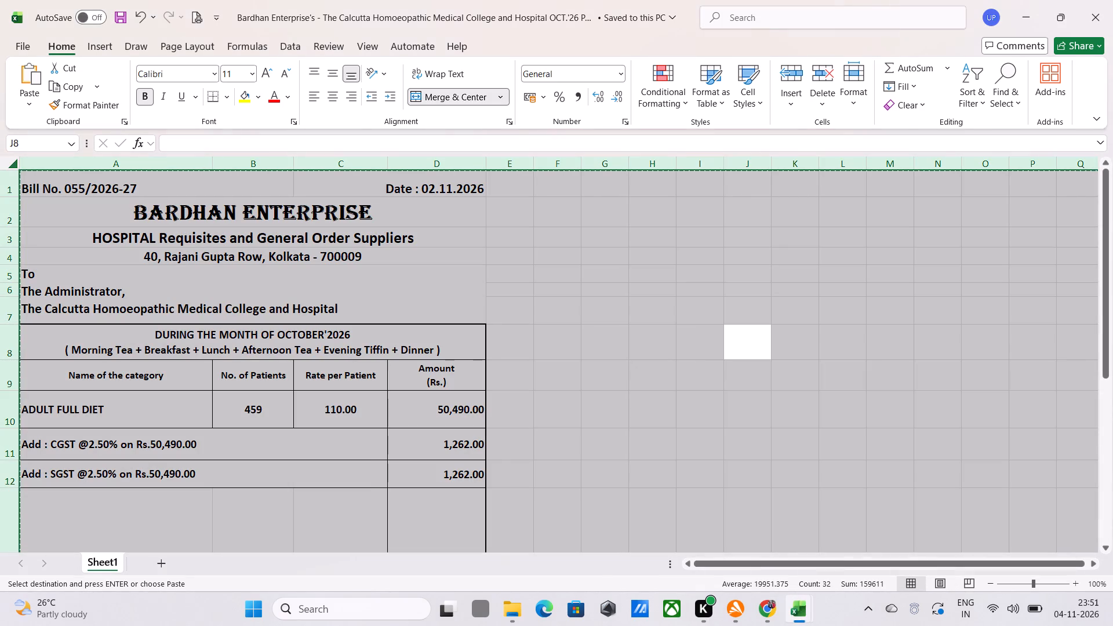
drag(615, 432, 618, 440)
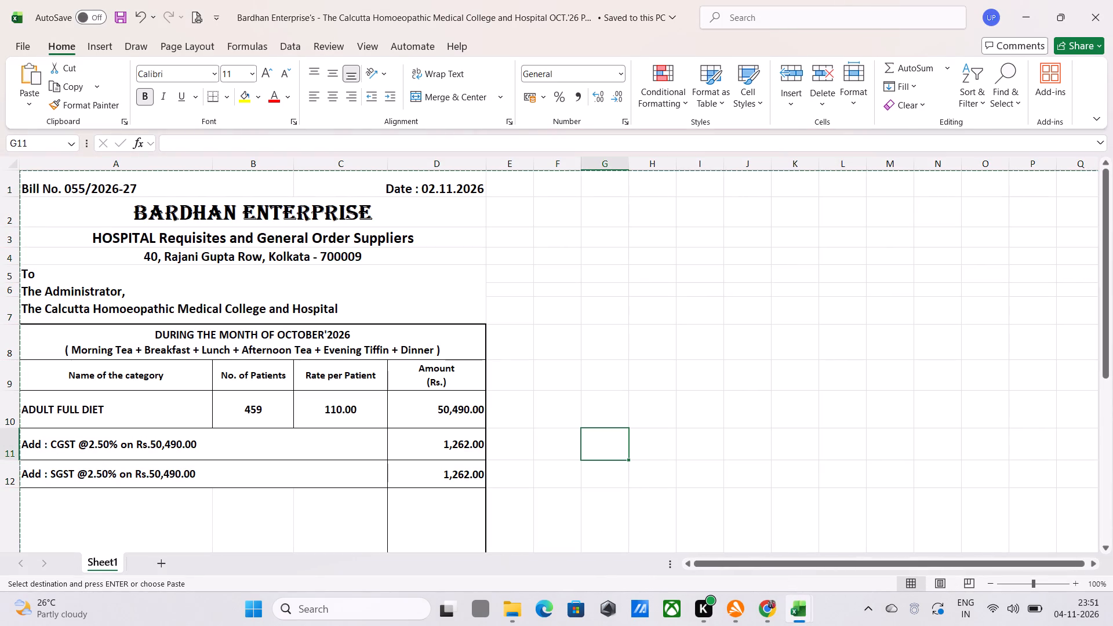
click(43, 178)
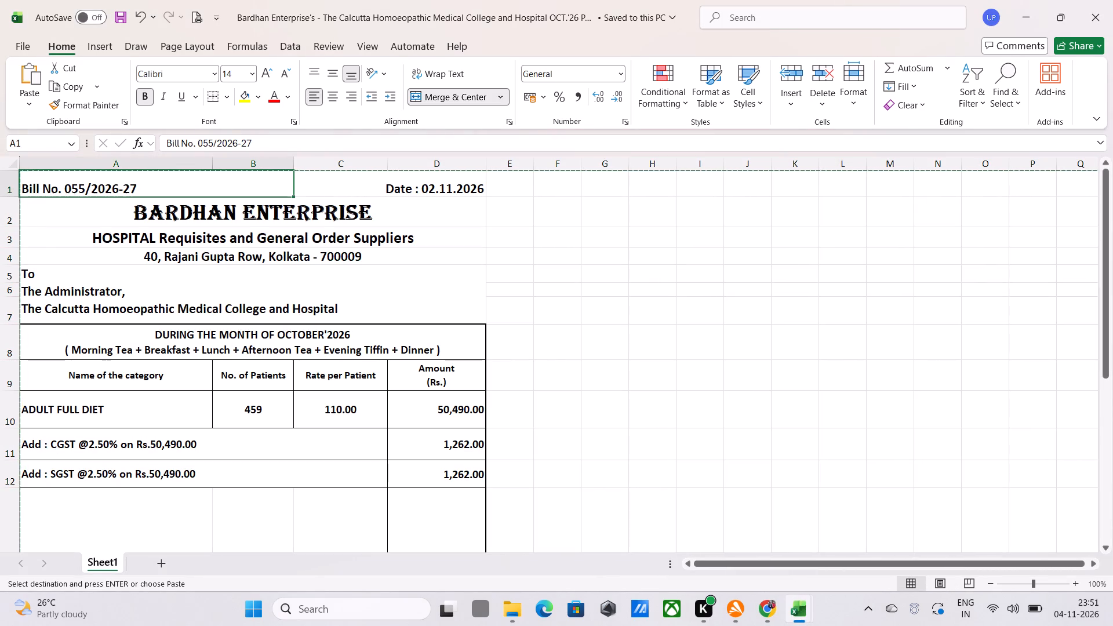
click(662, 353)
click(13, 161)
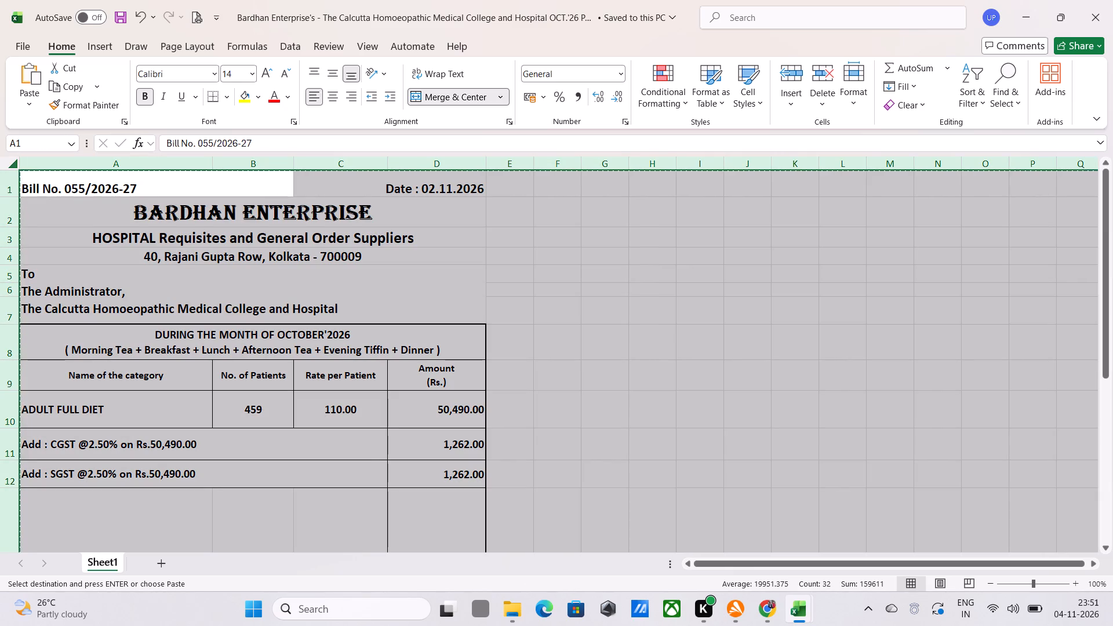
key(ctrl+c)
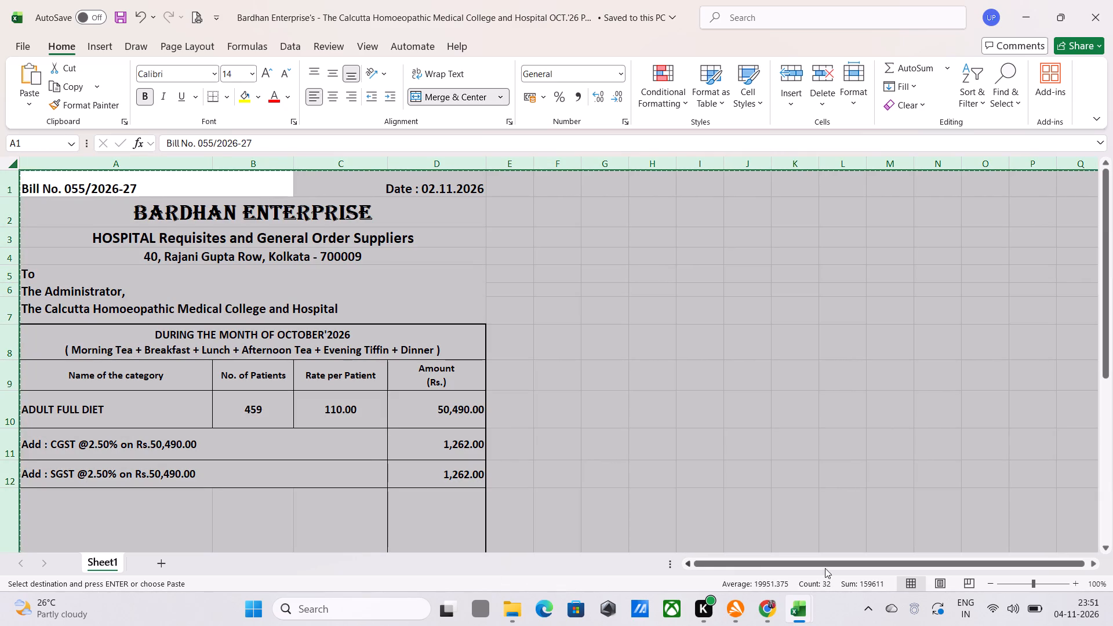
click(801, 613)
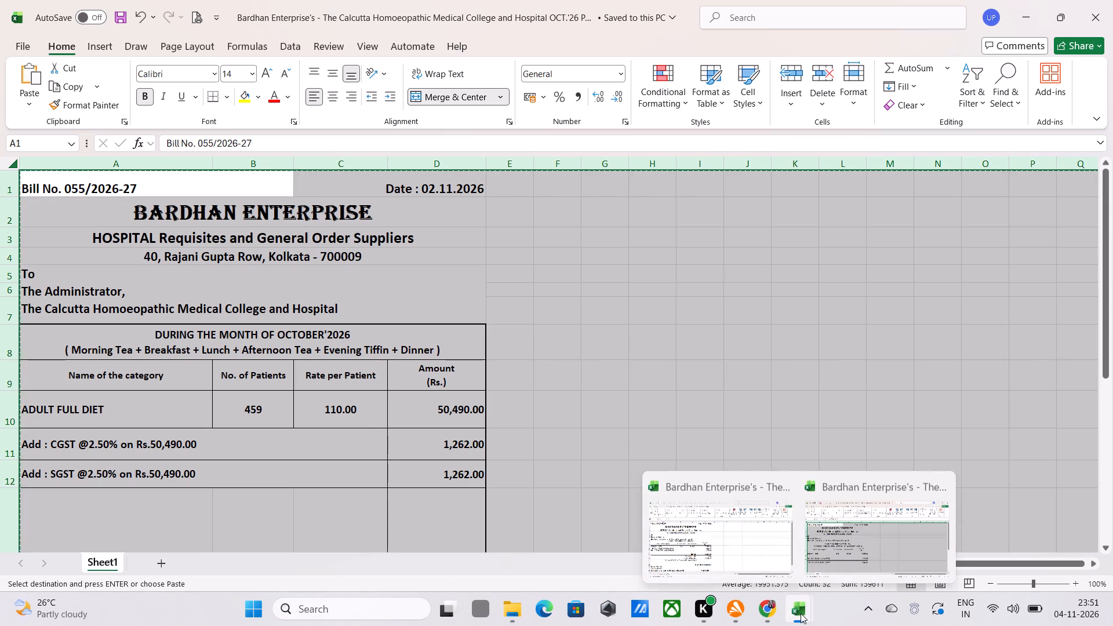
click(723, 554)
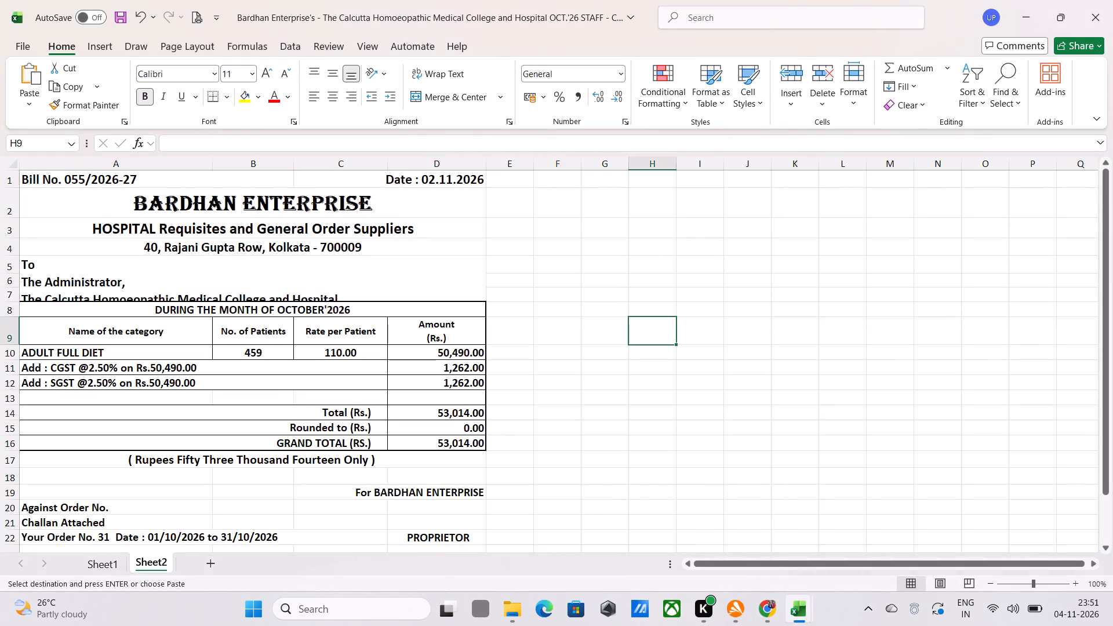
click(9, 164)
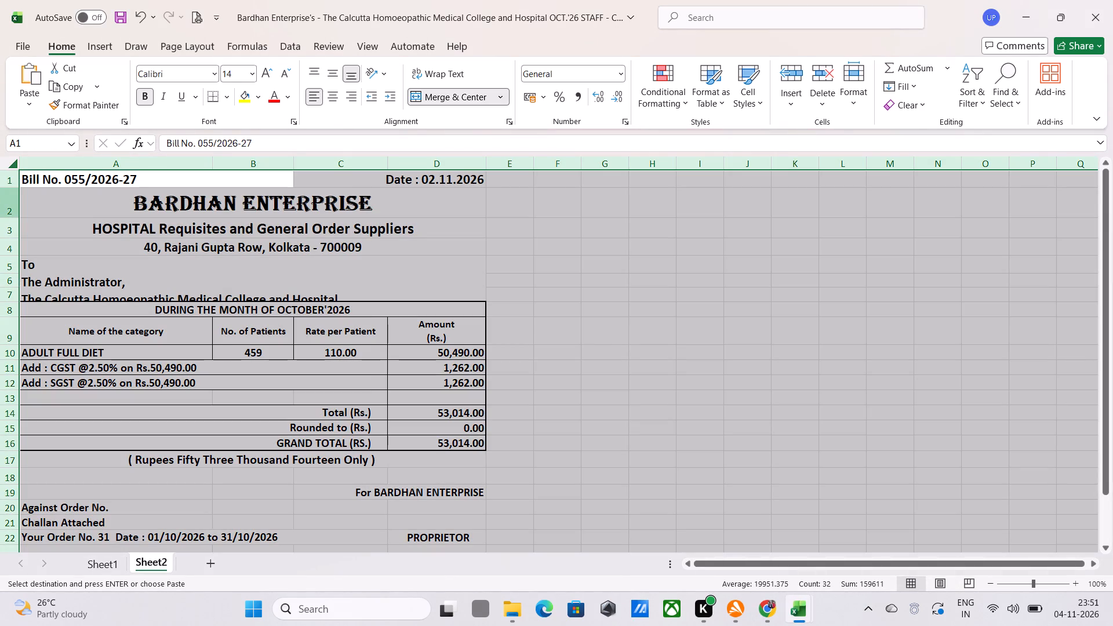
key(ctrl+v)
click(532, 320)
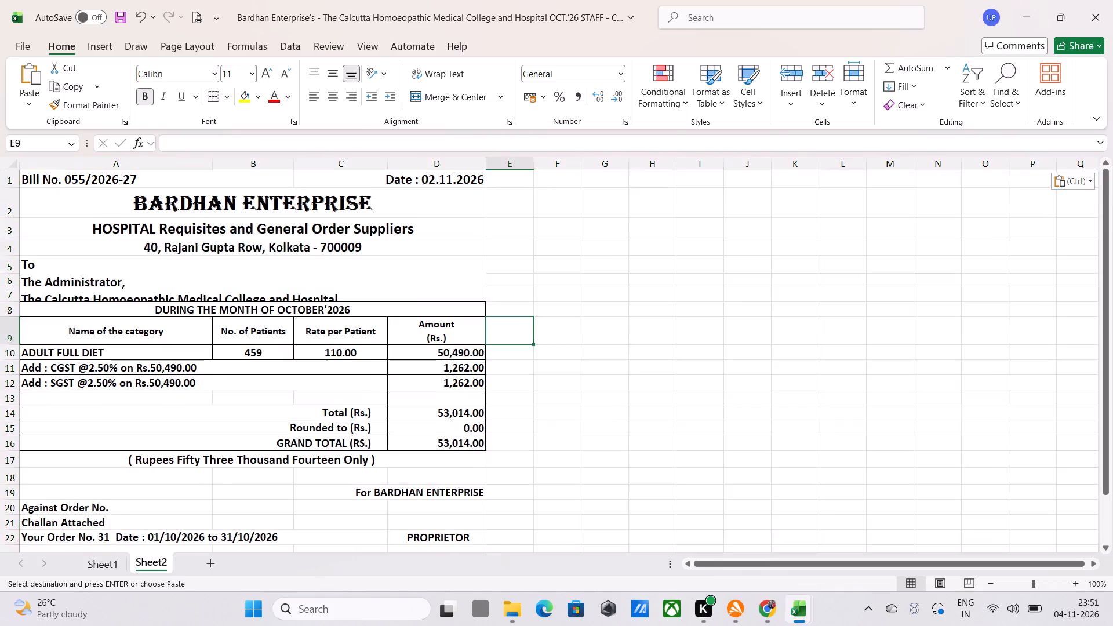
scroll(565, 361, down, 5)
scroll(565, 364, up, 5)
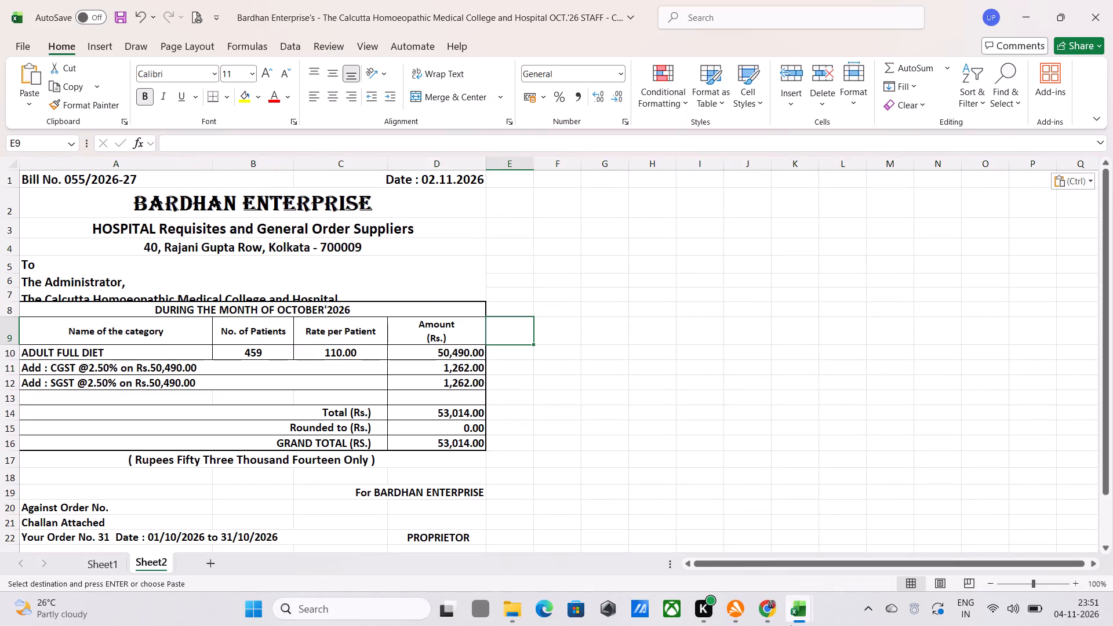
Switch to the "OCT.'26 Patient" workbook and copy only the bill range A1:D24, from the bill number to the PAN and GSTIN row.
click(795, 608)
click(864, 561)
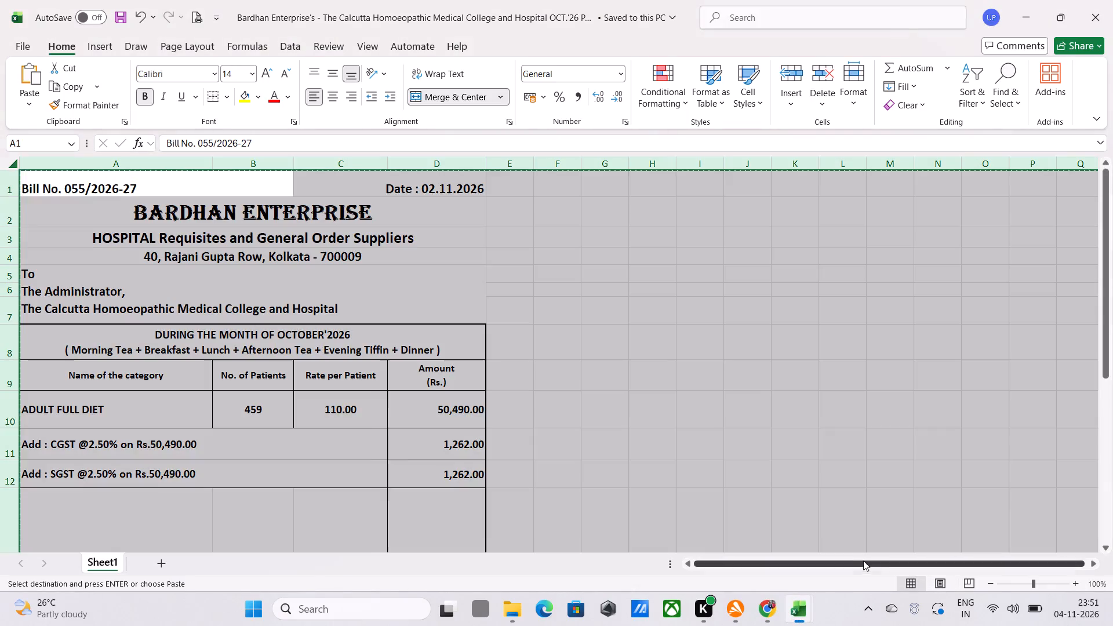
click(612, 308)
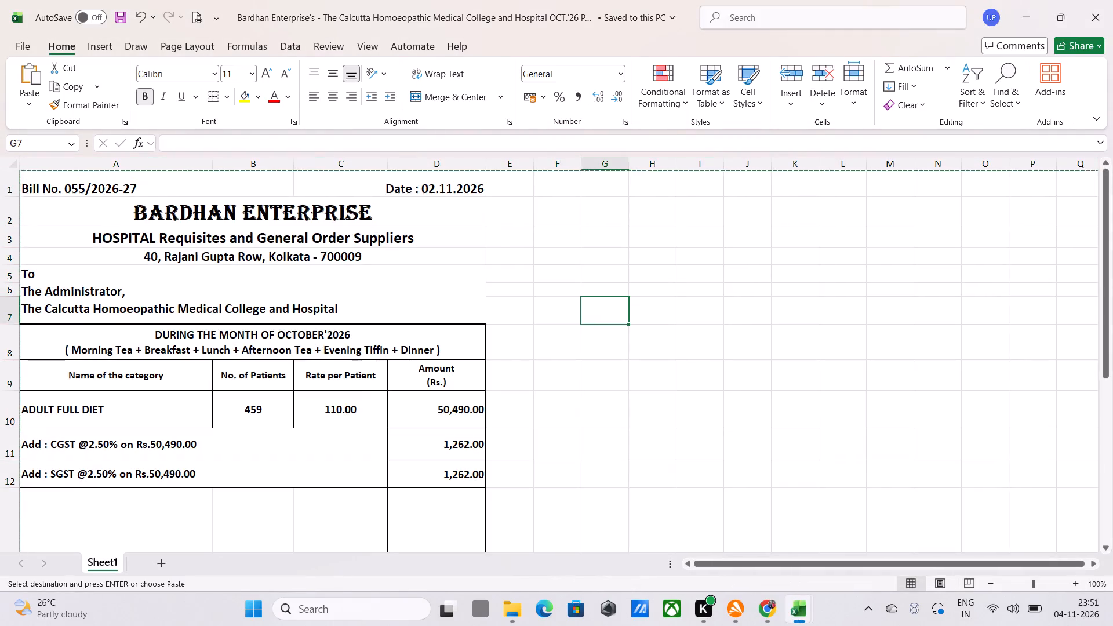
click(39, 184)
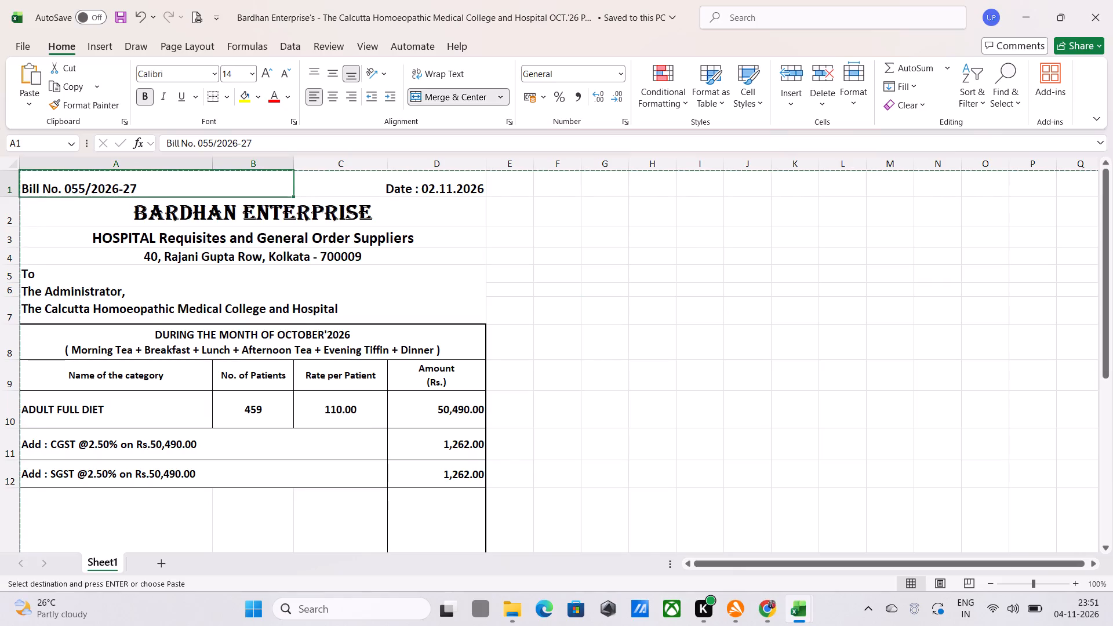
key(shift+Right)
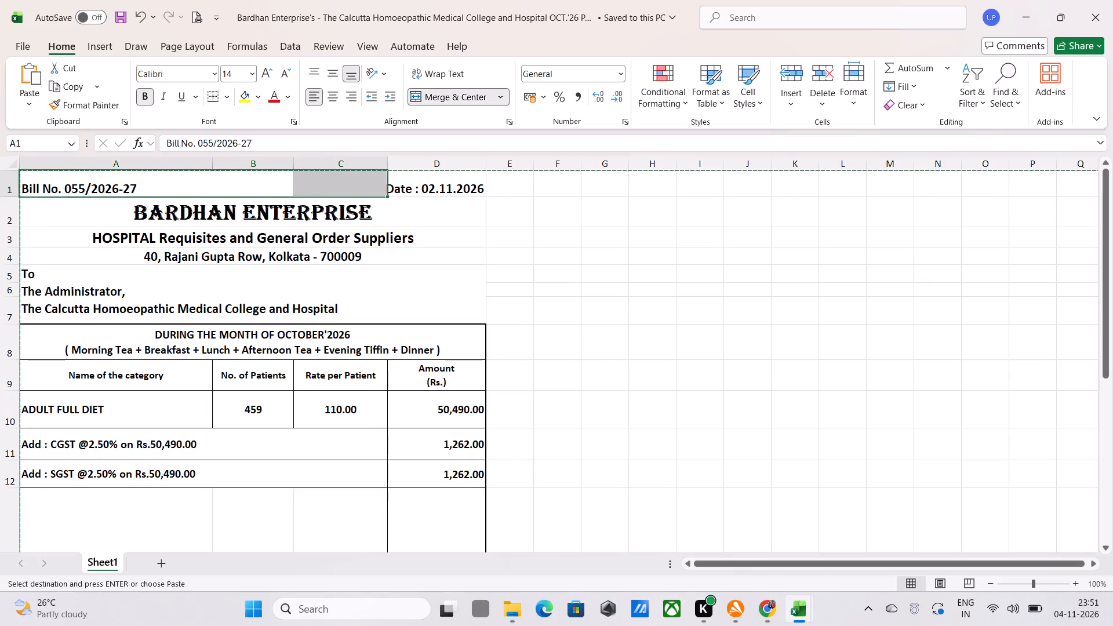
key(shift+Right)
key(shift+Down)
key(shift+Down)
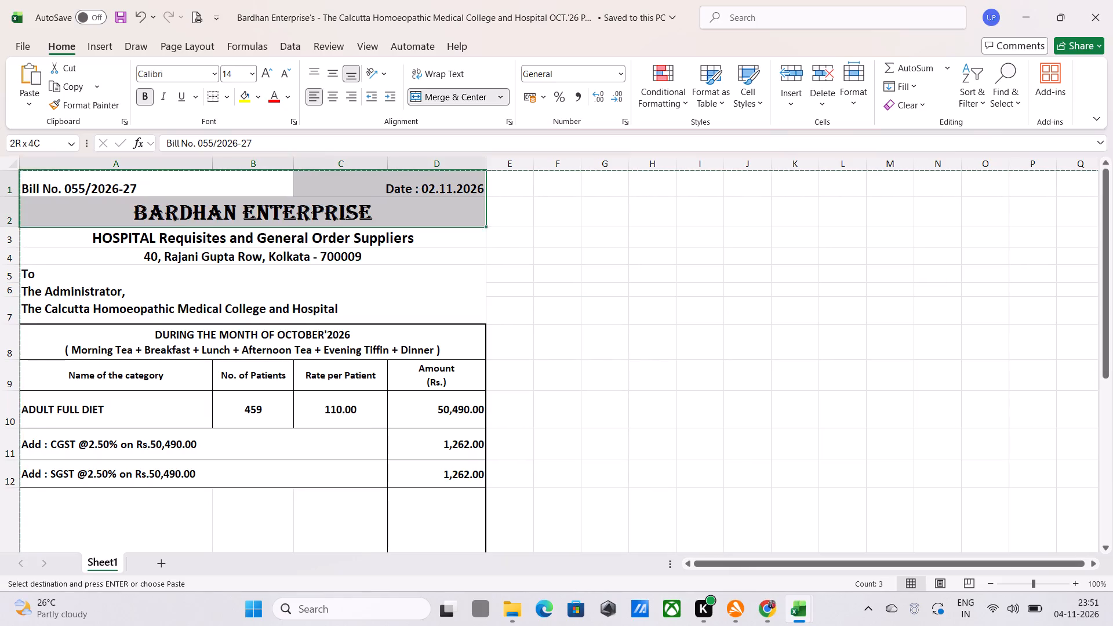
key(shift+Down)
key(shift+Down)
key(shift+Down)
key(shift+Down)
key(shift+Down)
key(shift+Down)
key(shift+Down)
key(shift+Down)
key(shift+Down)
key(shift+Down)
key(shift+Down)
key(shift+Down)
key(shift+Down)
key(shift+Down)
key(shift+Down)
key(shift+Down)
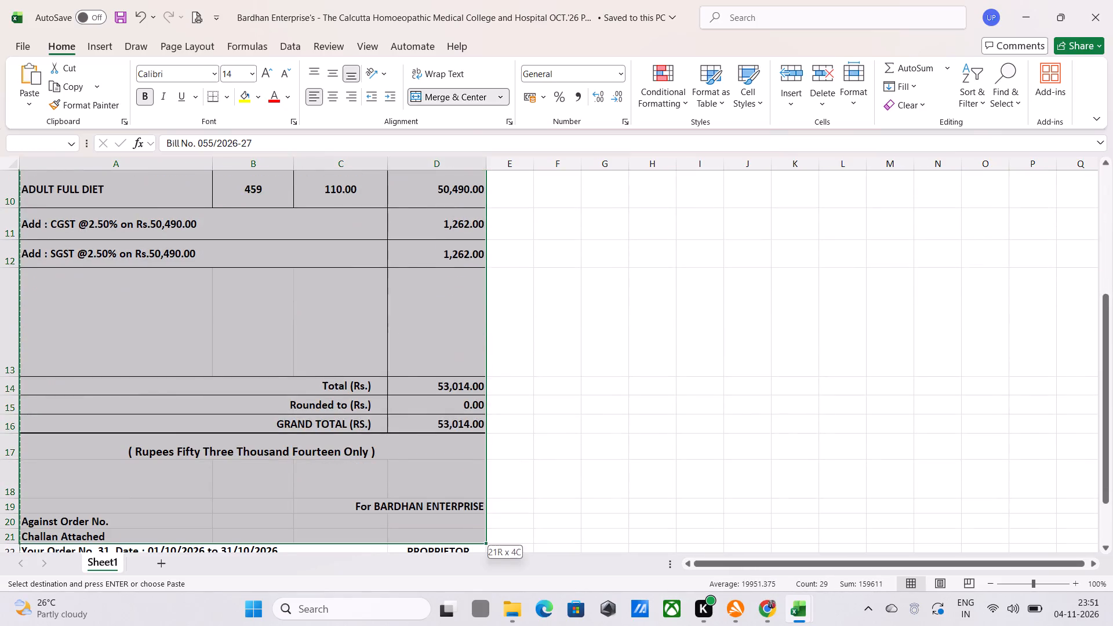
key(shift+Down)
key(shift+Down)
key(shift+Down)
key(shift+Down)
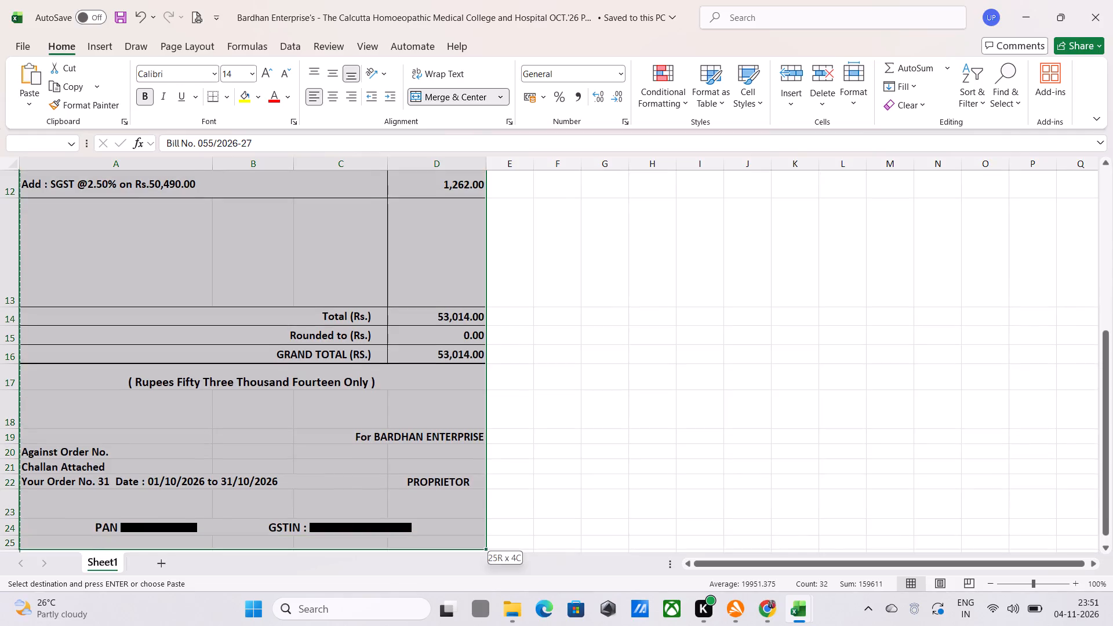
key(shift+Down)
key(shift+Up)
key(shift+Up)
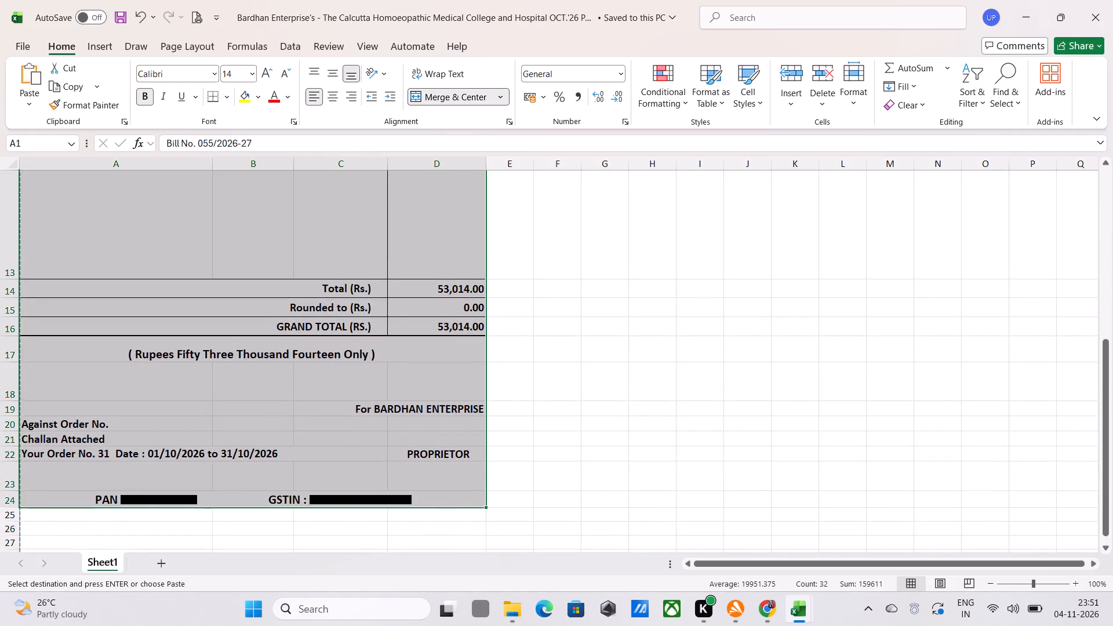
key(ctrl+c)
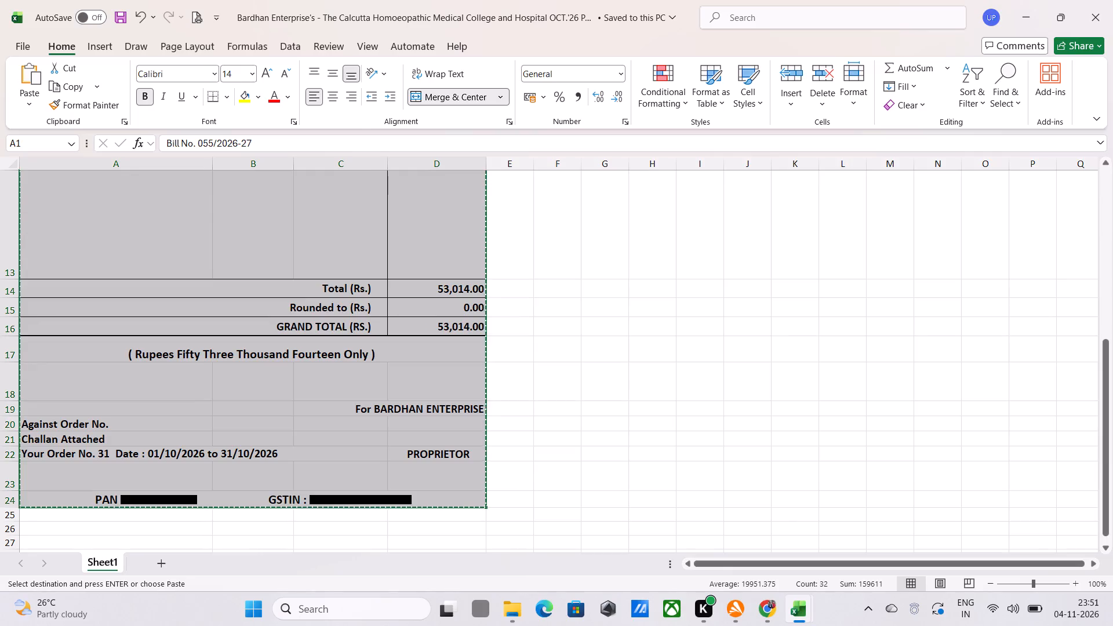
Paste the copied bill range over the existing bill in Sheet2 of the STAFF copy from A1, and check the pasted layout.
click(808, 619)
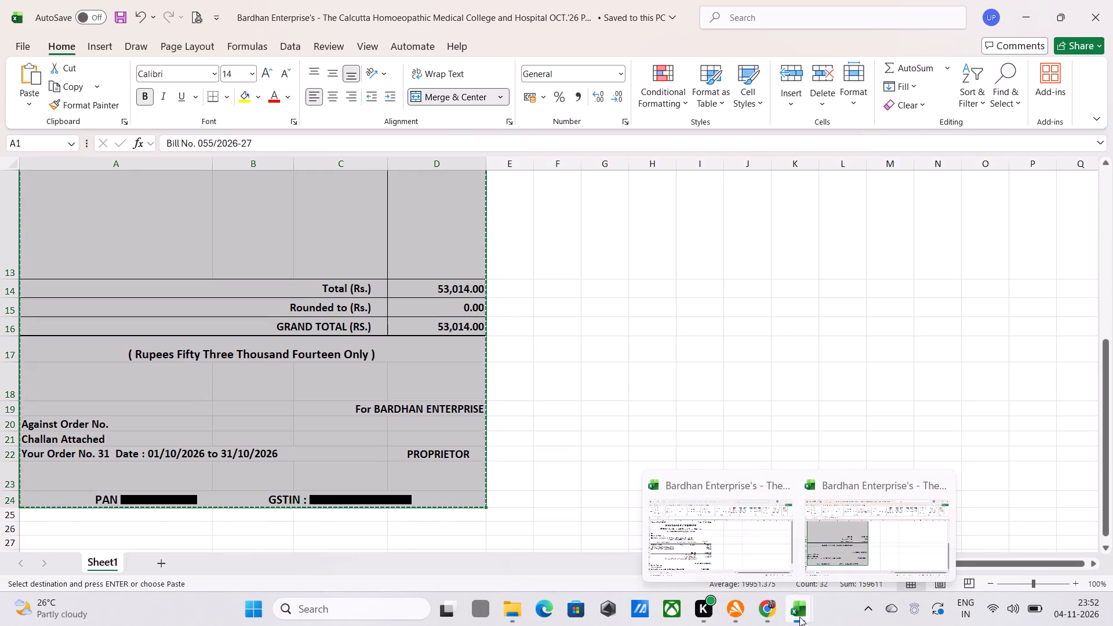
click(799, 617)
click(734, 536)
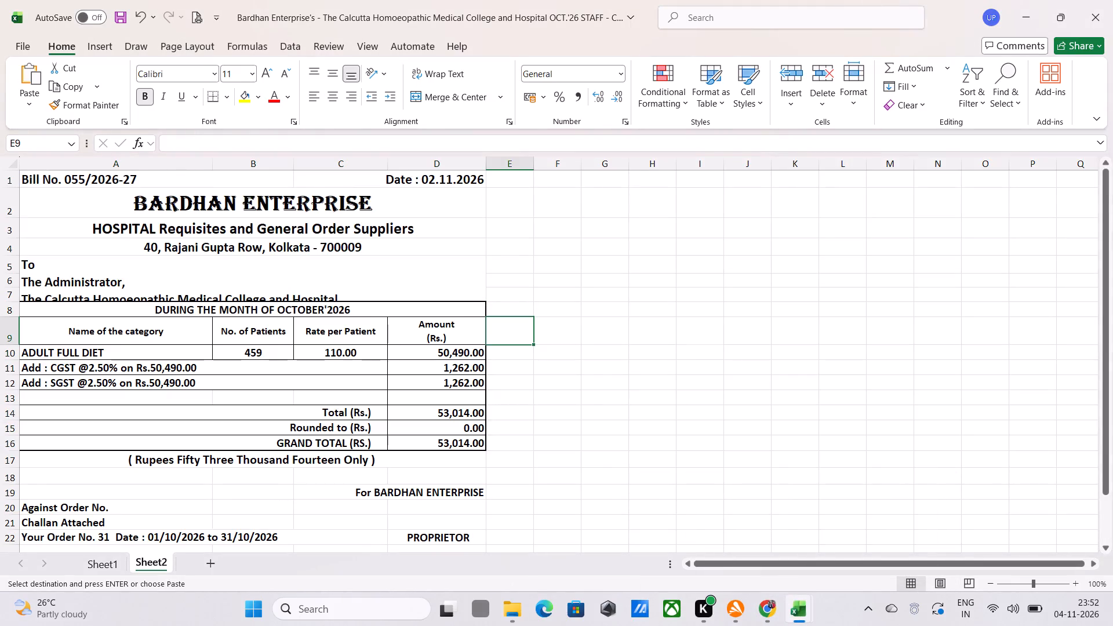
click(44, 183)
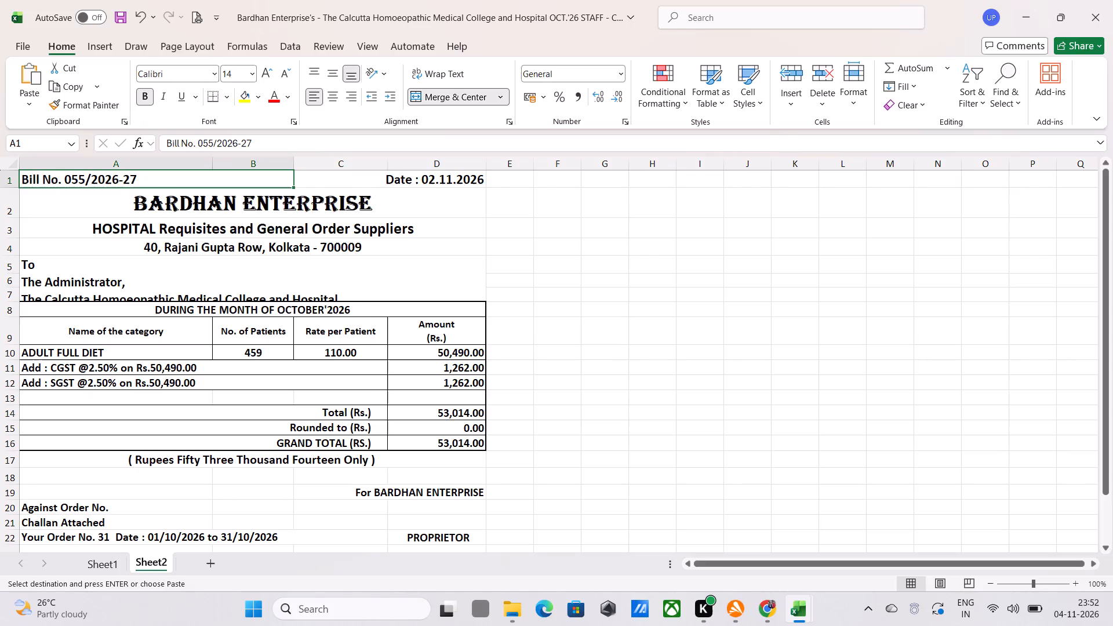
key(shift+Right)
key(shift+Right)
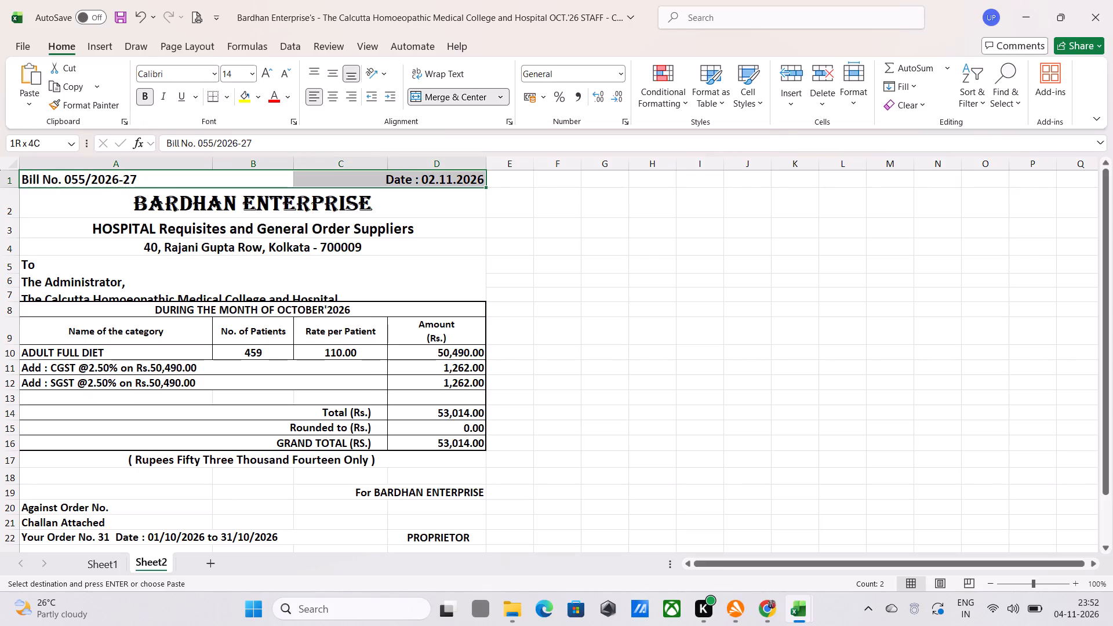
key(shift+Down)
key(shift+Down)
key(shift+Down)
key(shift+Down)
key(shift+Down)
key(shift+Down)
key(shift+Down)
key(shift+Down)
key(shift+Down)
key(shift+Down)
key(shift+Down)
key(shift+Down)
key(shift+Down)
key(shift+Down)
key(shift+Down)
key(shift+Down)
key(shift+Down)
key(shift+Down)
key(shift+Down)
key(shift+Down)
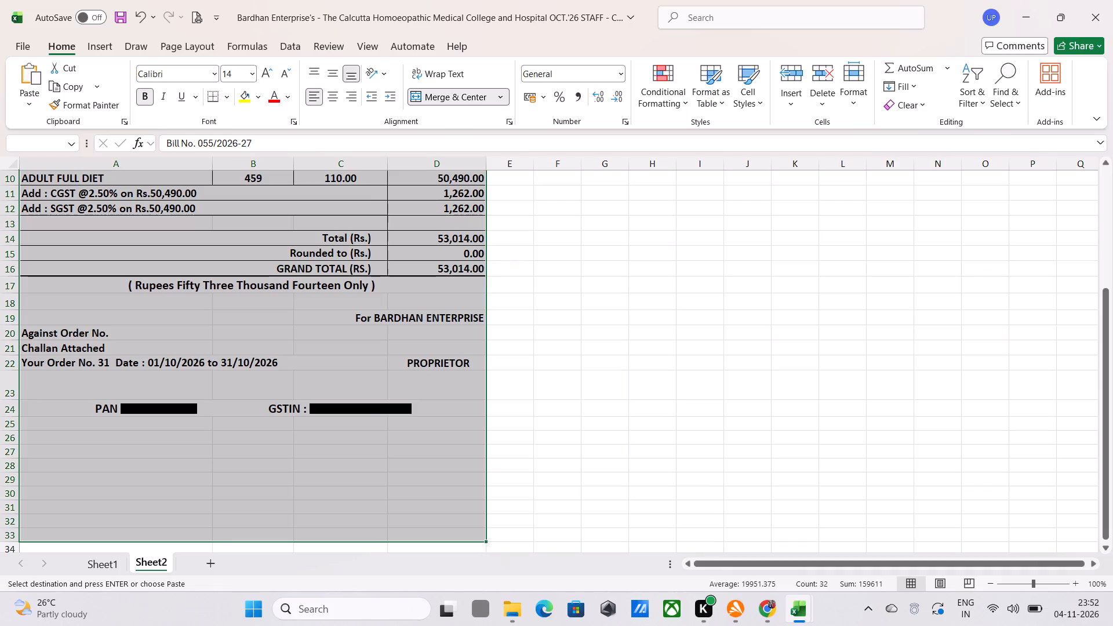
key(ctrl+v)
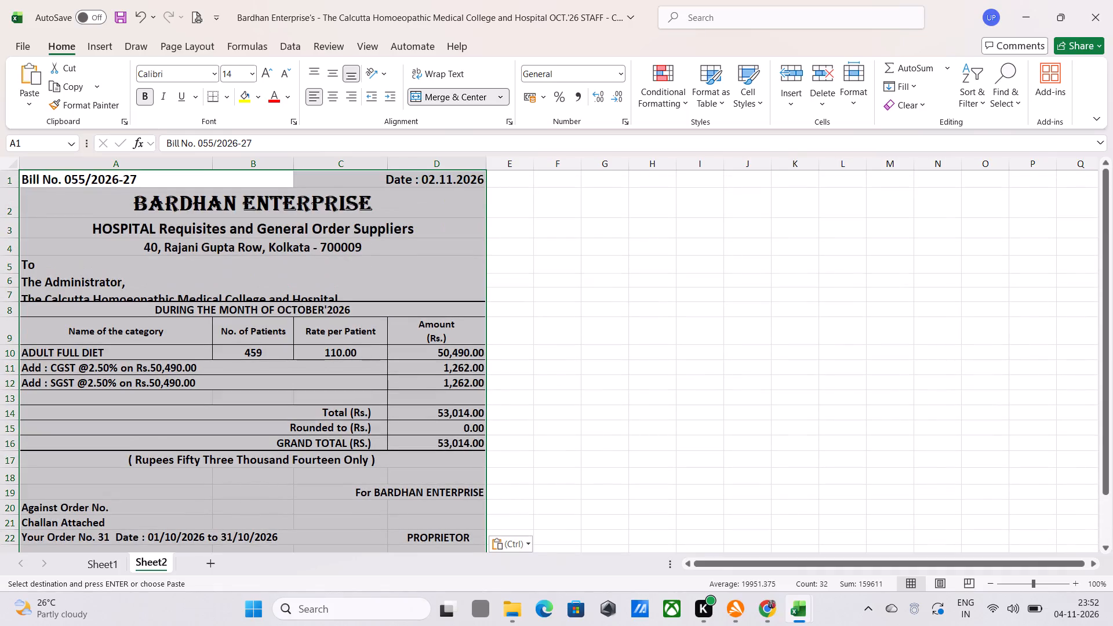
scroll(312, 452, down, 2)
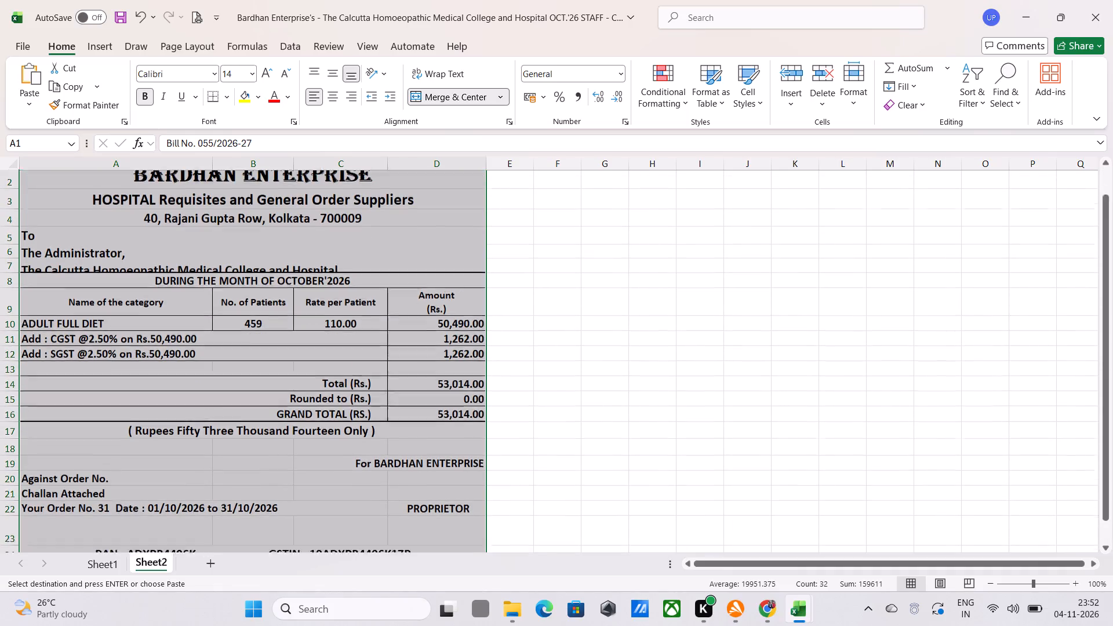
scroll(312, 452, down, 2)
scroll(620, 401, up, 1)
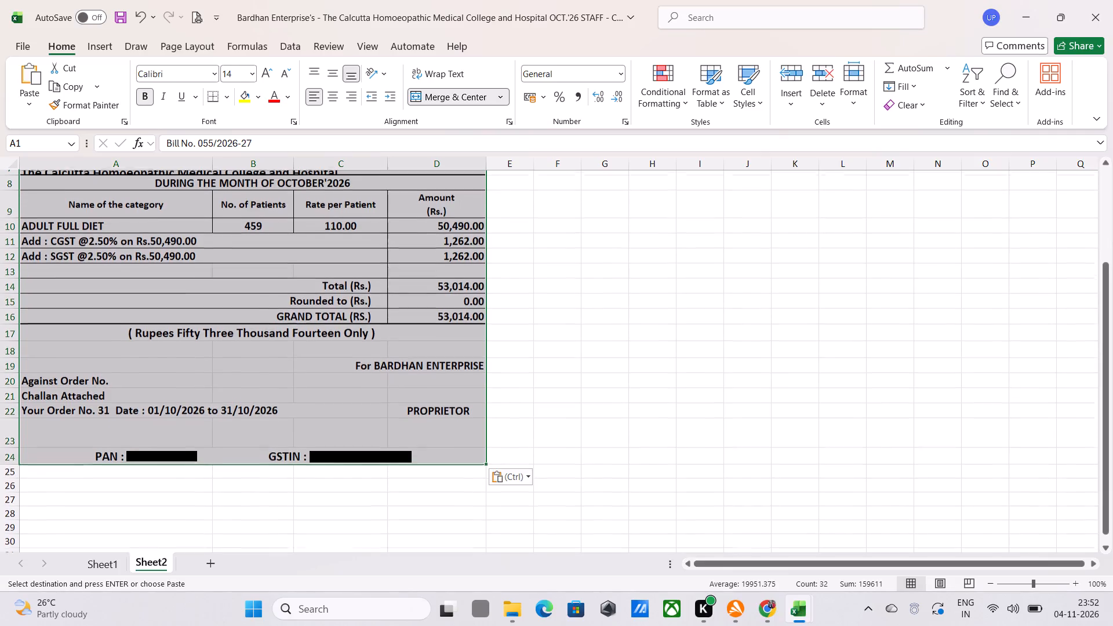
scroll(620, 401, up, 1)
click(674, 383)
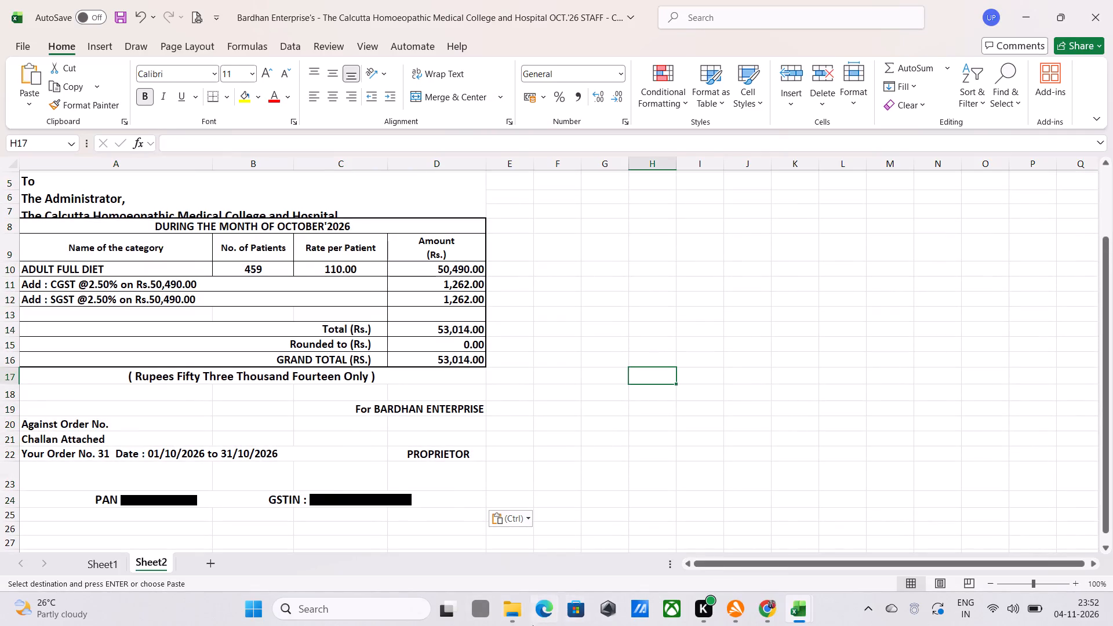
Return to the "OCT.'26 Patient" workbook, examine the original bill's layout from the top, and clear the copy selection.
click(792, 606)
click(831, 538)
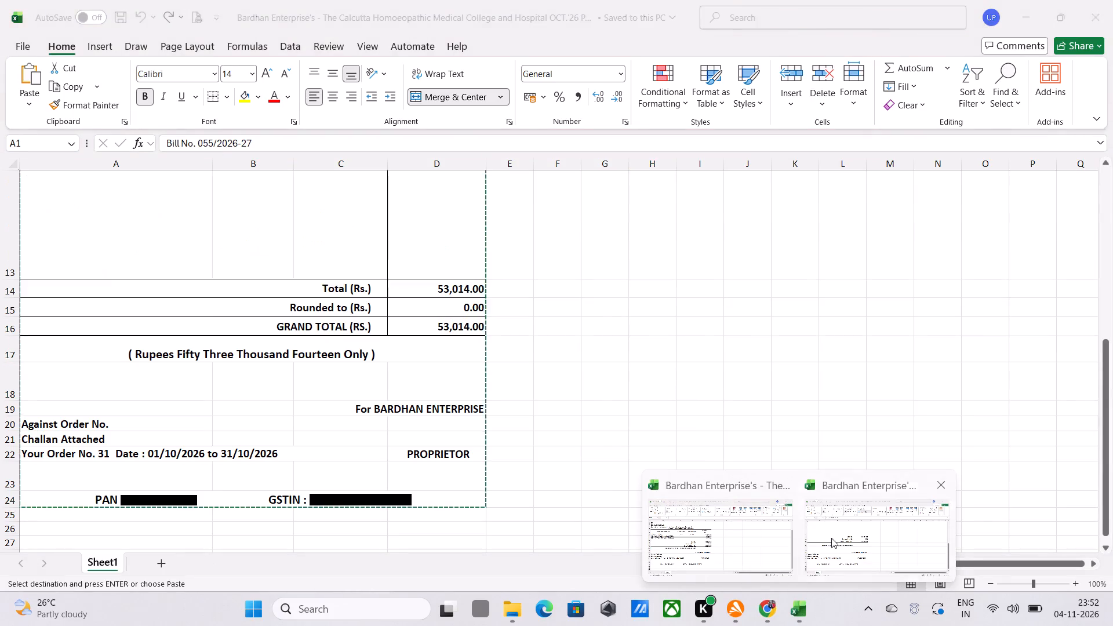
scroll(534, 439, up, 12)
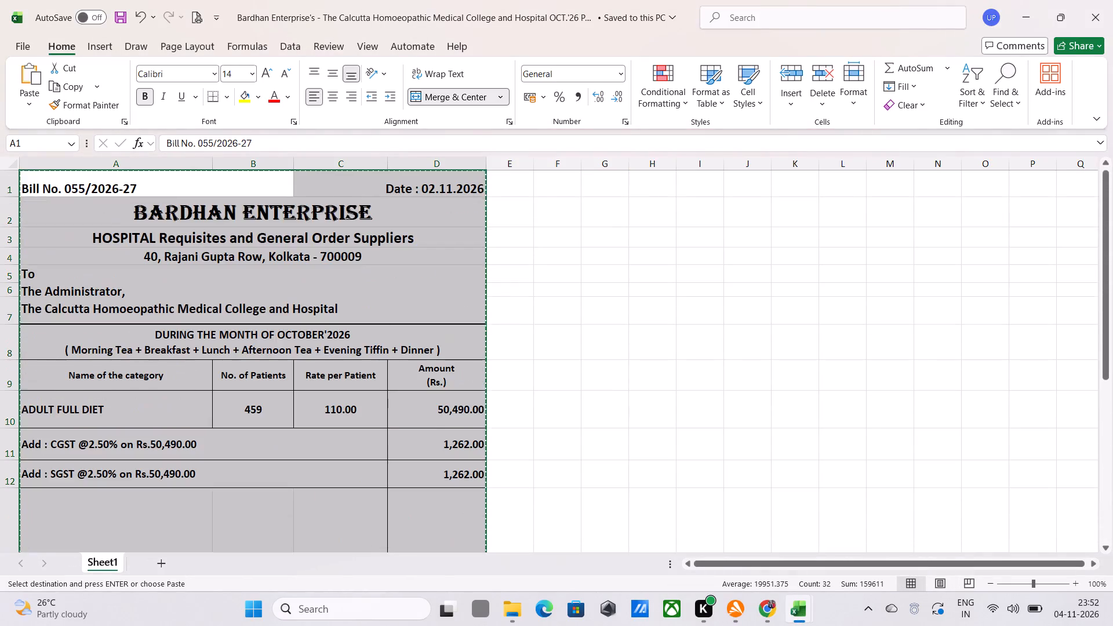
click(608, 334)
double_click(653, 452)
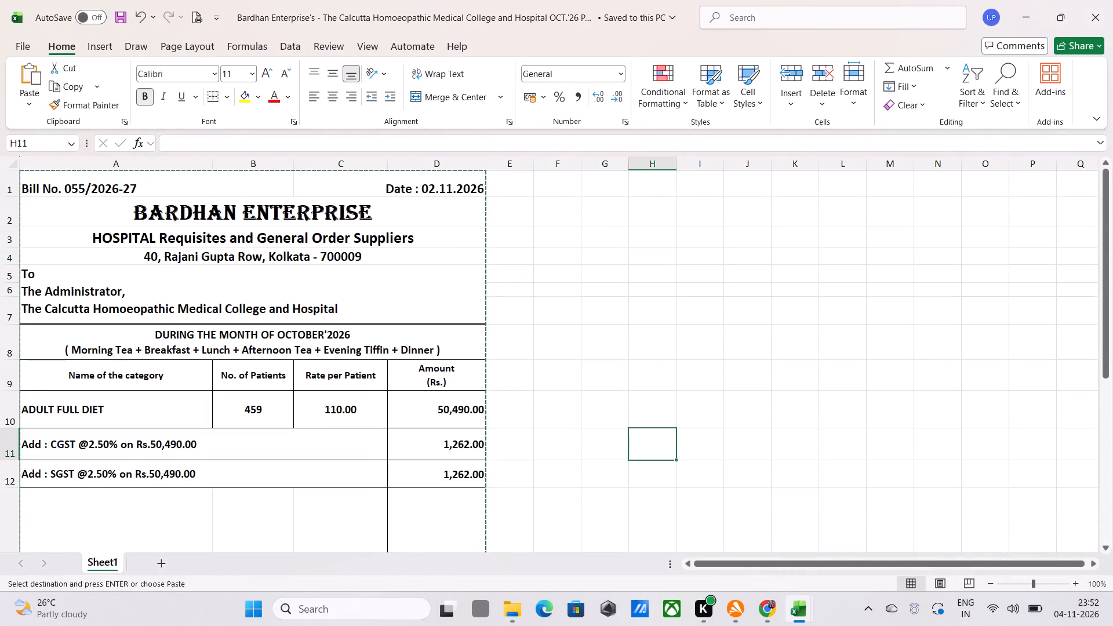
click(586, 364)
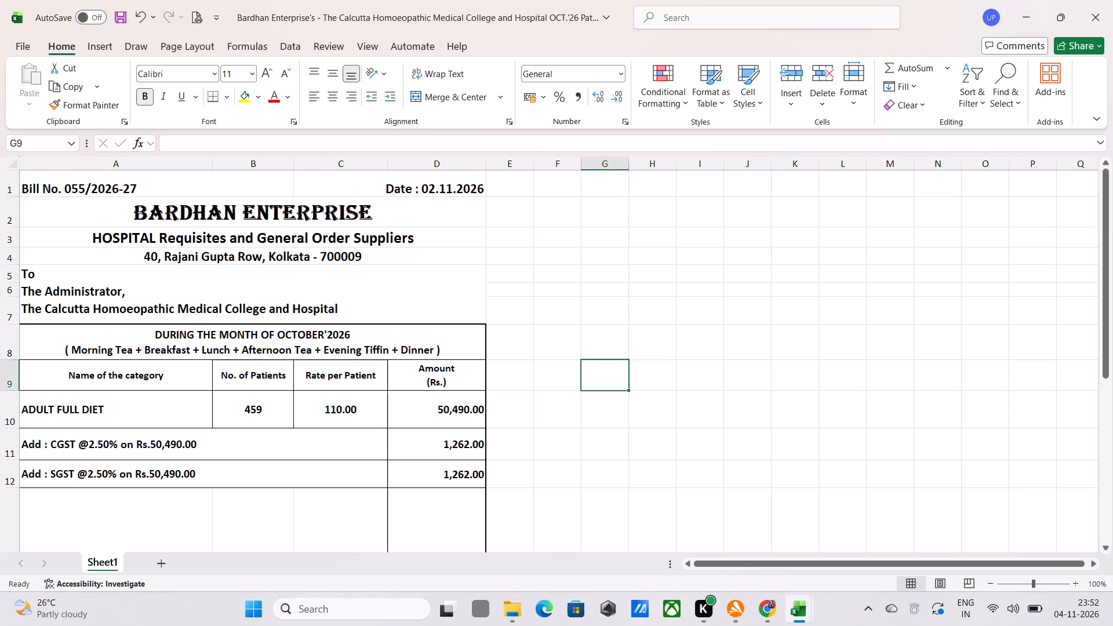
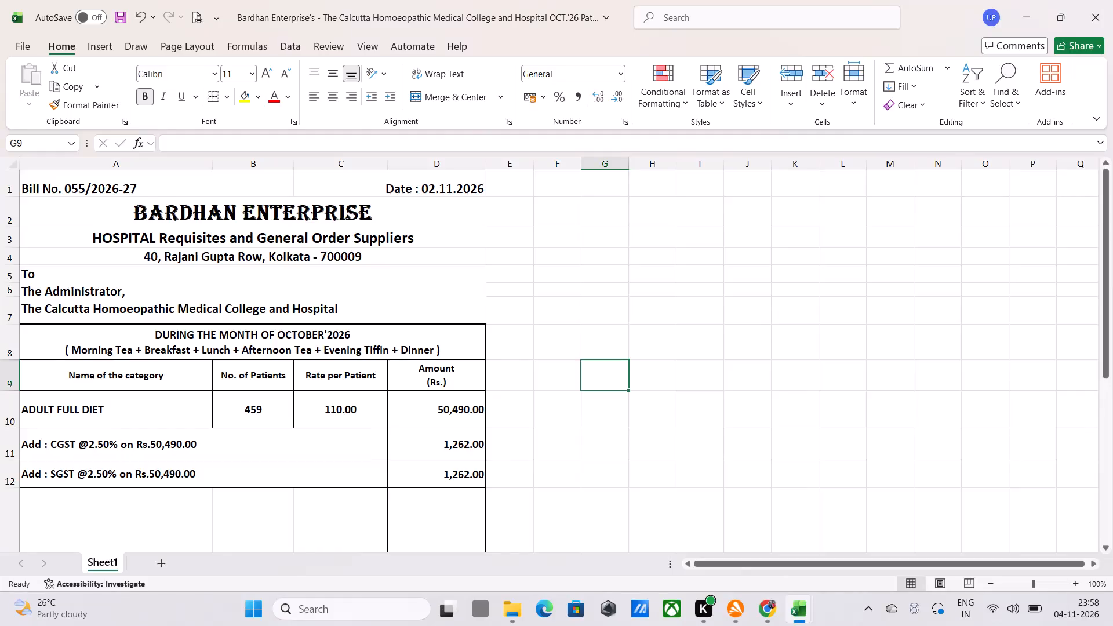
Compare the original bill layout in the "OCT.'26 Patient" workbook with the pasted bill in Sheet2 of the STAFF copy.
scroll(401, 423, down, 10)
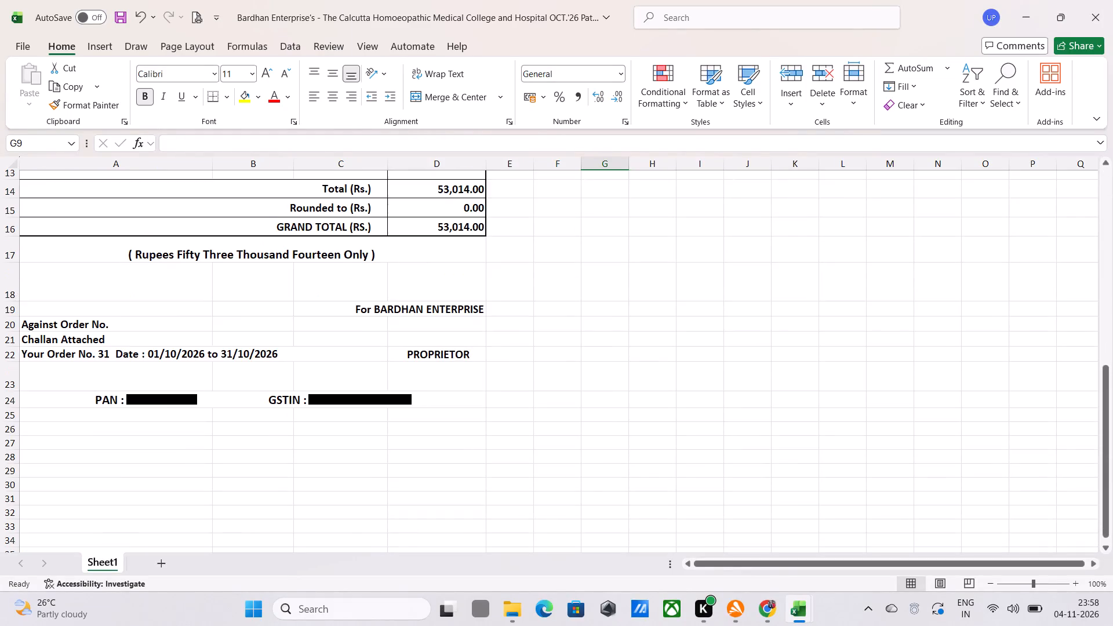
scroll(409, 418, up, 18)
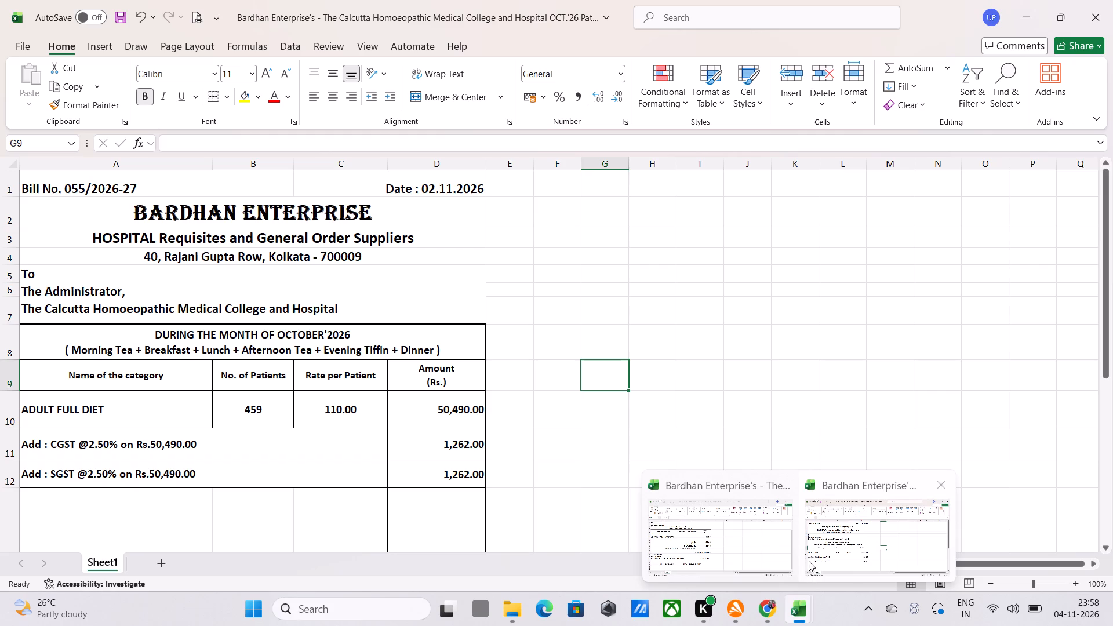
click(827, 543)
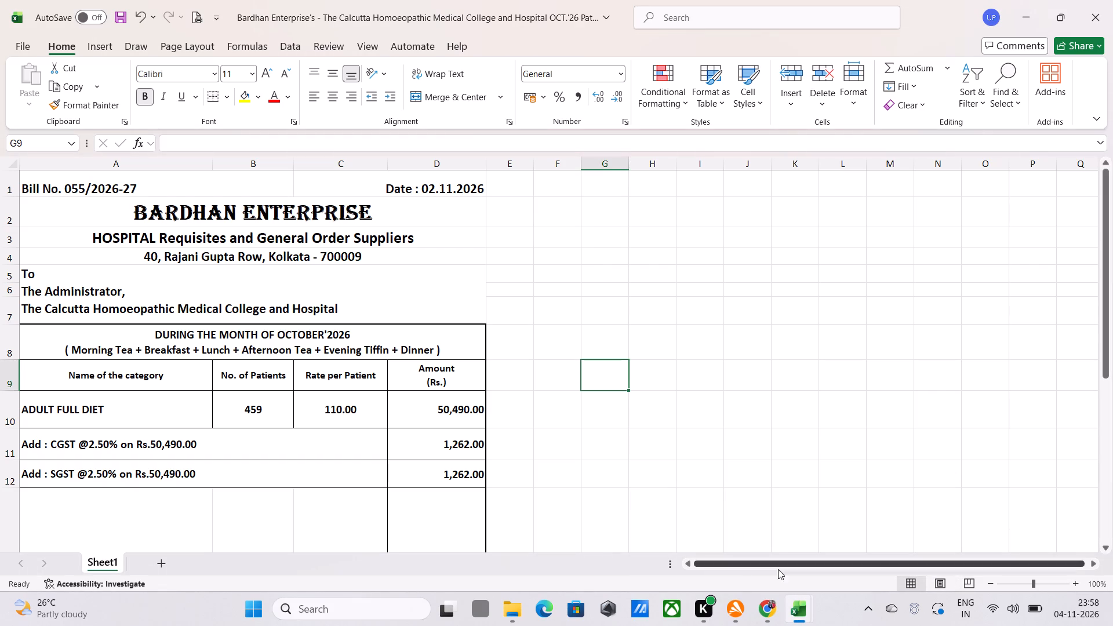
click(795, 603)
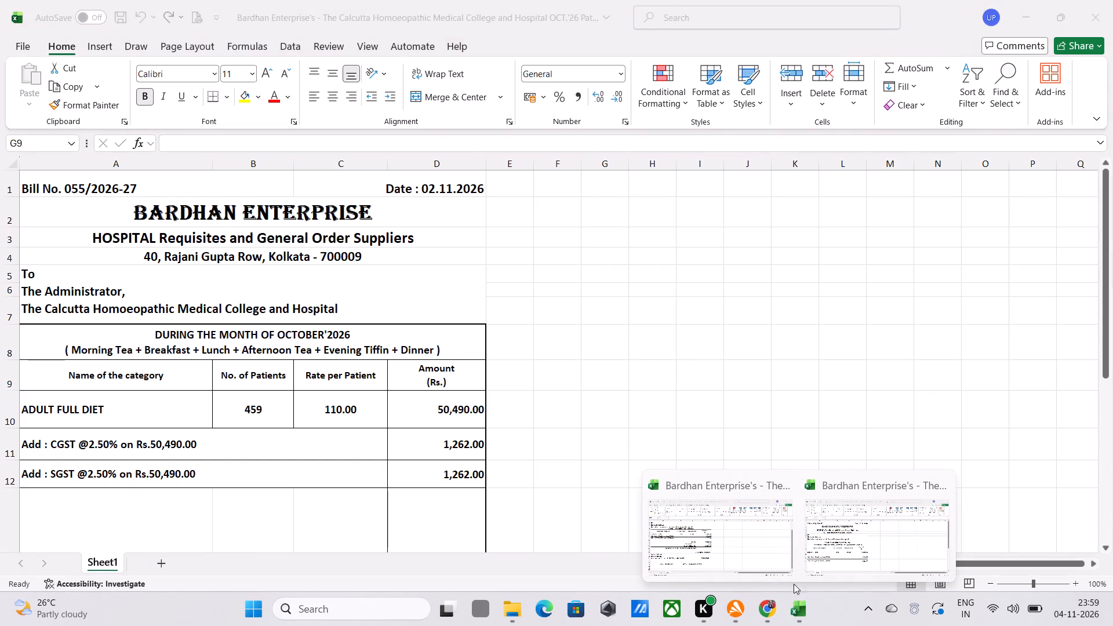
click(776, 554)
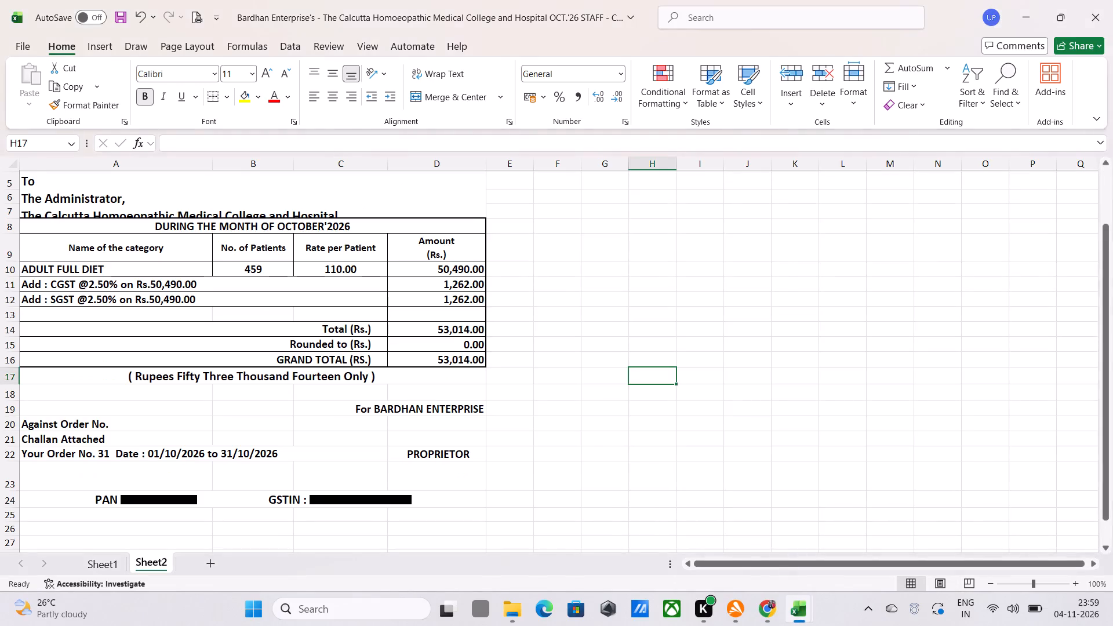
scroll(719, 521, up, 4)
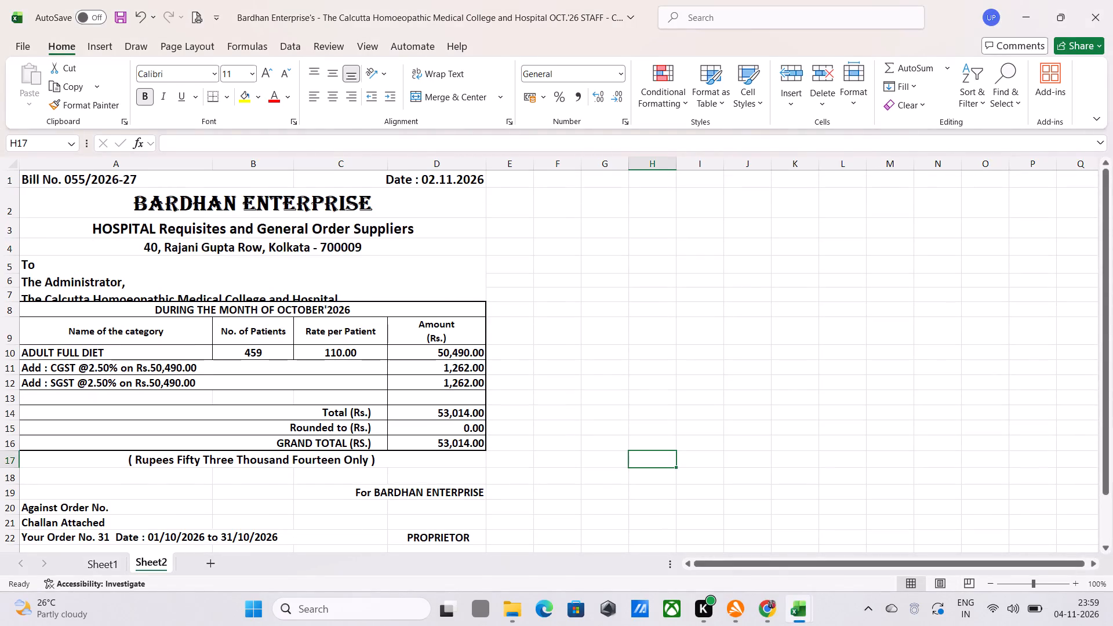
Close the STAFF copy and the "OCT.'26 Patient" workbook without saving their changes.
click(1094, 20)
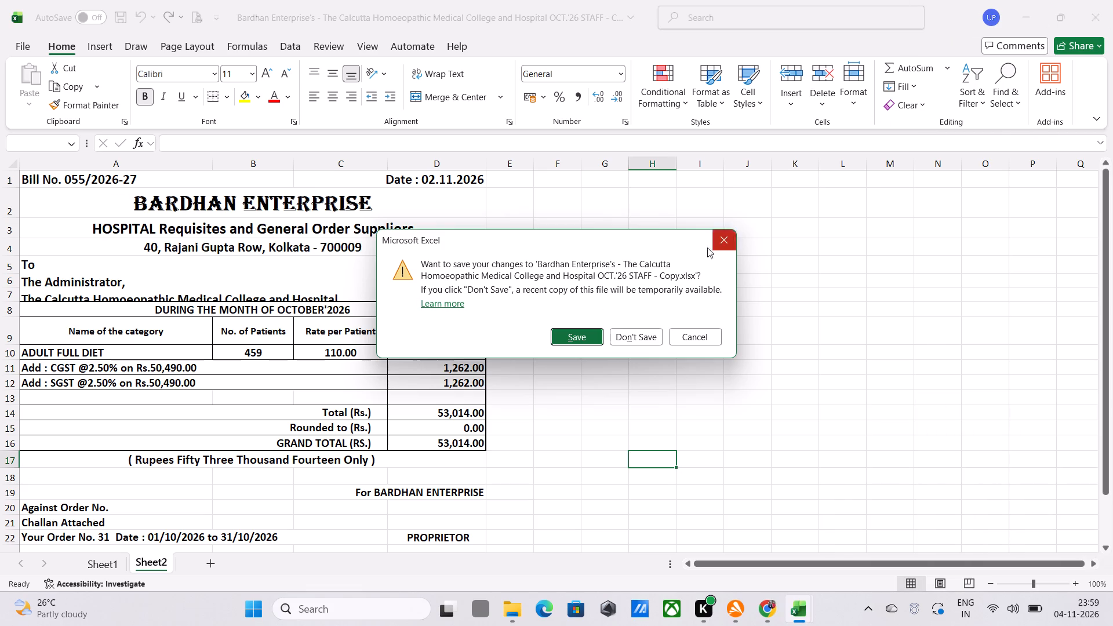
click(639, 334)
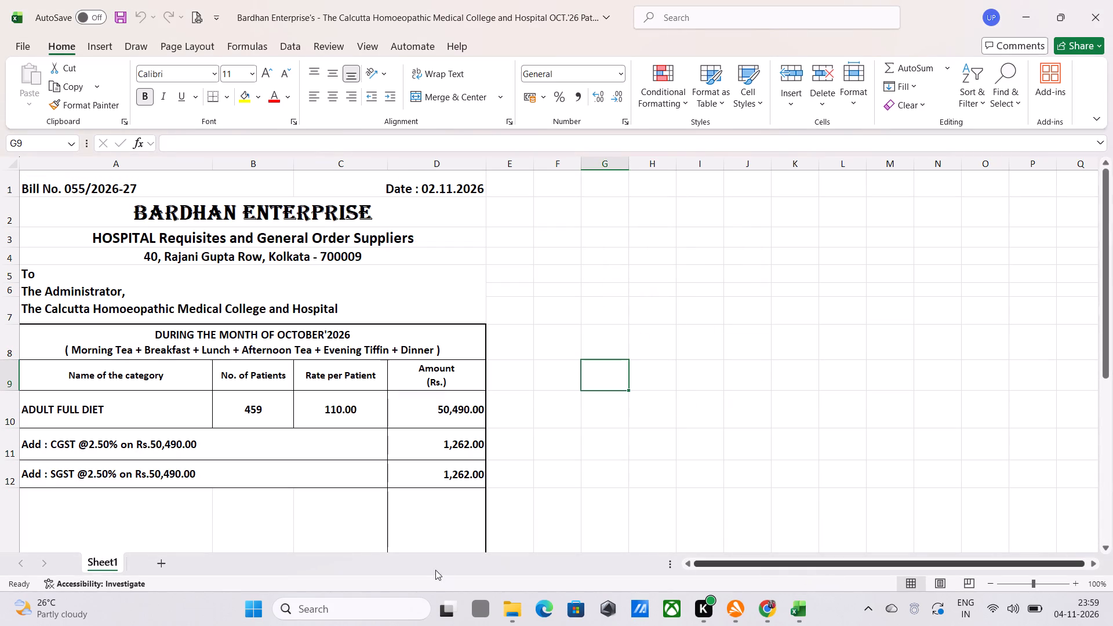
scroll(674, 383, down, 4)
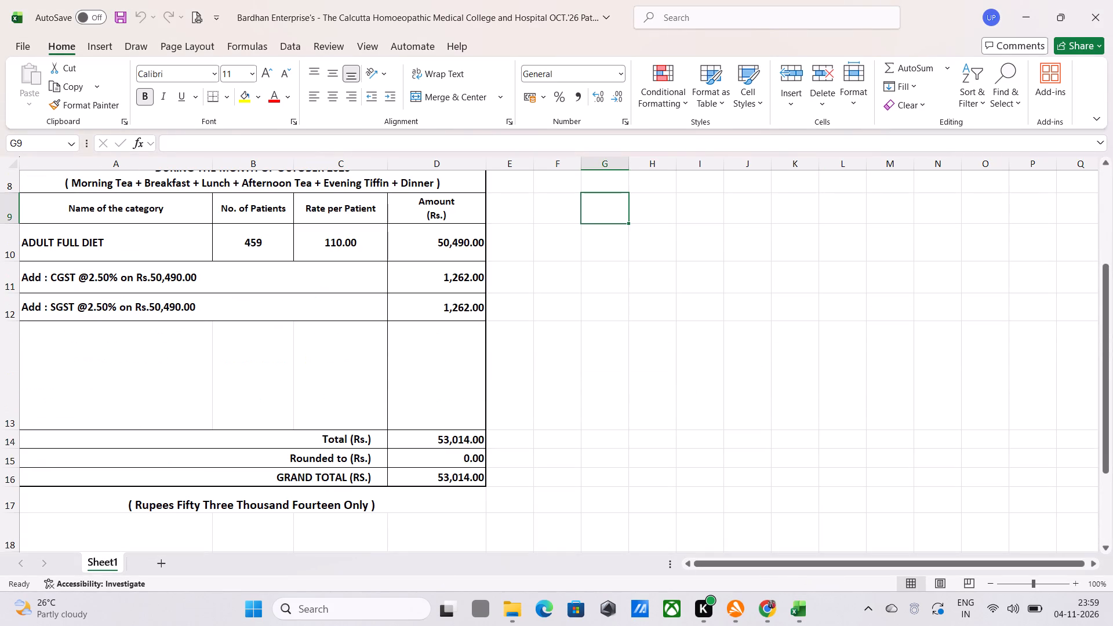
scroll(665, 420, up, 6)
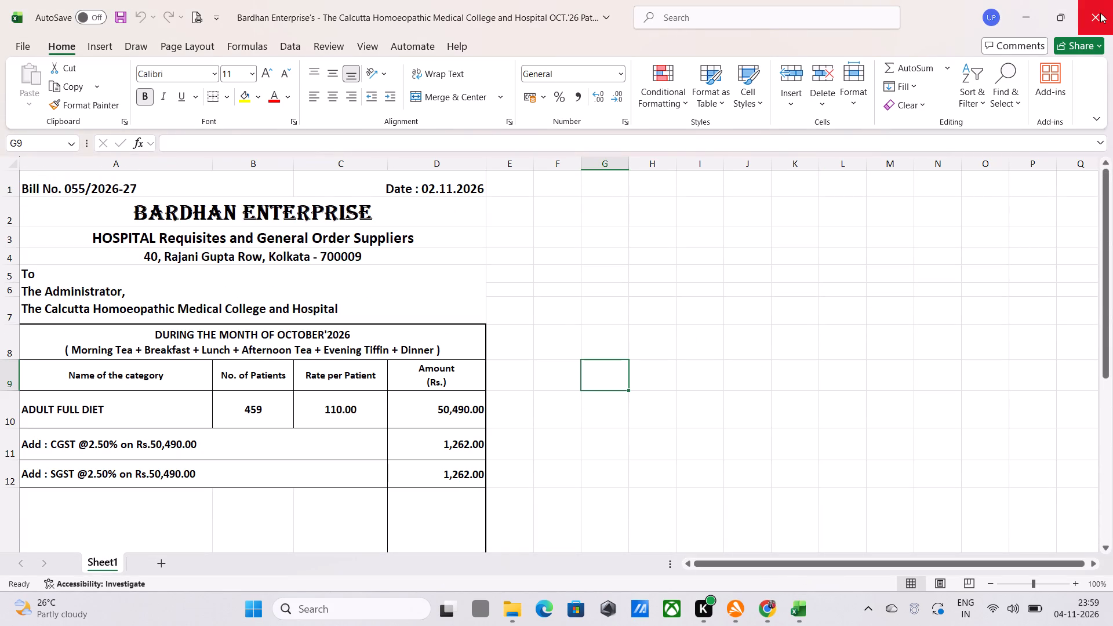
click(1103, 18)
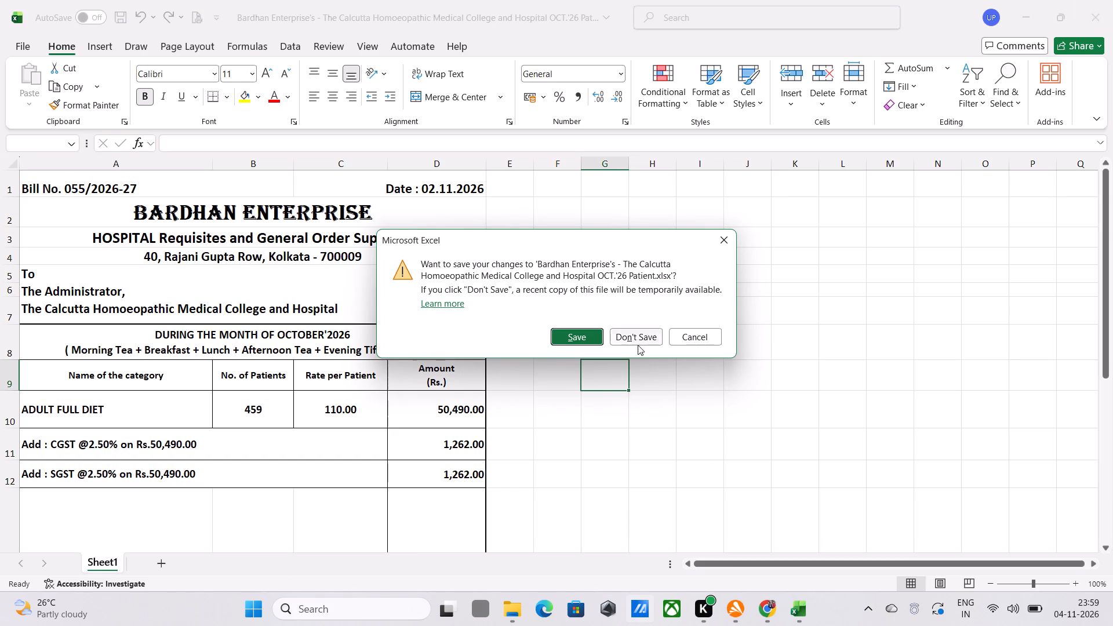
click(633, 333)
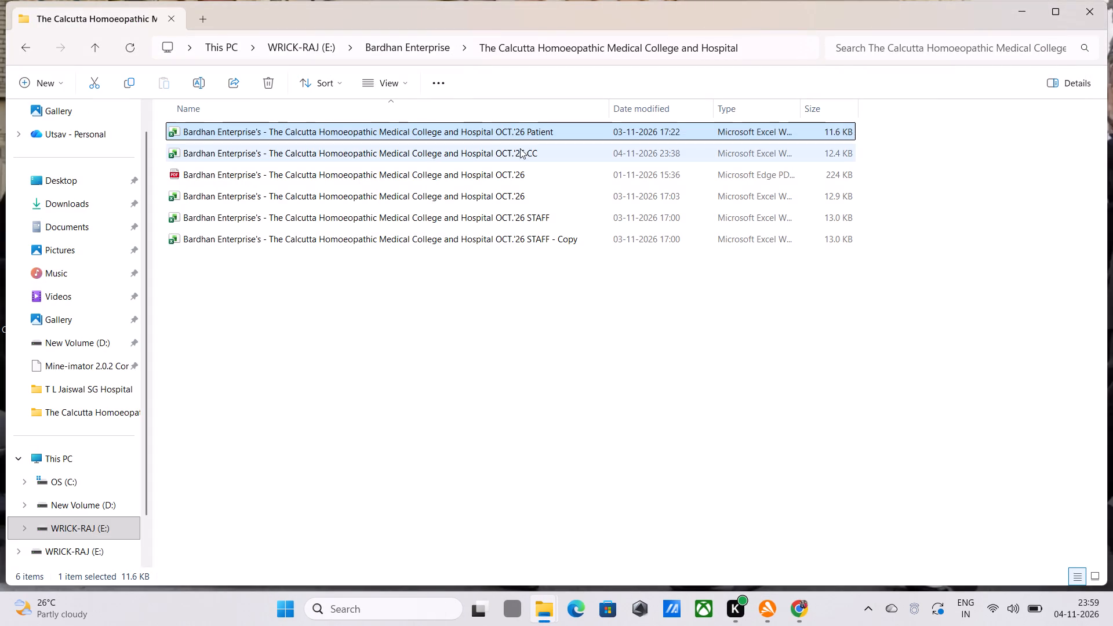
Reopen the "OCT.'26 Patient" workbook, examine the bill from its number to the PAN and GSTIN row, and close it.
double_click(529, 128)
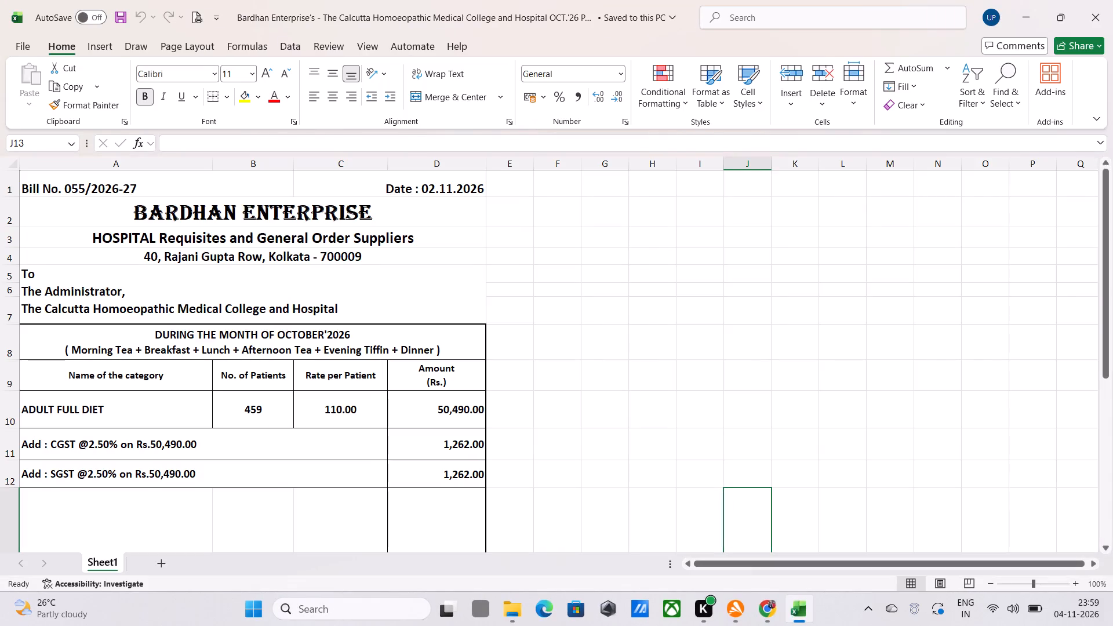
scroll(519, 304, down, 4)
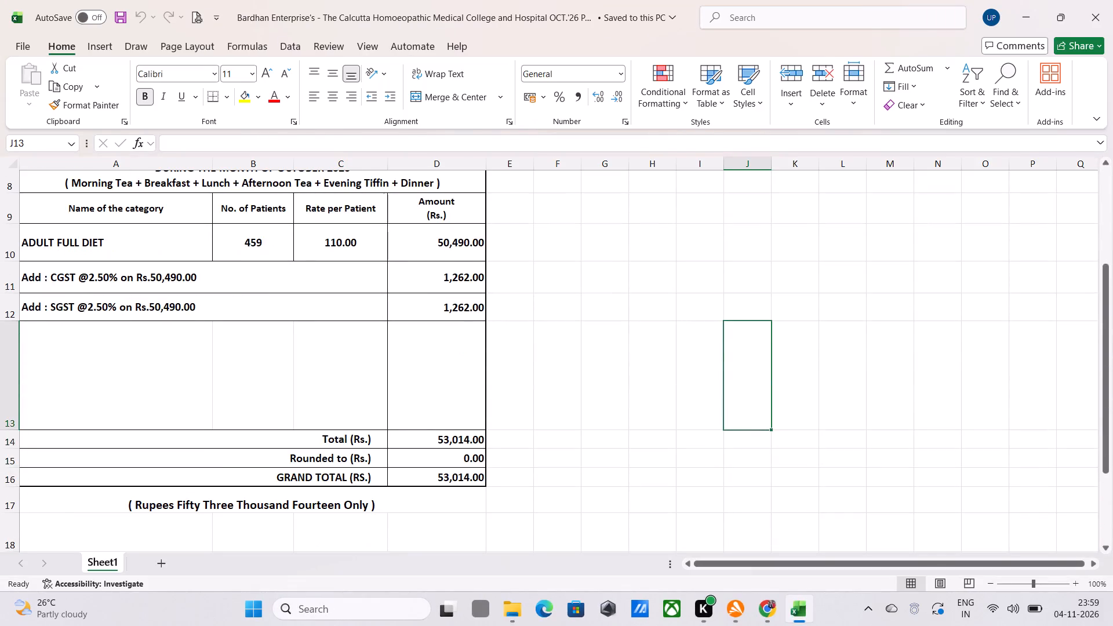
scroll(518, 310, down, 6)
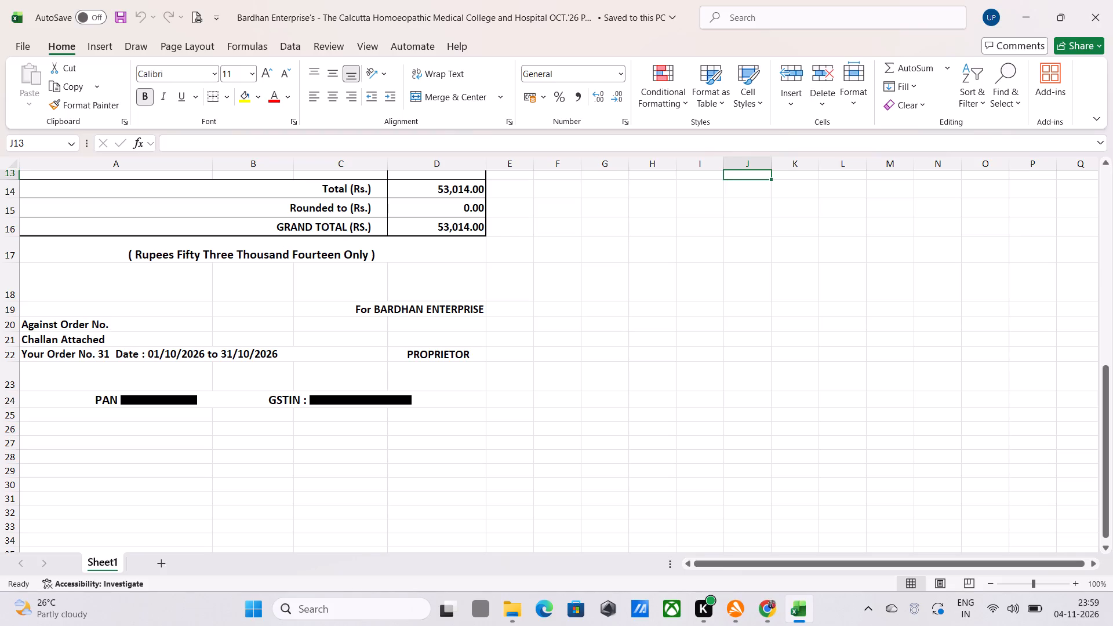
scroll(518, 310, up, 11)
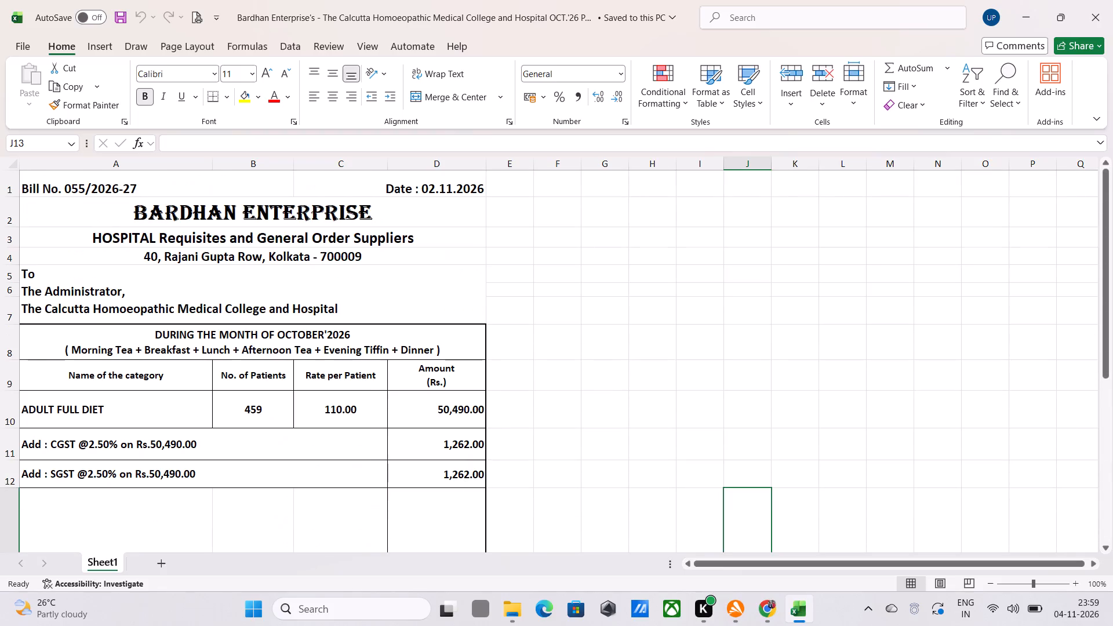
scroll(517, 311, up, 5)
scroll(579, 341, down, 4)
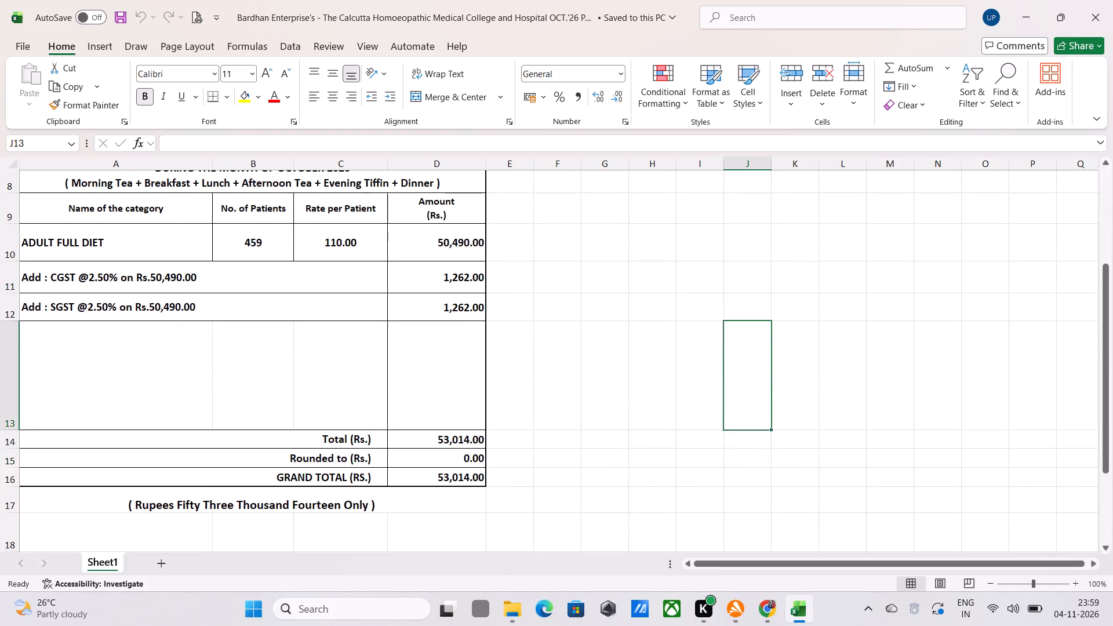
scroll(429, 477, down, 5)
scroll(432, 475, up, 3)
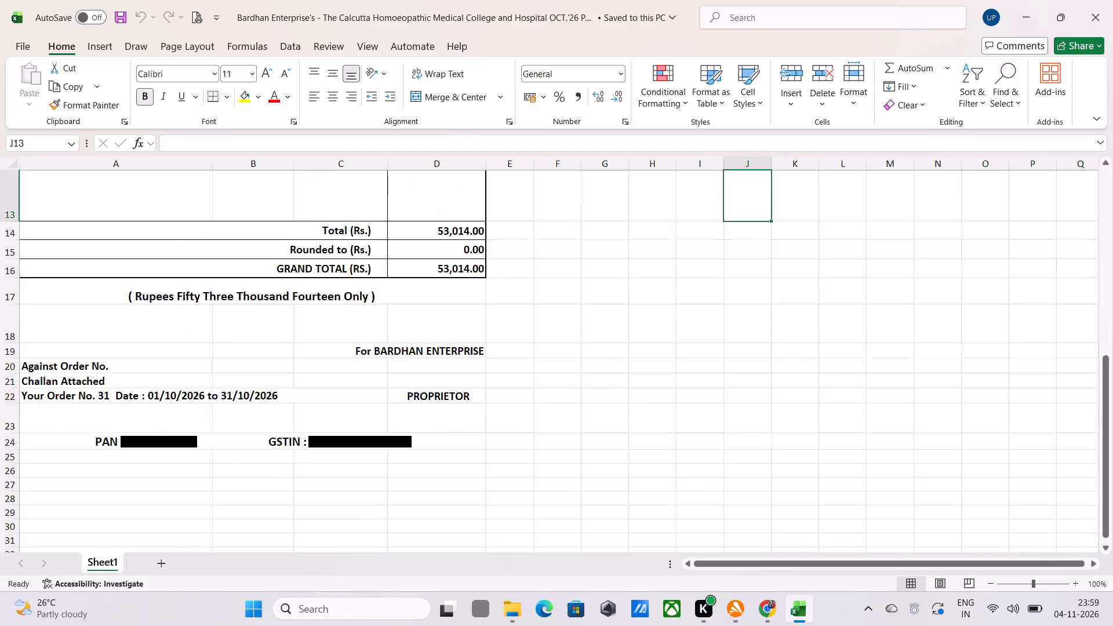
scroll(432, 475, up, 3)
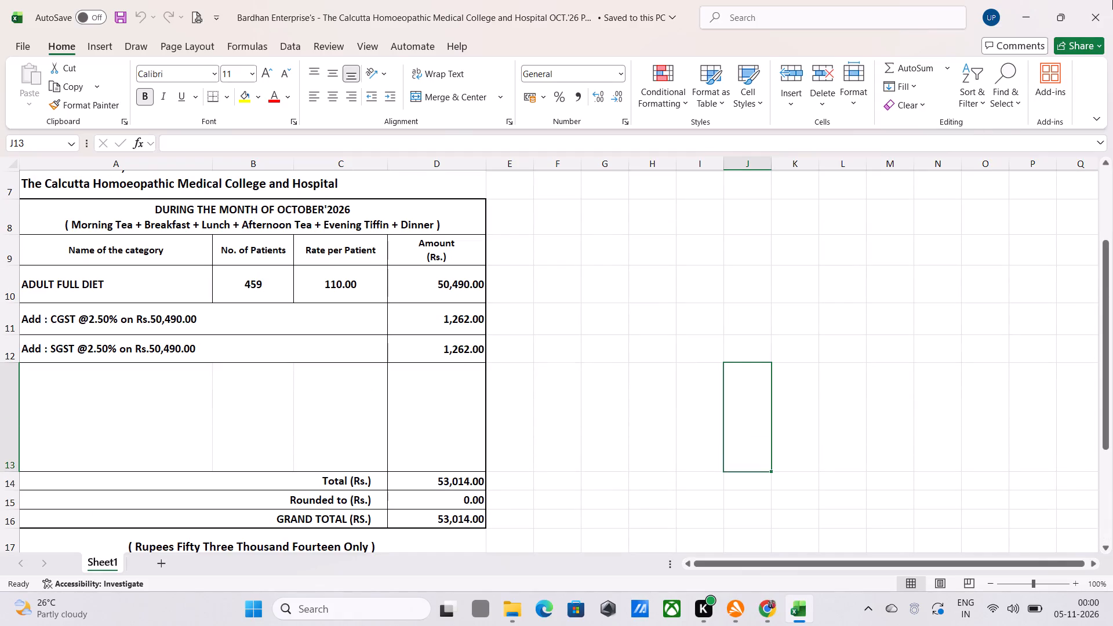
click(1096, 12)
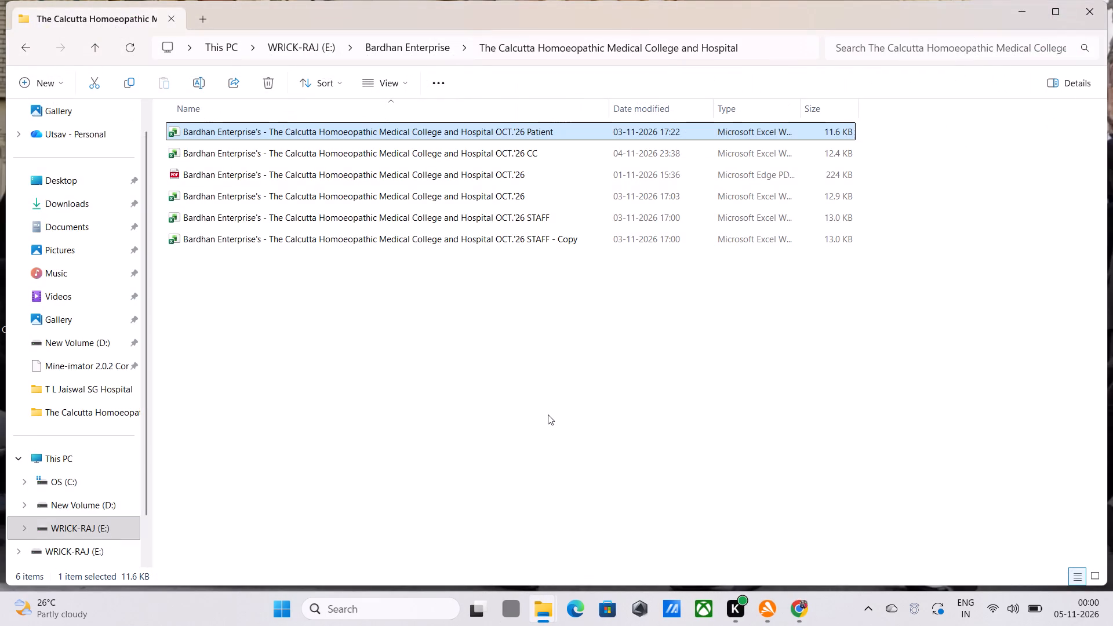
Open the "OCT.'26 STAFF" workbook to check its bill, and open the "OCT.'26 STAFF - Copy" workbook as well.
click(616, 369)
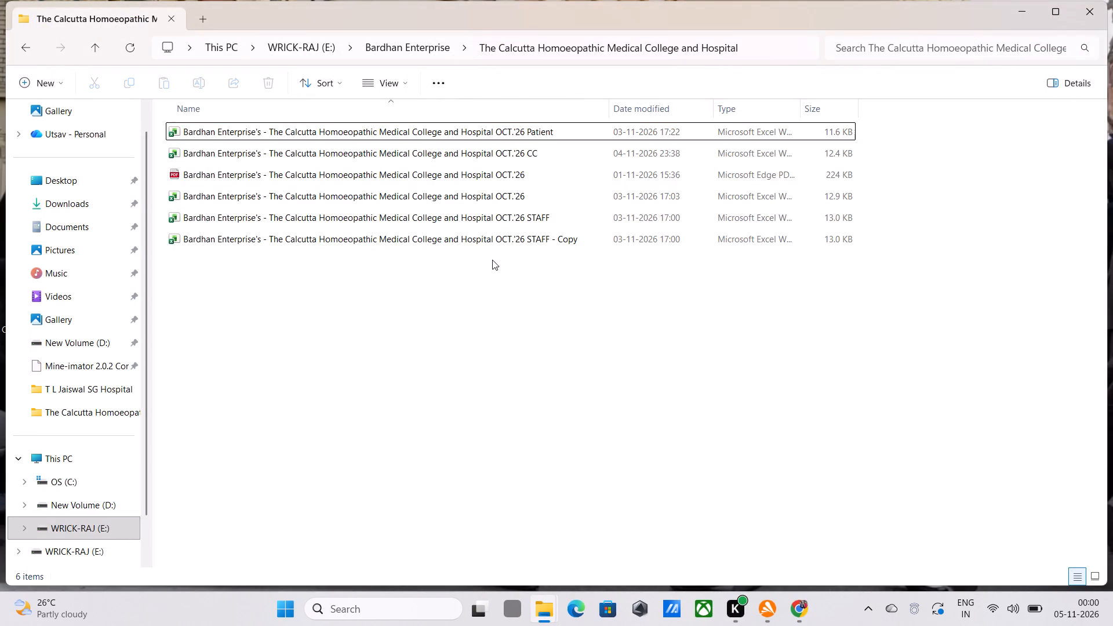
double_click(528, 221)
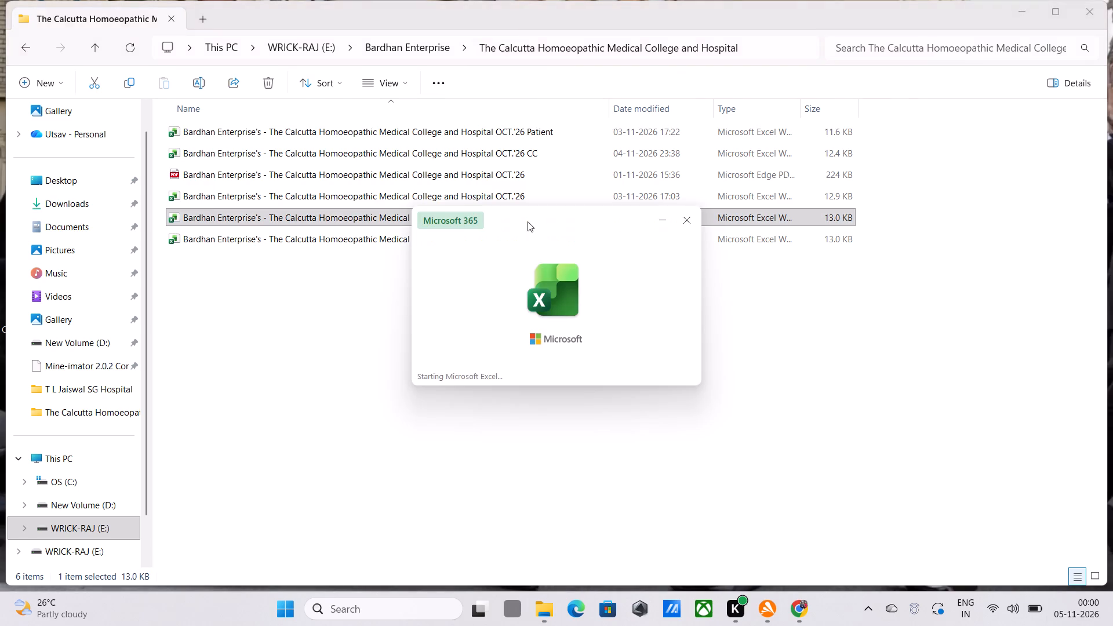
scroll(472, 425, down, 4)
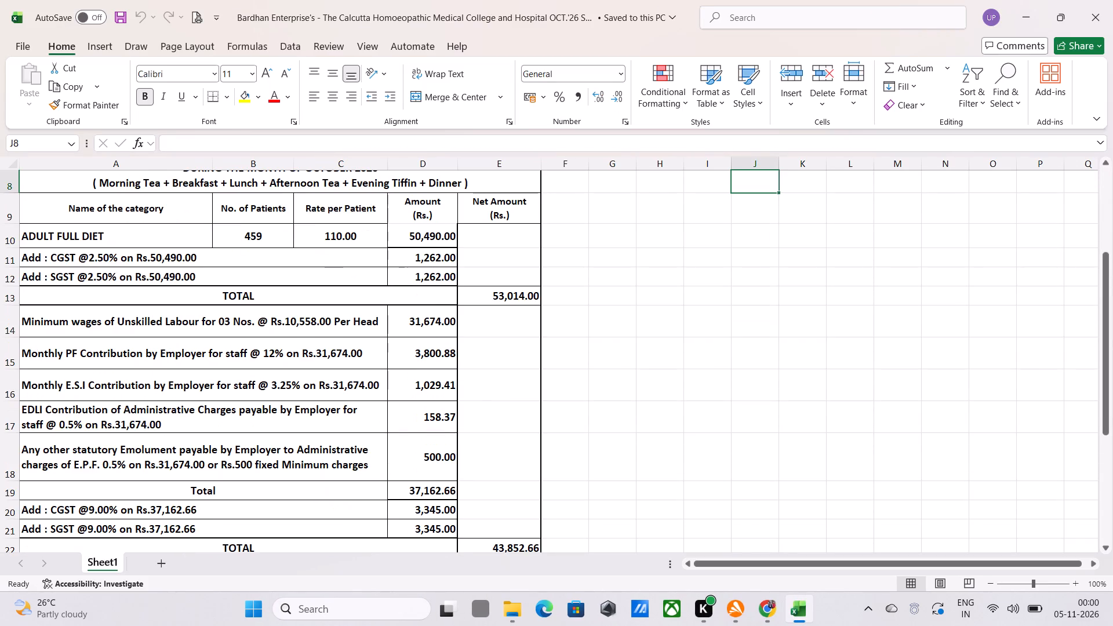
scroll(472, 425, up, 1)
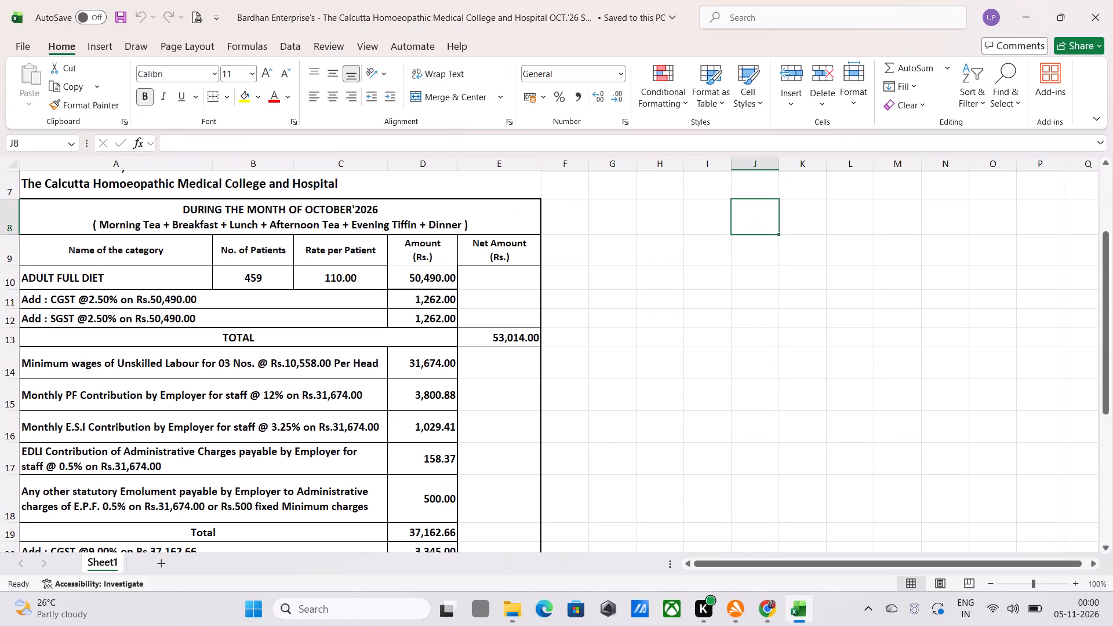
click(515, 608)
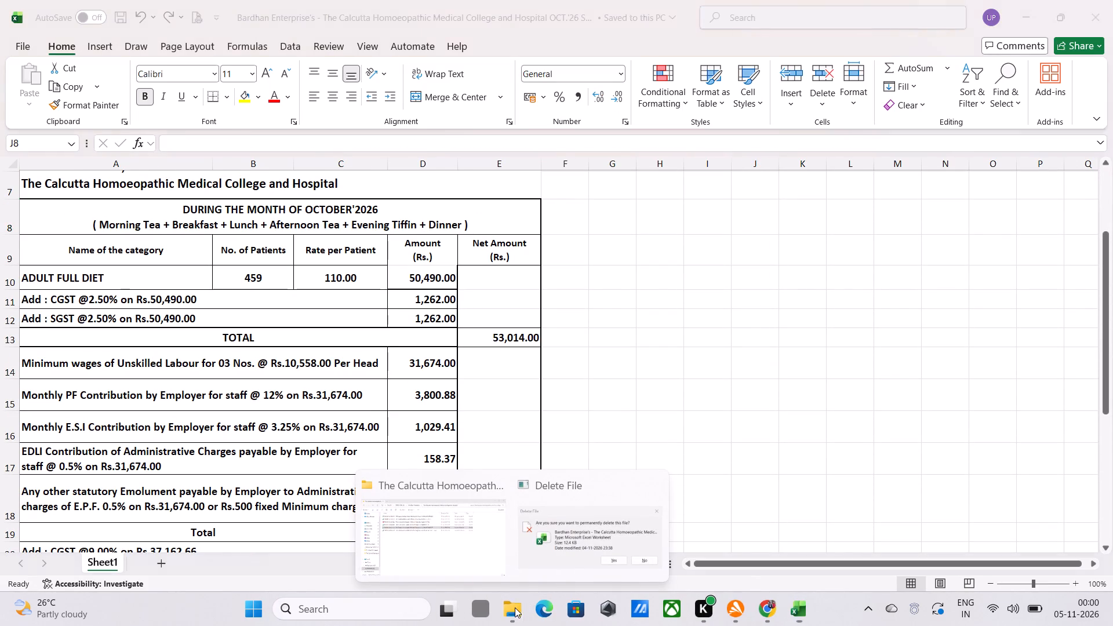
click(470, 552)
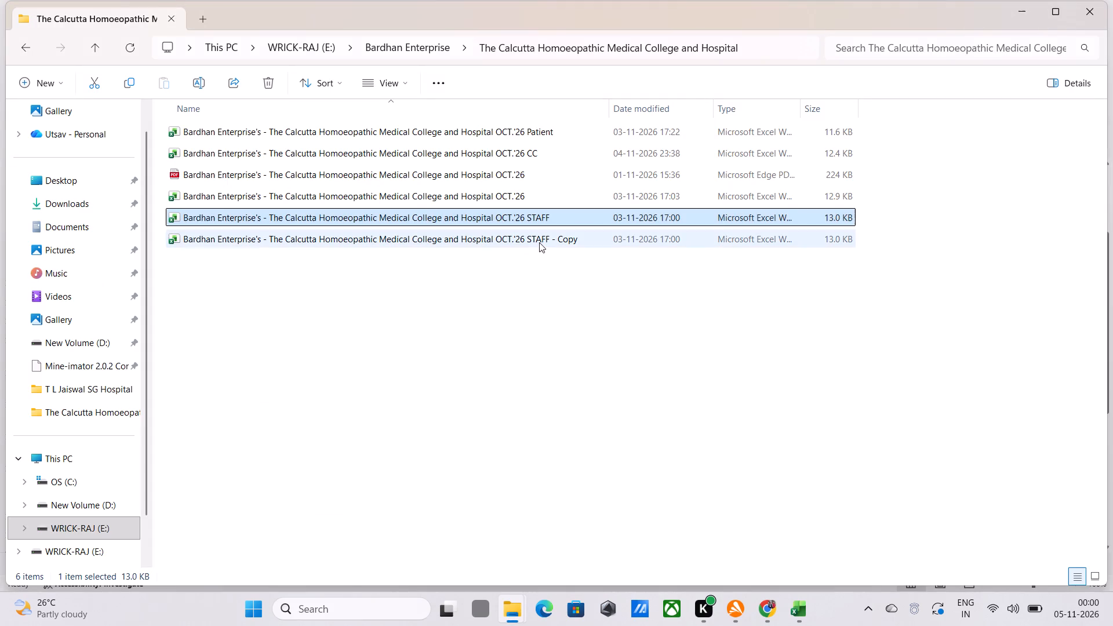
double_click(539, 242)
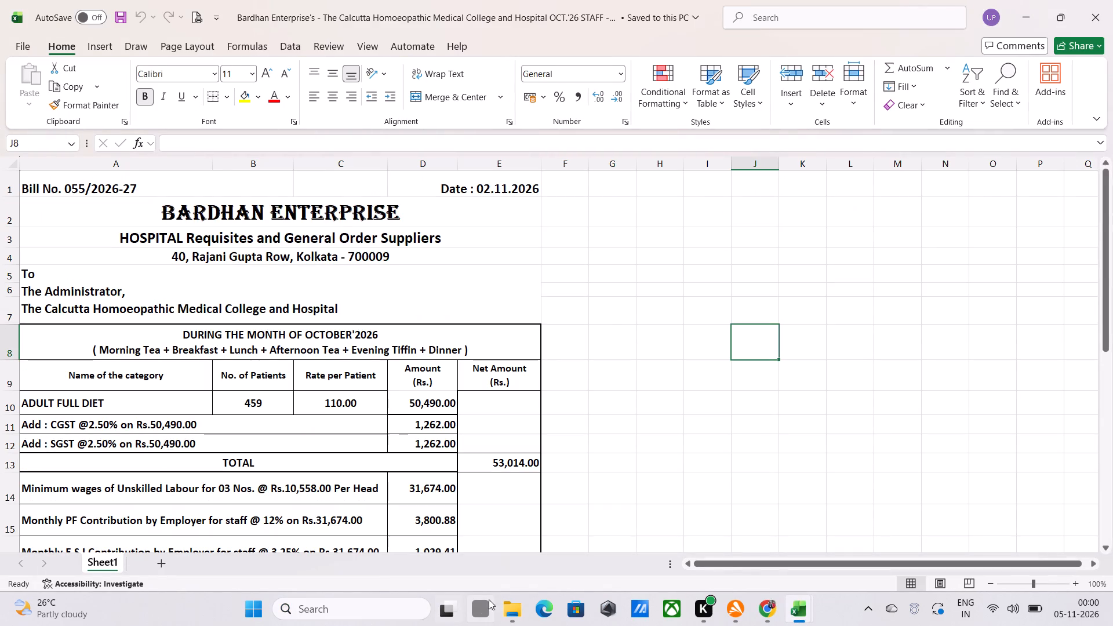
Open the "OCT.'26 CC" workbook from the hospital folder and view its staff bill down to the grand total.
click(513, 617)
click(462, 549)
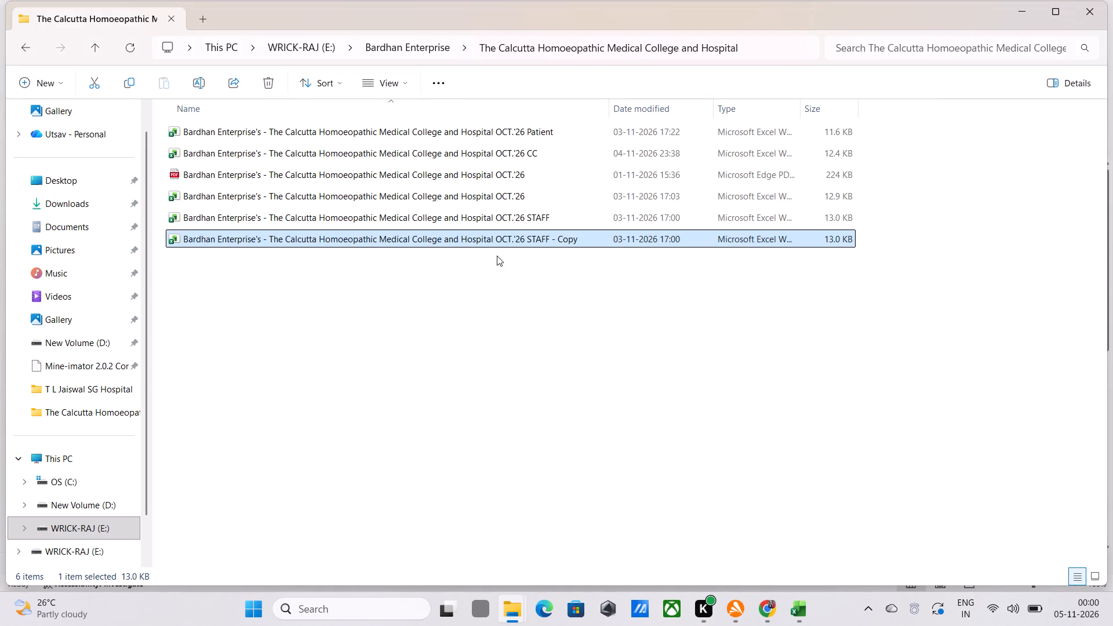
double_click(530, 156)
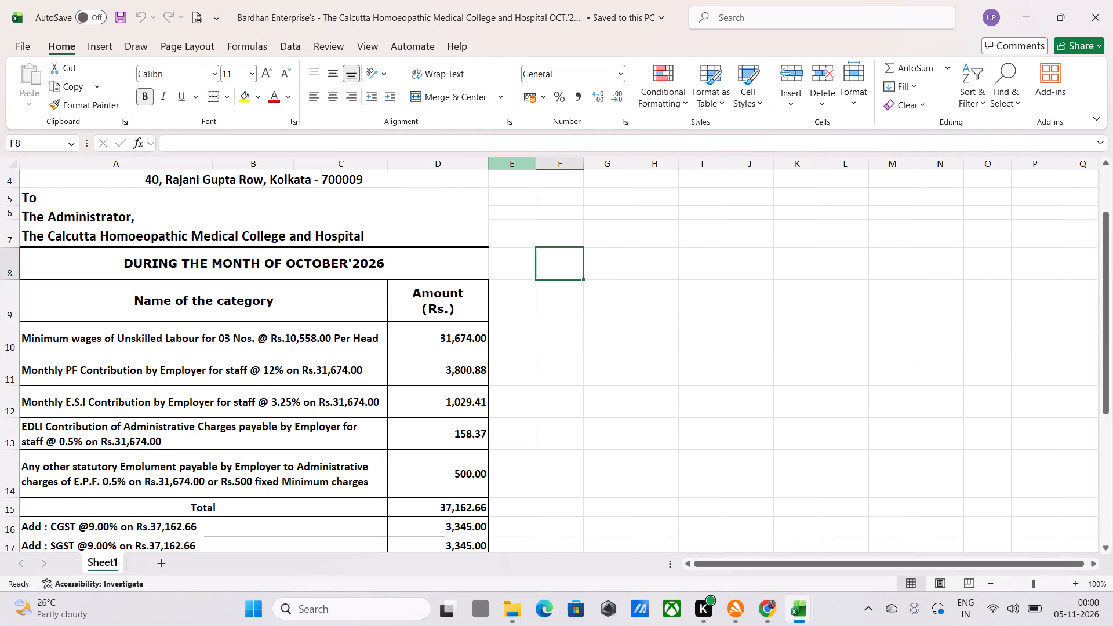
scroll(457, 456, down, 4)
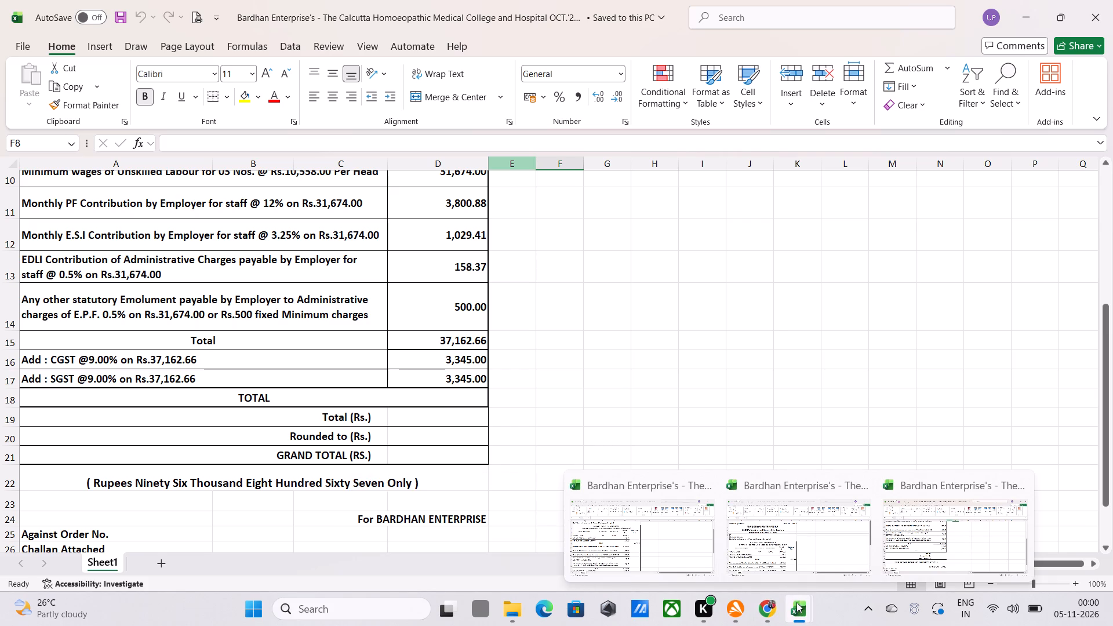
Close the STAFF copy and STAFF workbooks, keeping the "OCT.'26 CC" workbook open, and review its bill from the top.
click(858, 486)
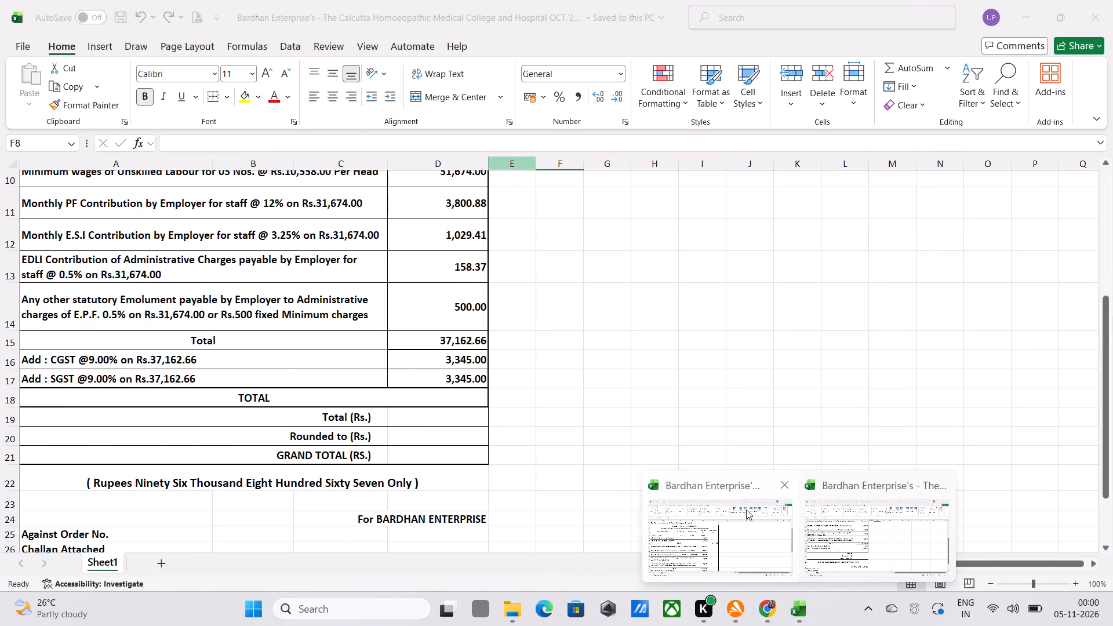
click(785, 486)
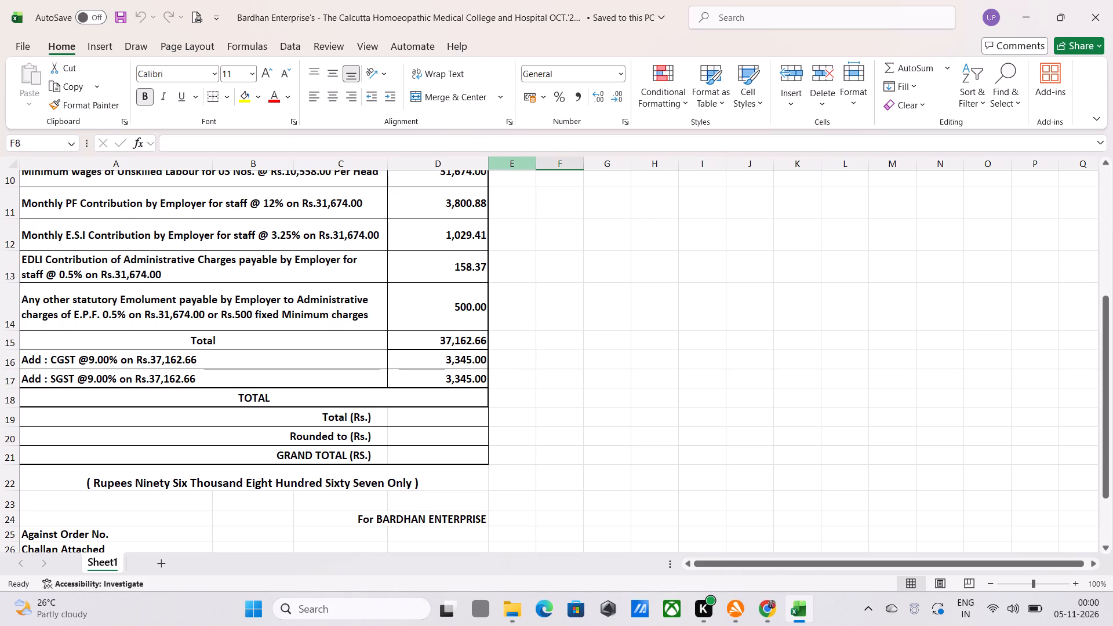
scroll(435, 447, up, 3)
scroll(435, 450, down, 2)
scroll(435, 454, up, 7)
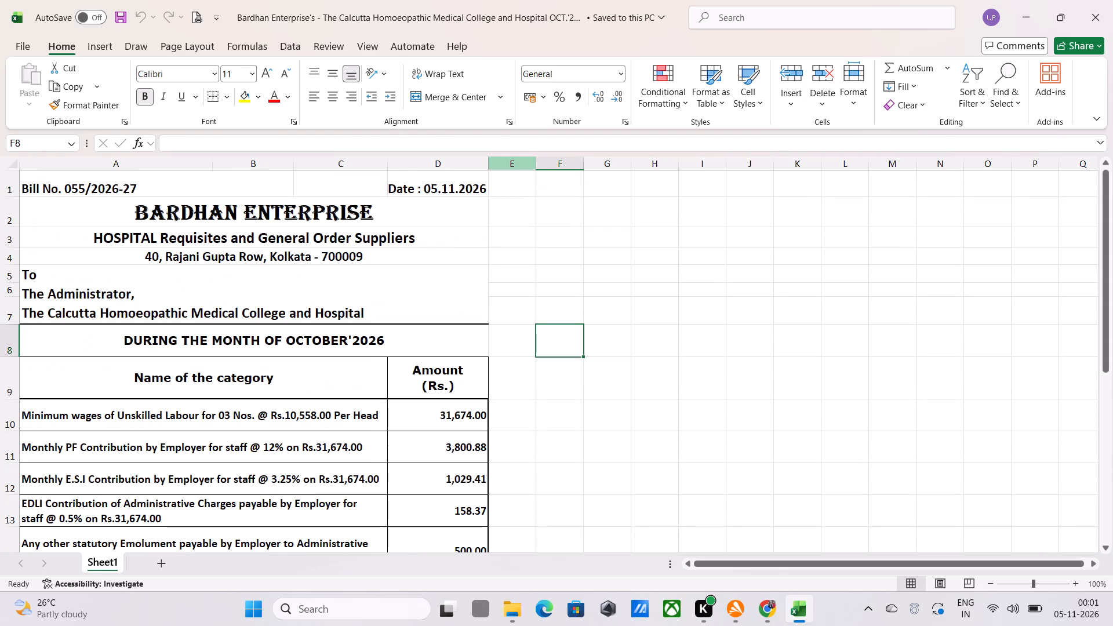
scroll(435, 454, up, 4)
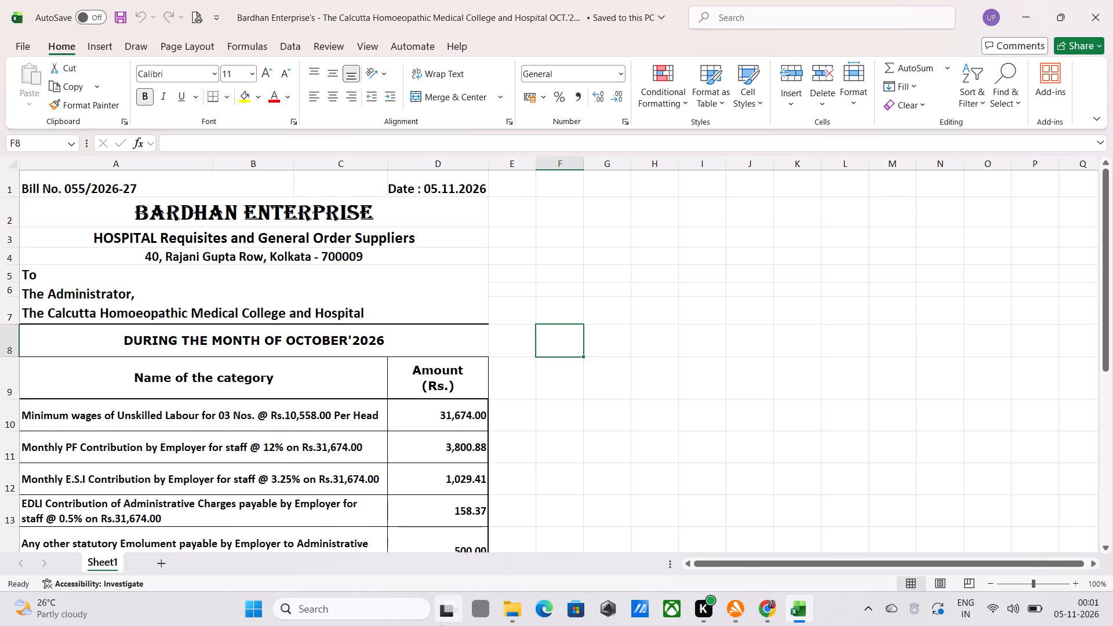
Open the "OCT.'26 Patient" workbook from the hospital folder, check its bill layout, and close it.
click(518, 610)
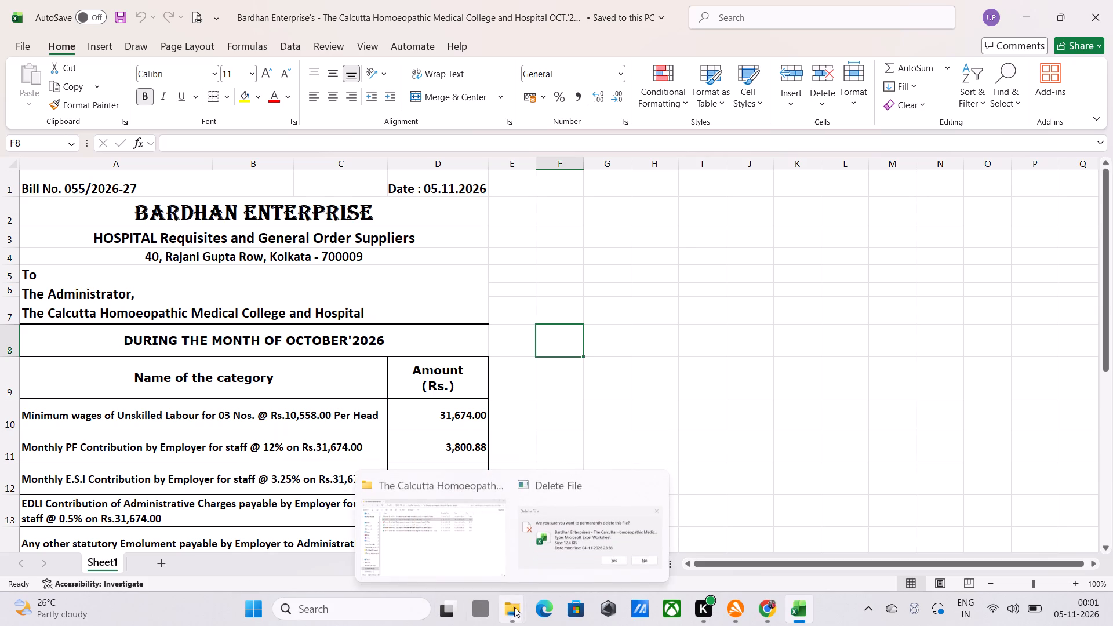
click(512, 609)
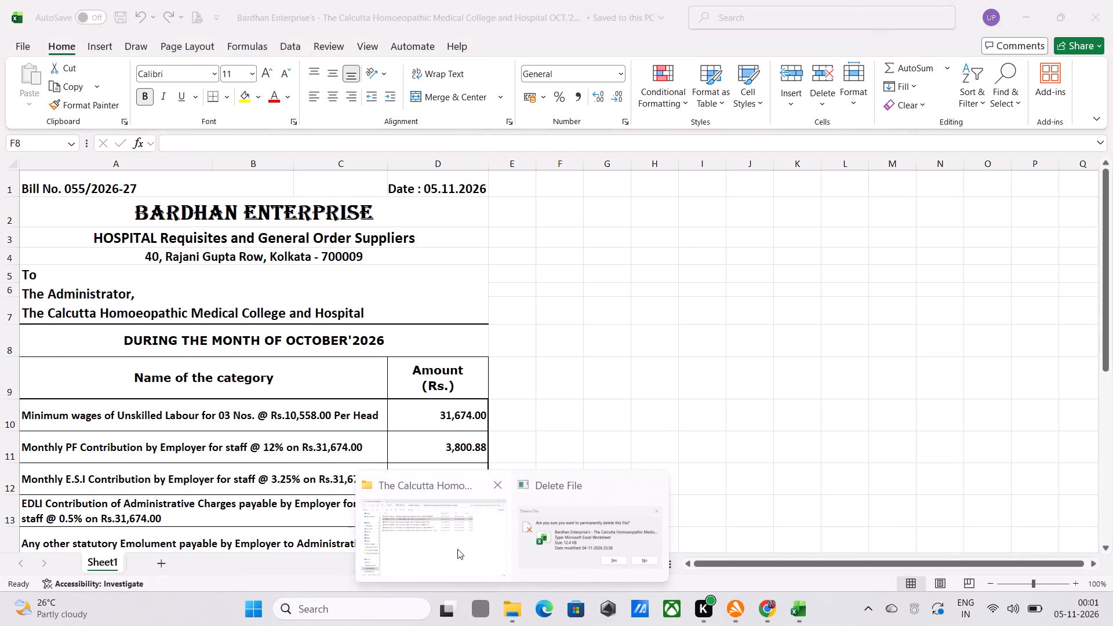
click(452, 548)
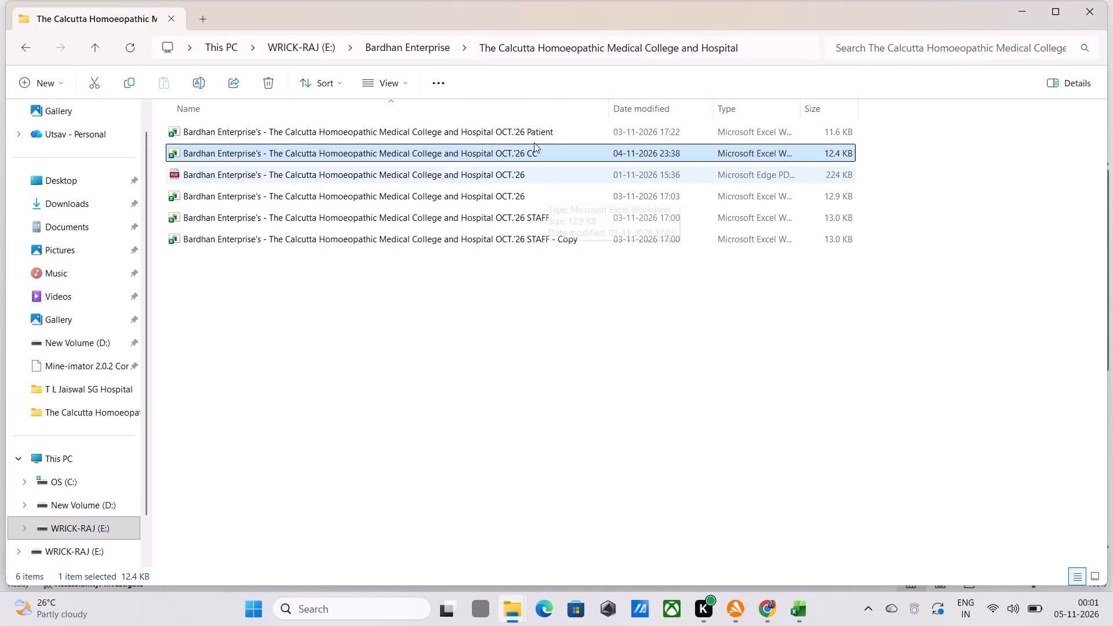
double_click(534, 131)
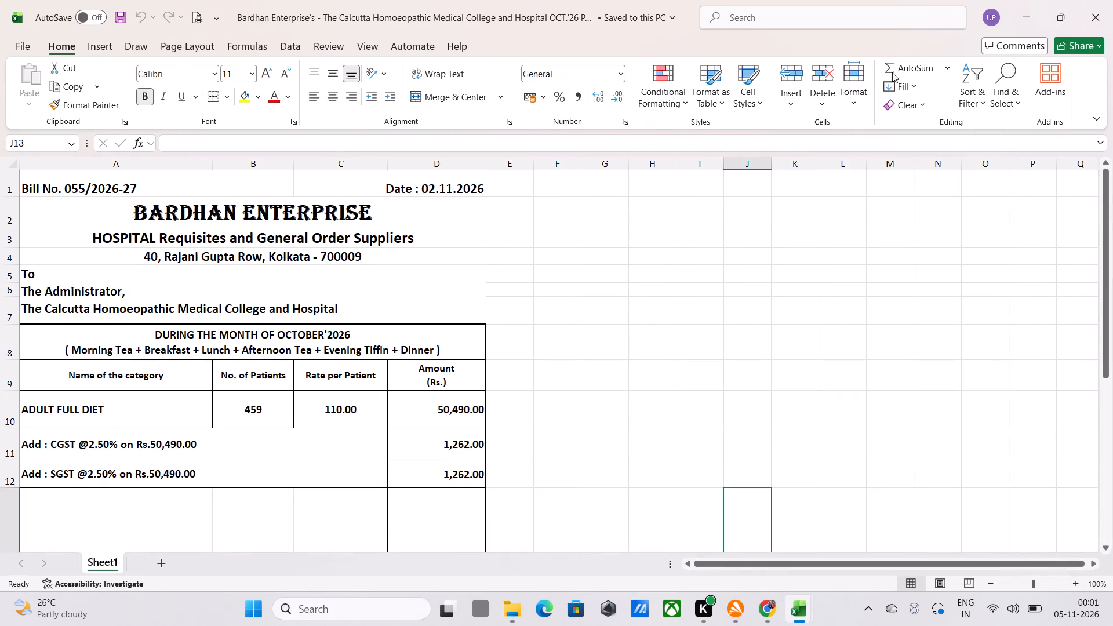
click(1092, 16)
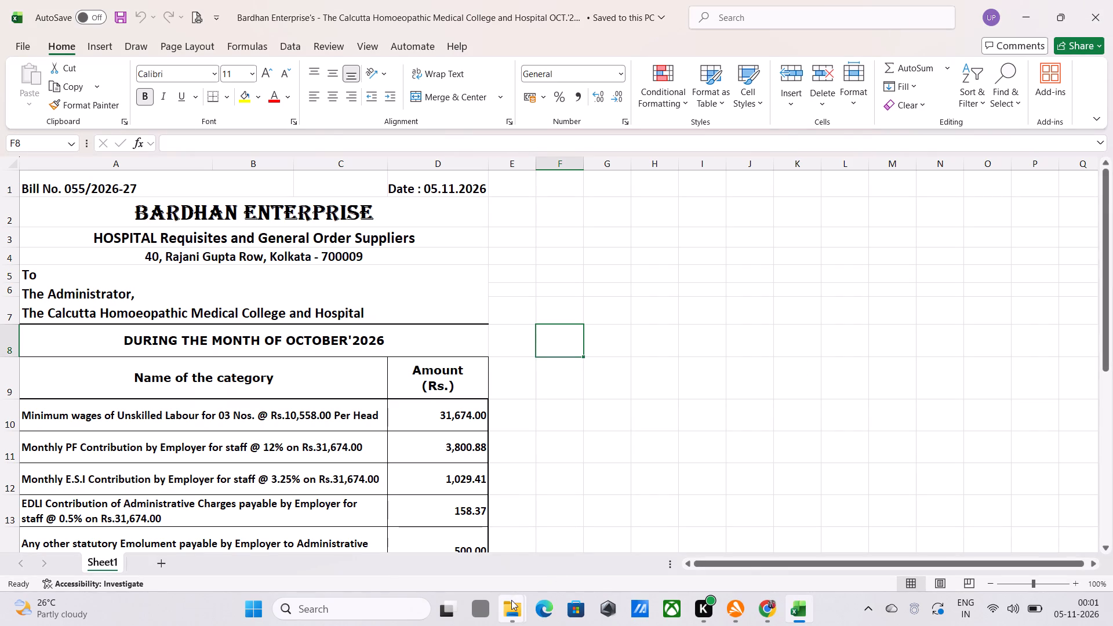
Open the "OCT.'26 STAFF - Copy" workbook and copy its "Net Amount (Rs.)" heading into cell E9 of the "OCT.'26 CC" bill.
click(511, 602)
click(478, 570)
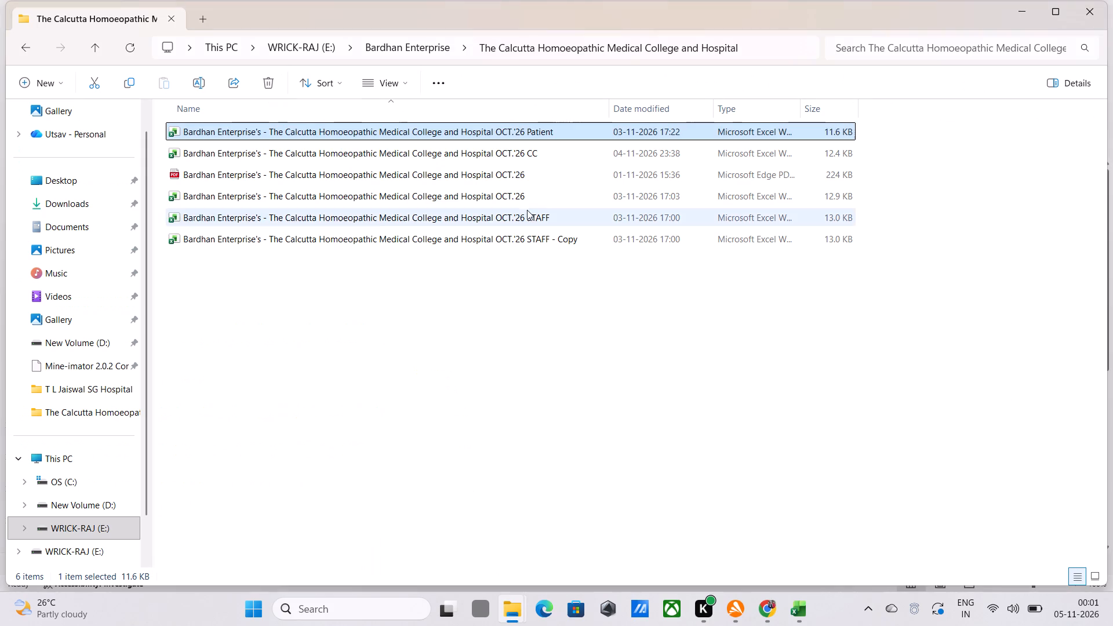
double_click(537, 245)
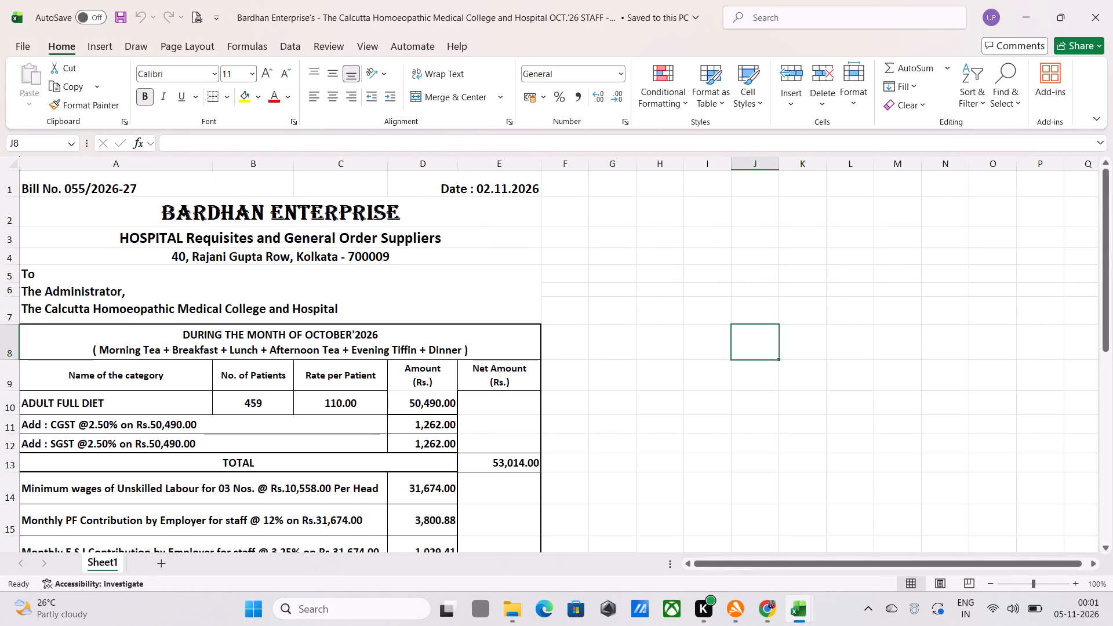
click(513, 372)
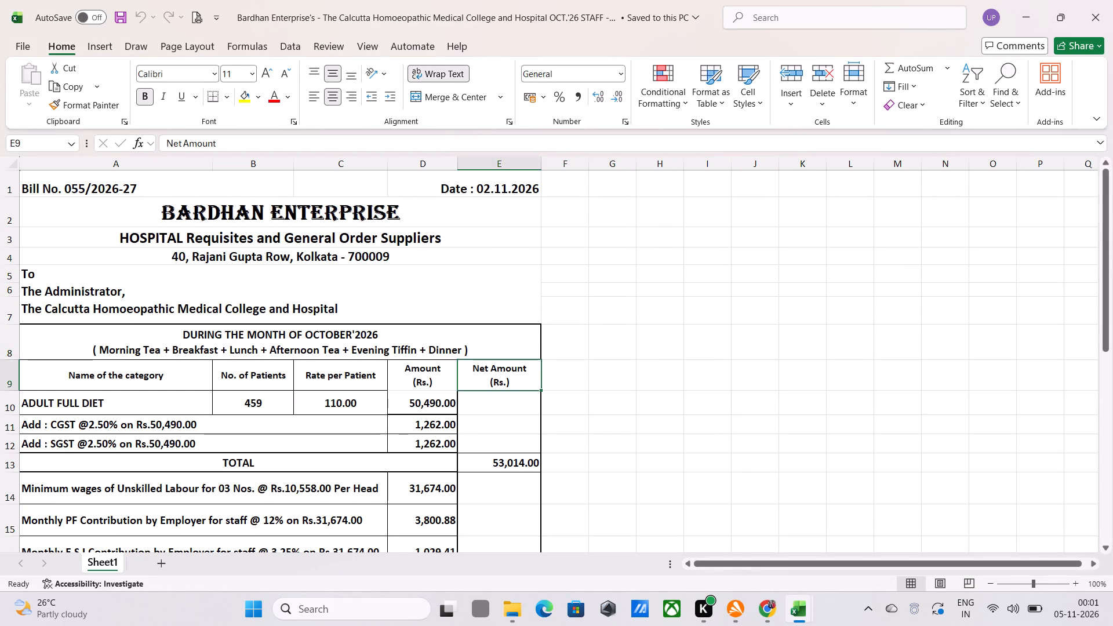
key(ctrl+c)
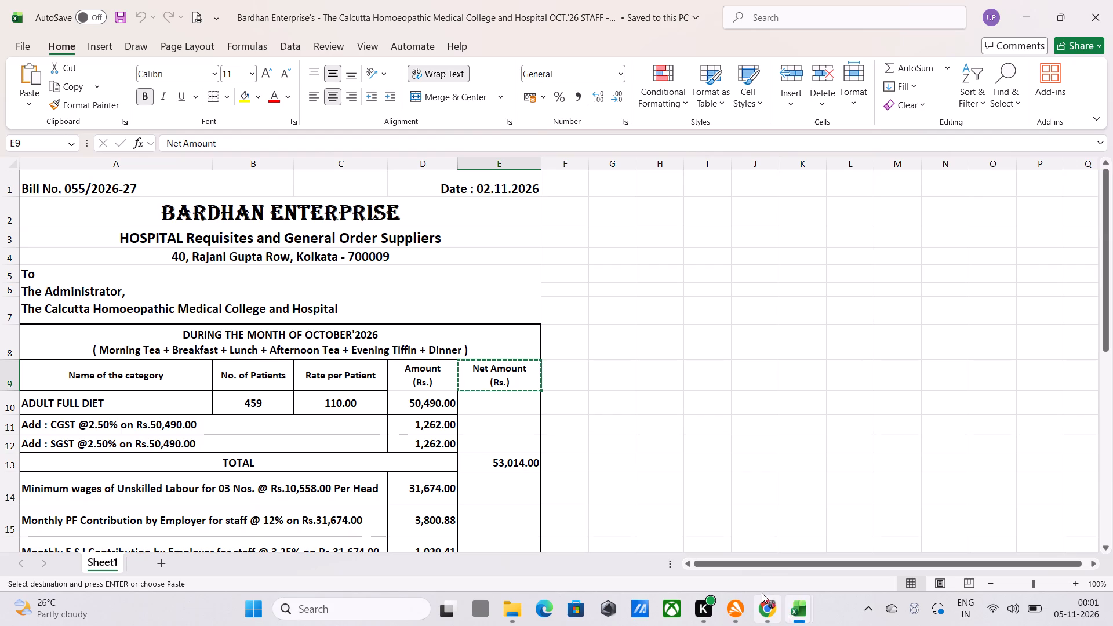
click(799, 606)
click(761, 539)
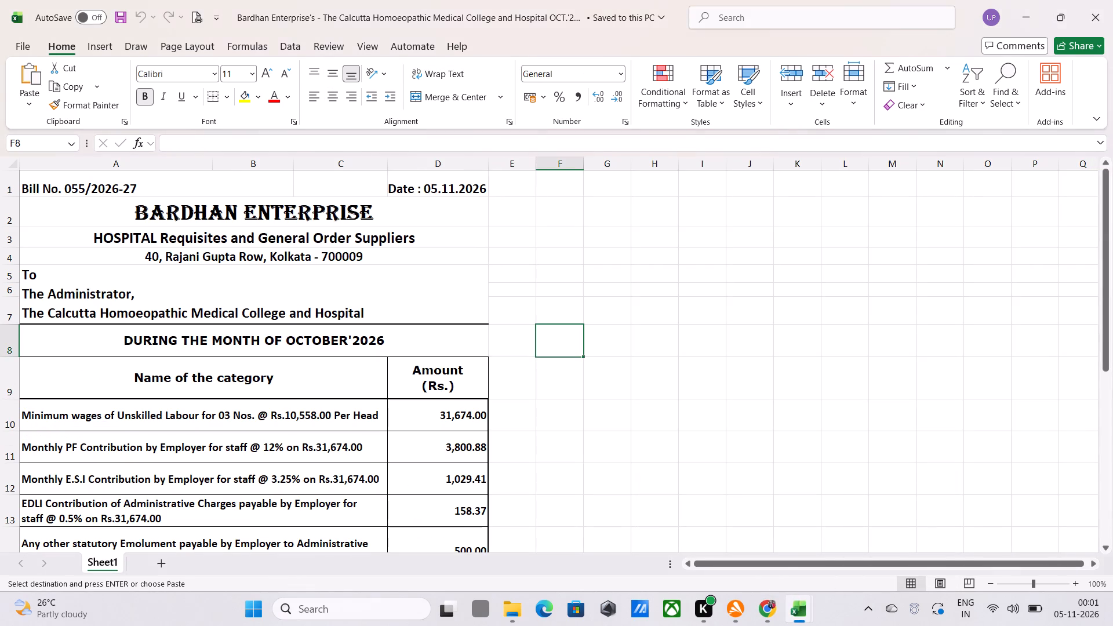
click(502, 339)
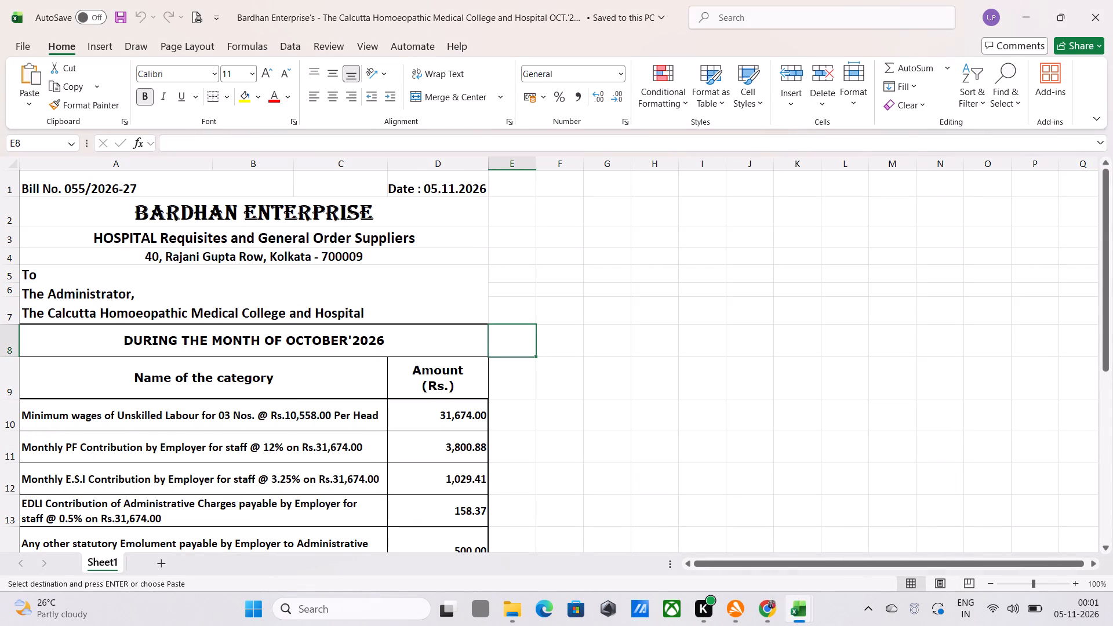
click(510, 380)
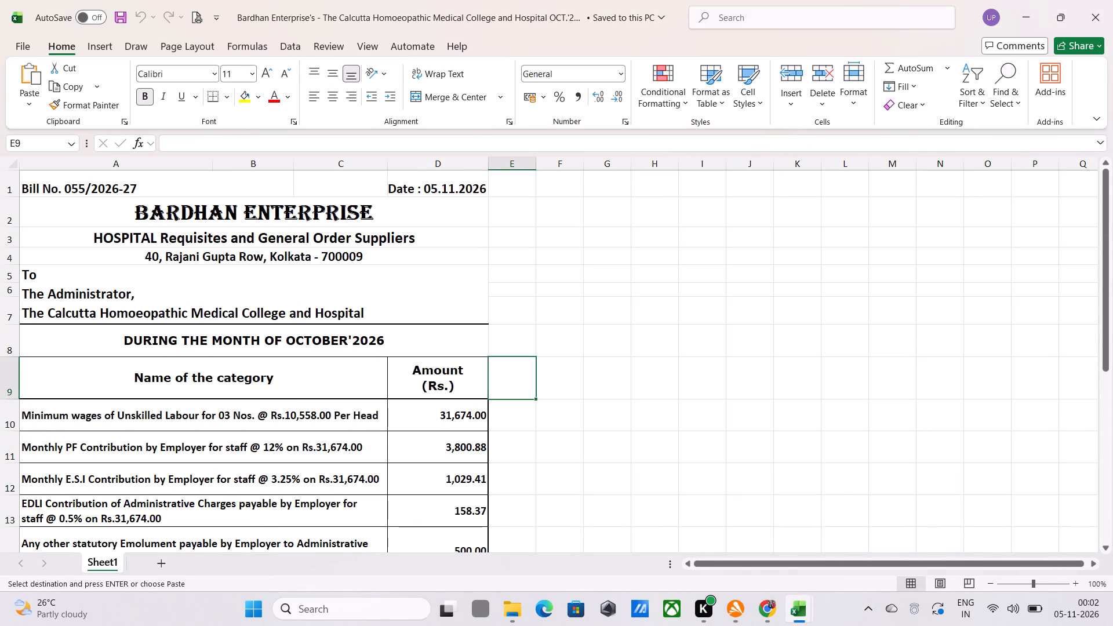
key(ctrl+v)
click(704, 335)
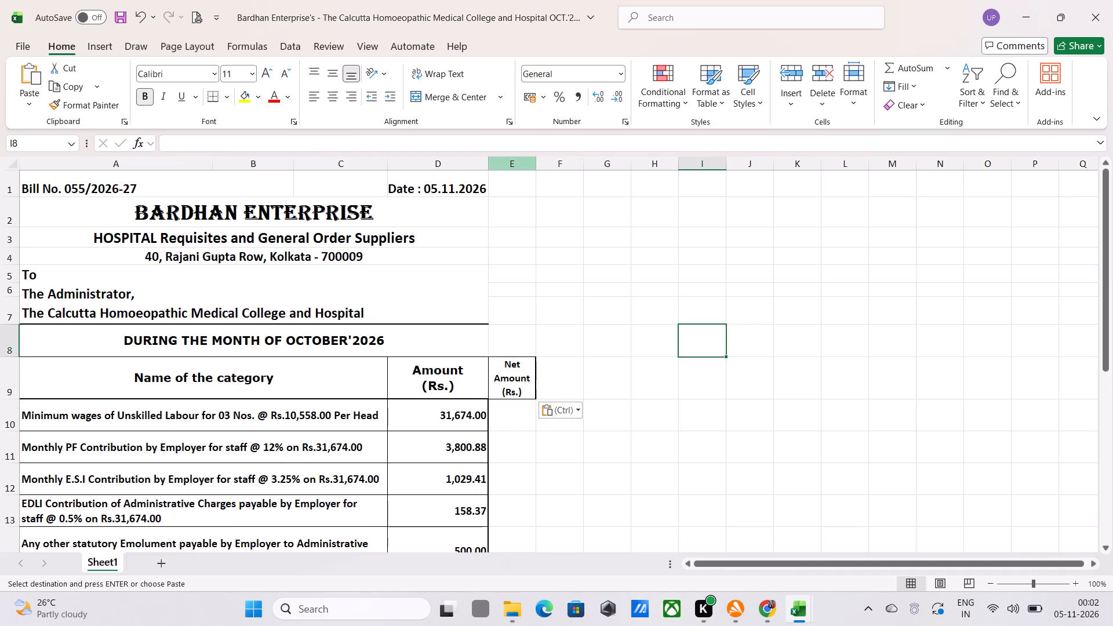
Widen column E of the CC bill to about 16 for the "Net Amount (Rs.)" heading.
drag(536, 161, 574, 162)
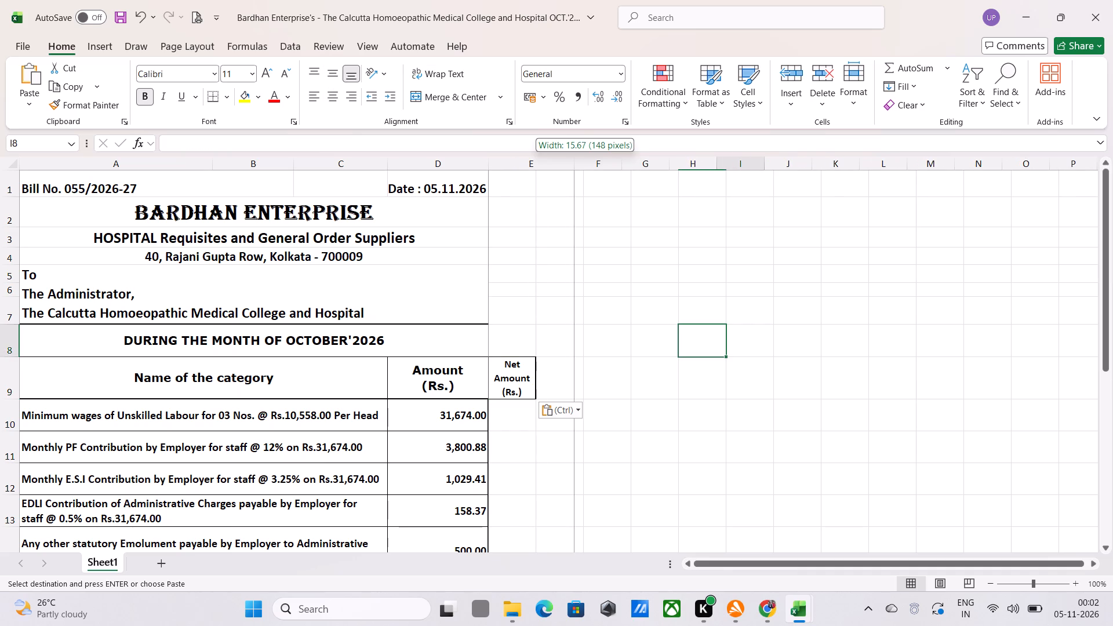
drag(574, 162, 577, 163)
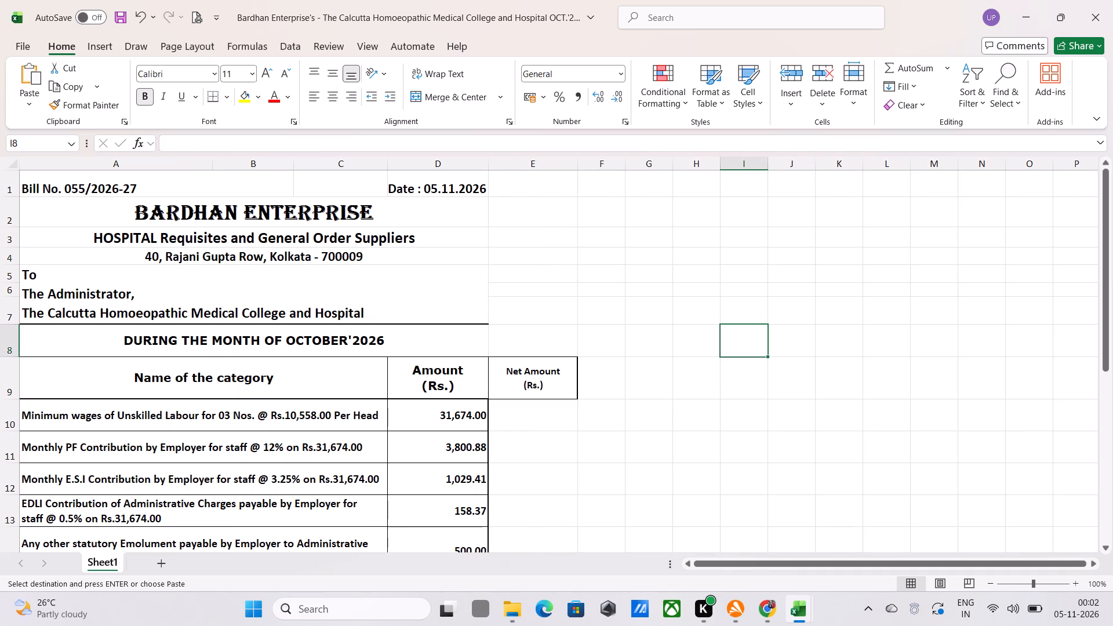
click(720, 453)
Format the "Net Amount (Rs.)" heading in E9 as Verdana size 12, matching the Amount heading, and widen column E slightly more.
click(419, 369)
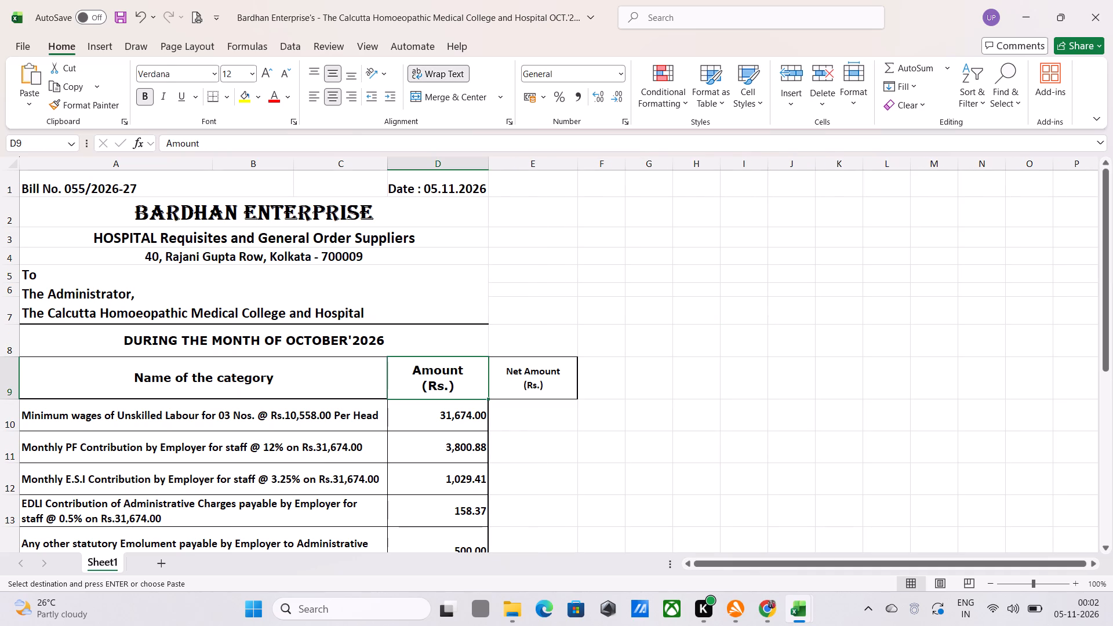
click(517, 384)
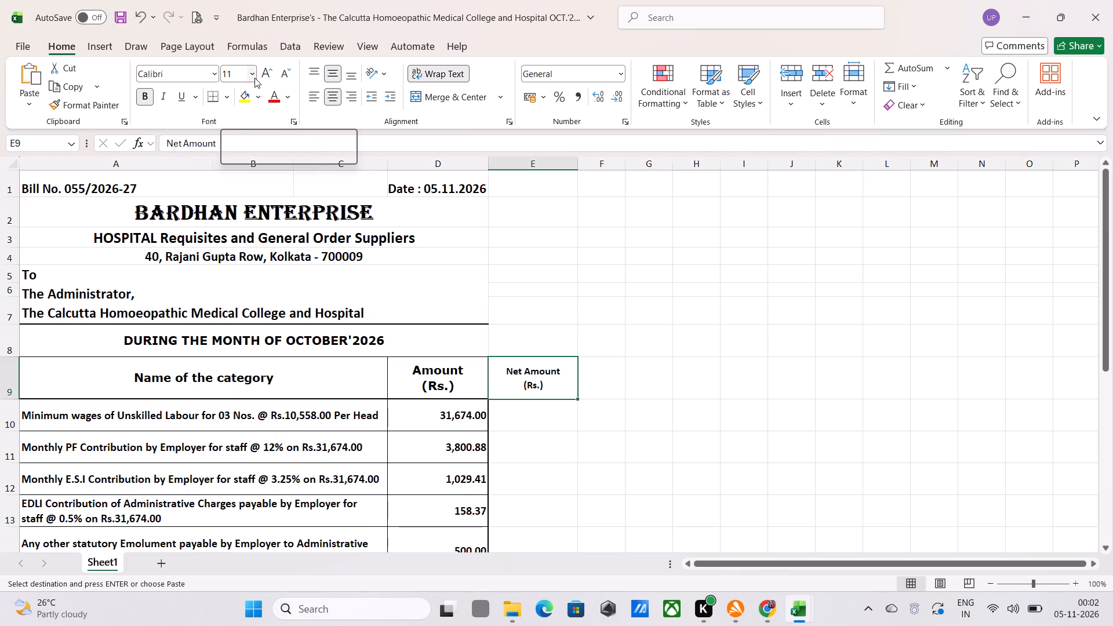
click(254, 78)
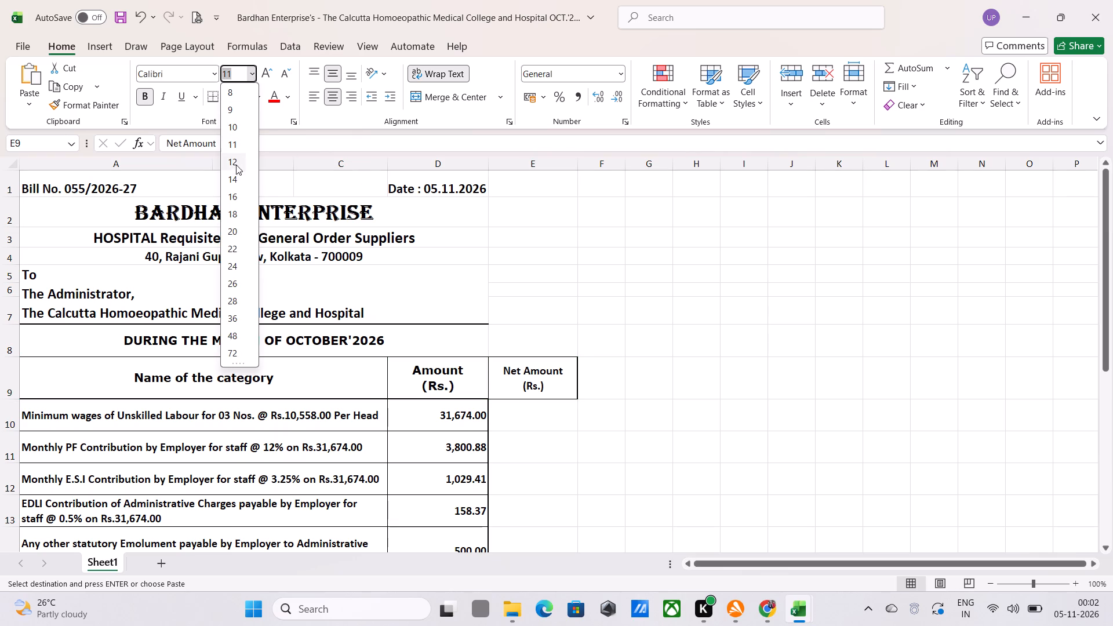
click(234, 163)
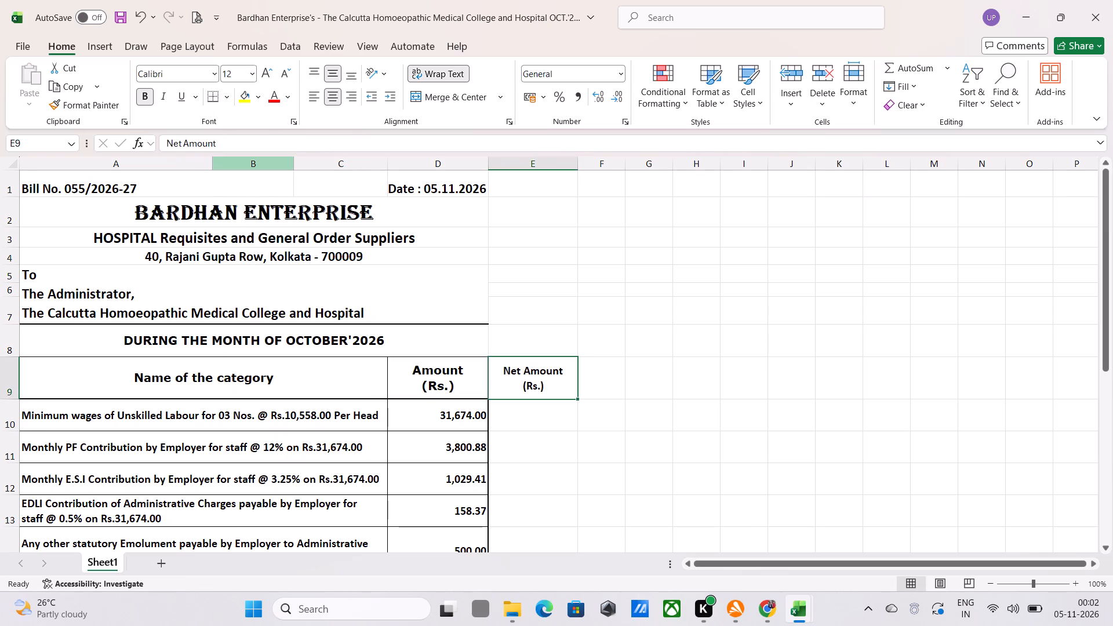
click(214, 76)
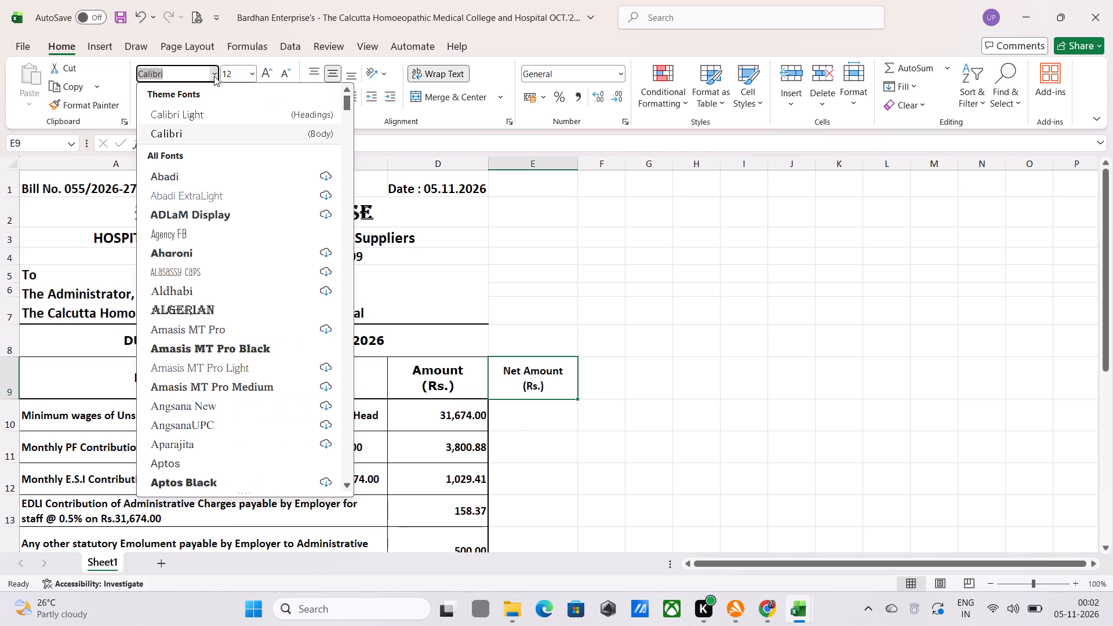
key(v)
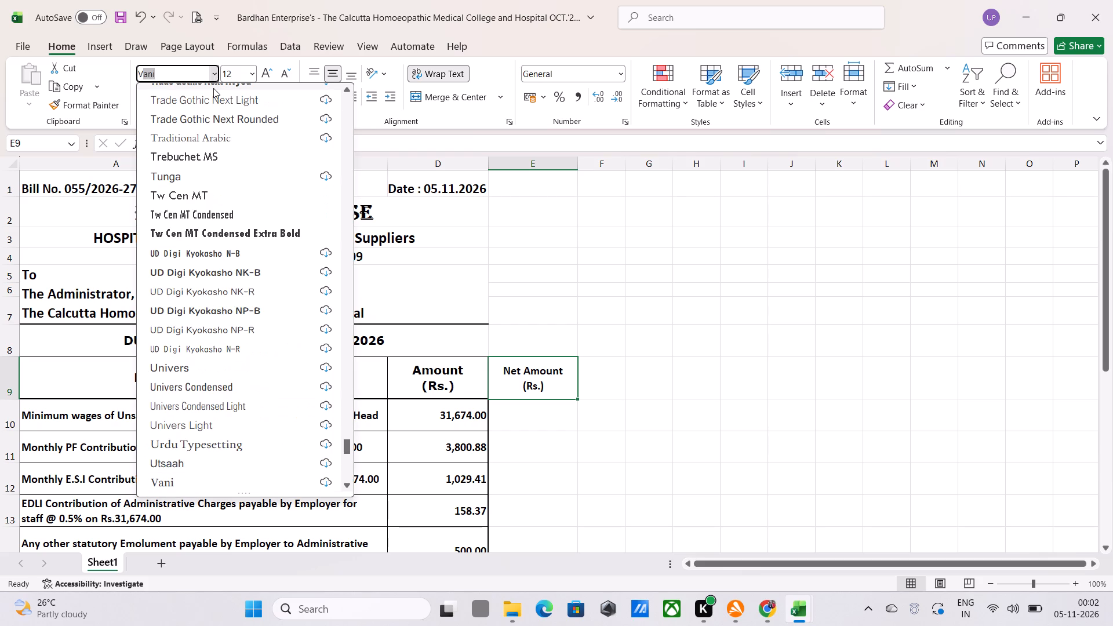
scroll(182, 314, down, 2)
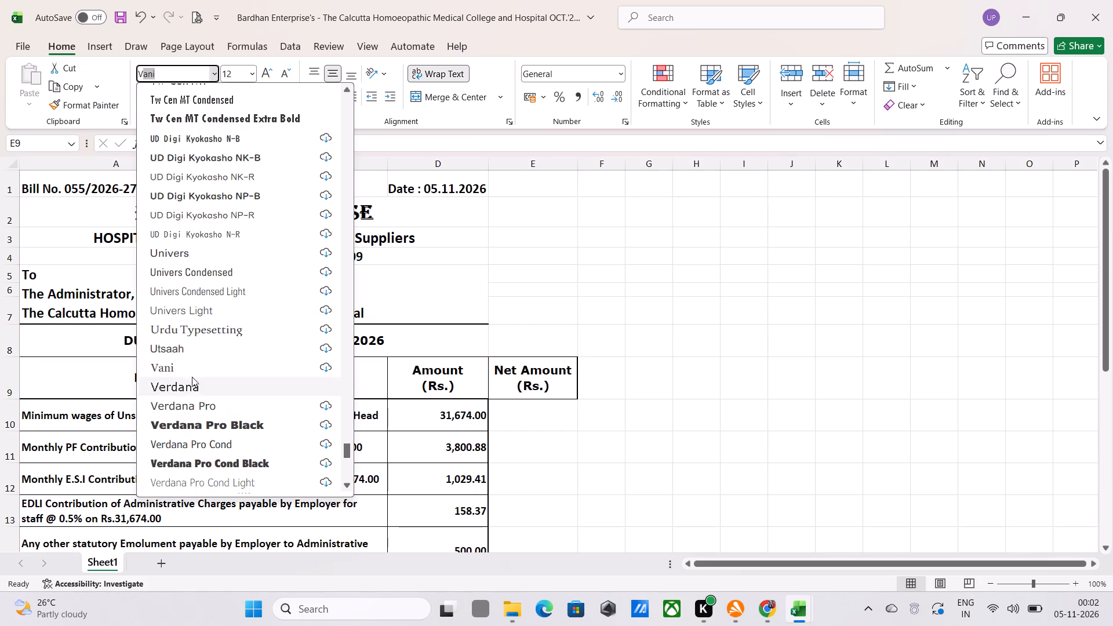
click(177, 386)
click(642, 384)
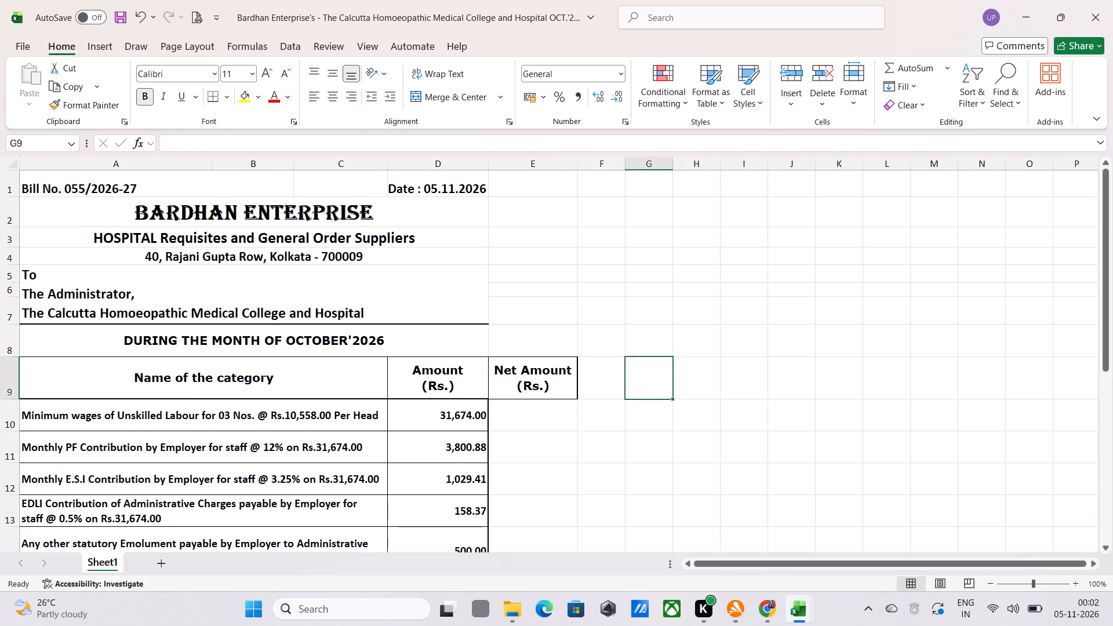
drag(577, 166, 584, 168)
click(802, 270)
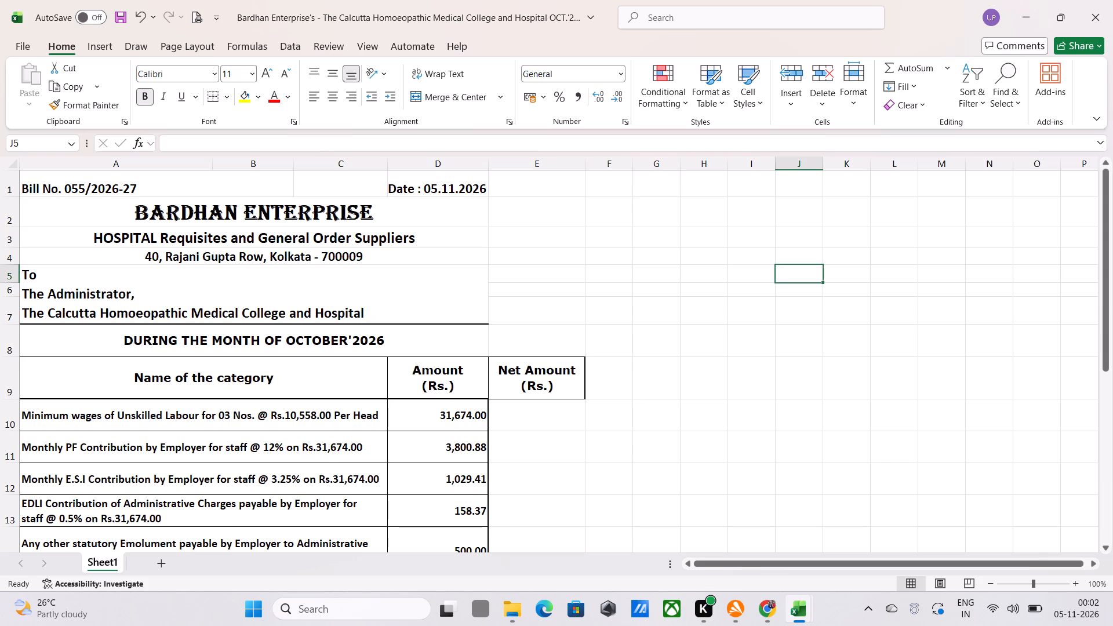
Merge the bill date across D1:E1, aligning it to the middle vertically and to the right horizontally.
scroll(367, 305, up, 5)
drag(417, 190, 498, 190)
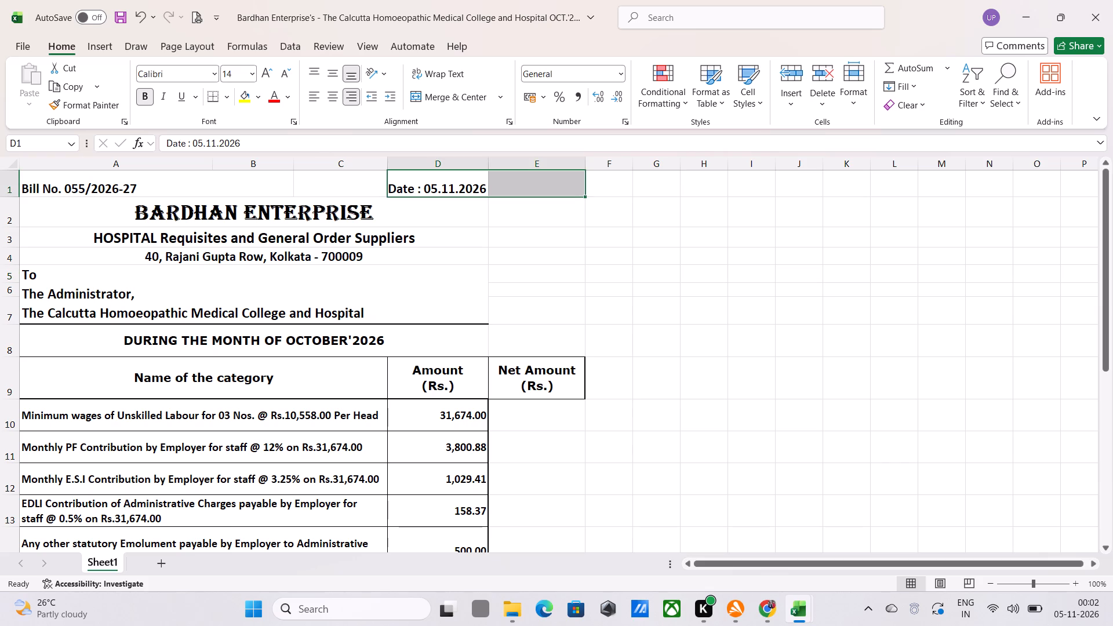
click(442, 98)
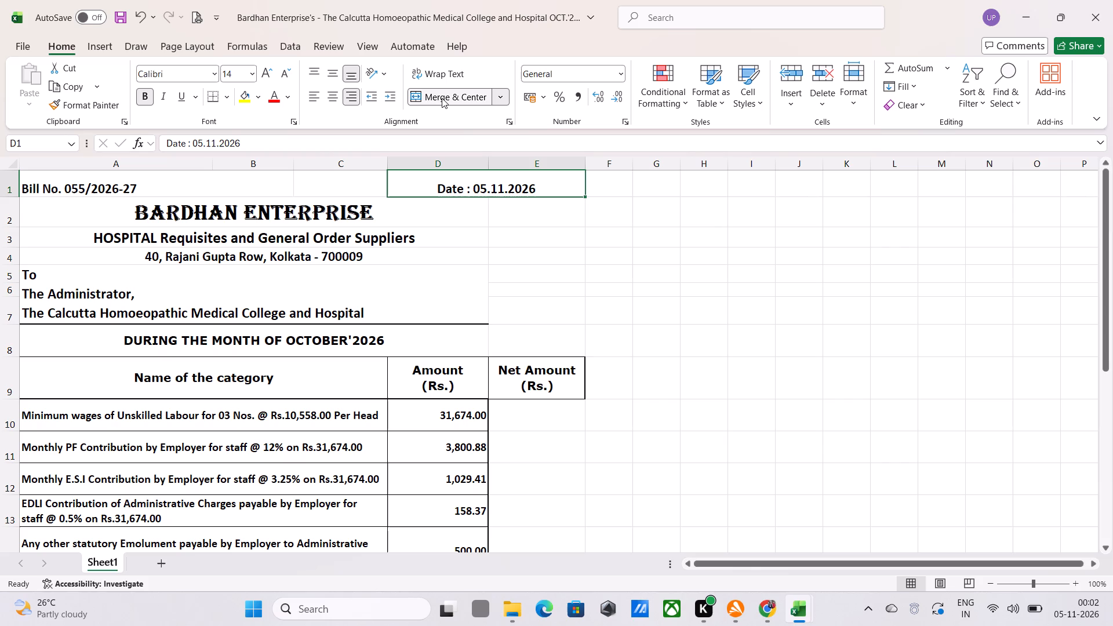
click(331, 74)
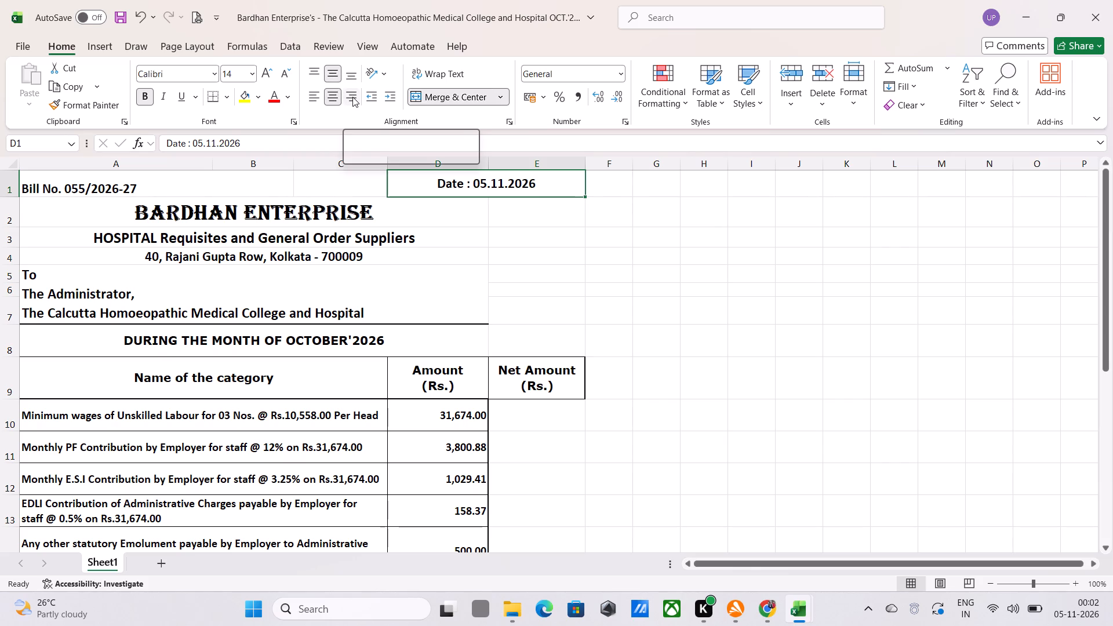
click(352, 97)
click(678, 310)
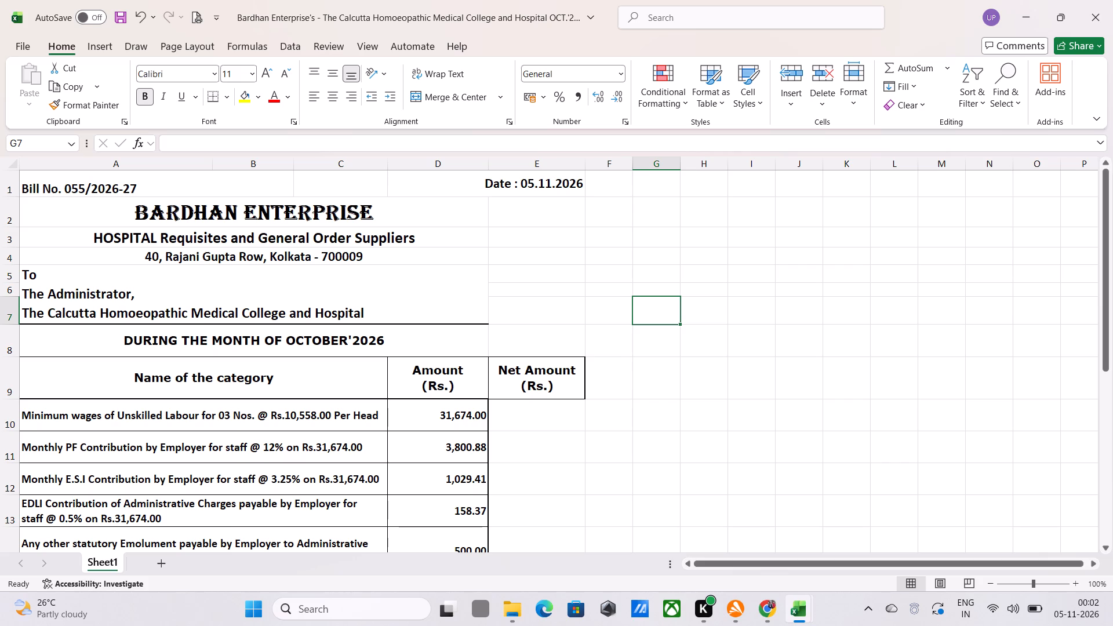
Re-merge and centre the company name, tagline and address lines in rows 2, 3 and 4, each across columns A to E.
drag(410, 205, 496, 214)
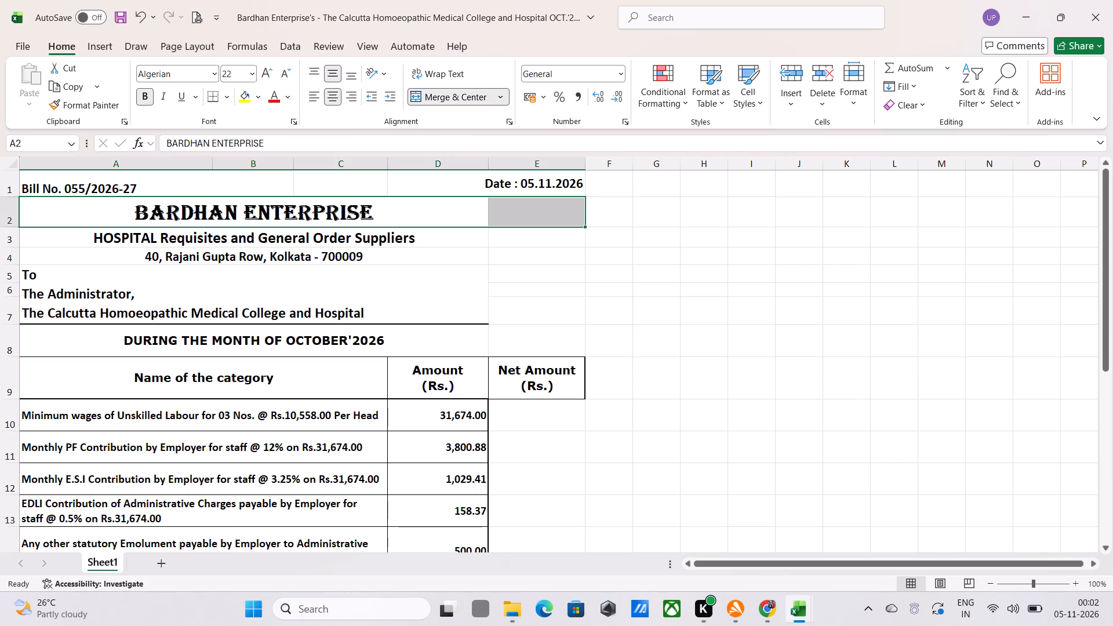
click(456, 96)
click(456, 96)
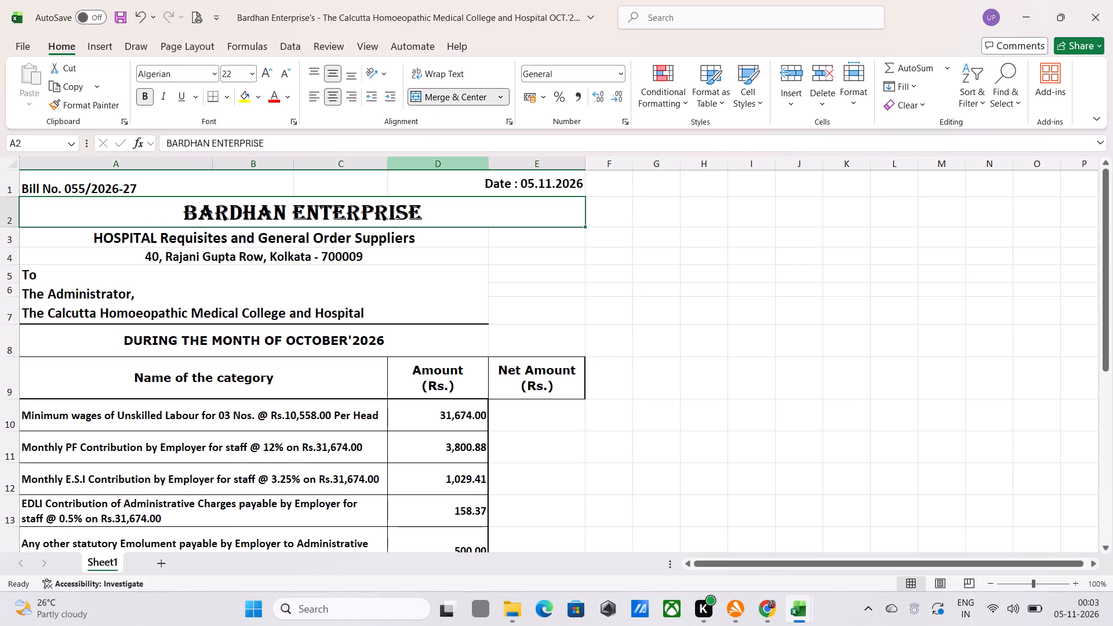
drag(392, 241, 508, 242)
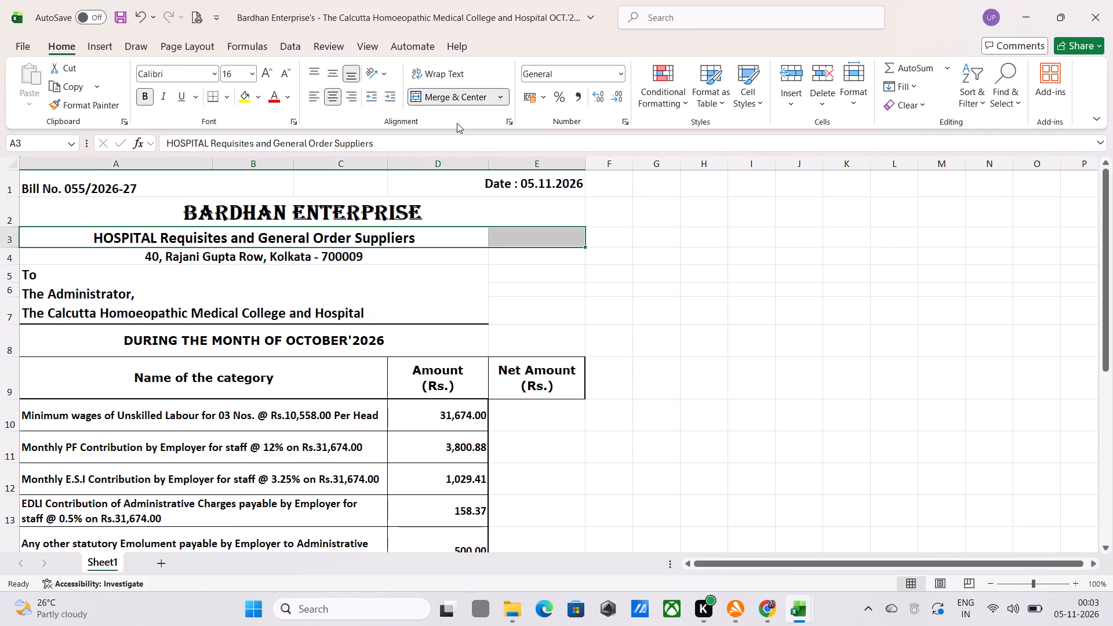
click(456, 95)
click(456, 95)
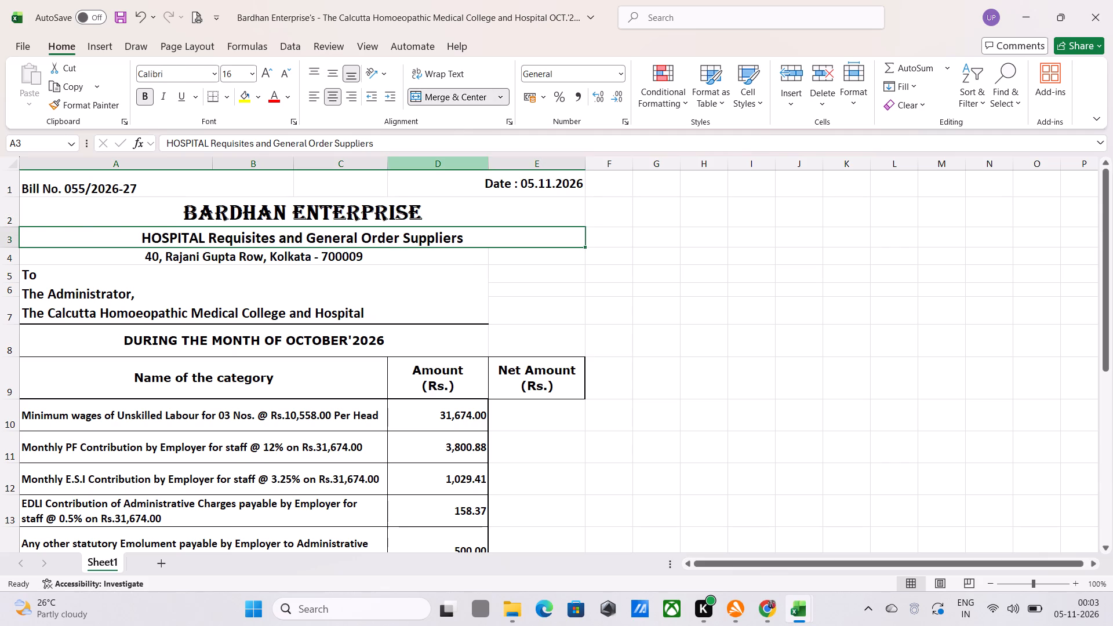
drag(337, 257, 489, 257)
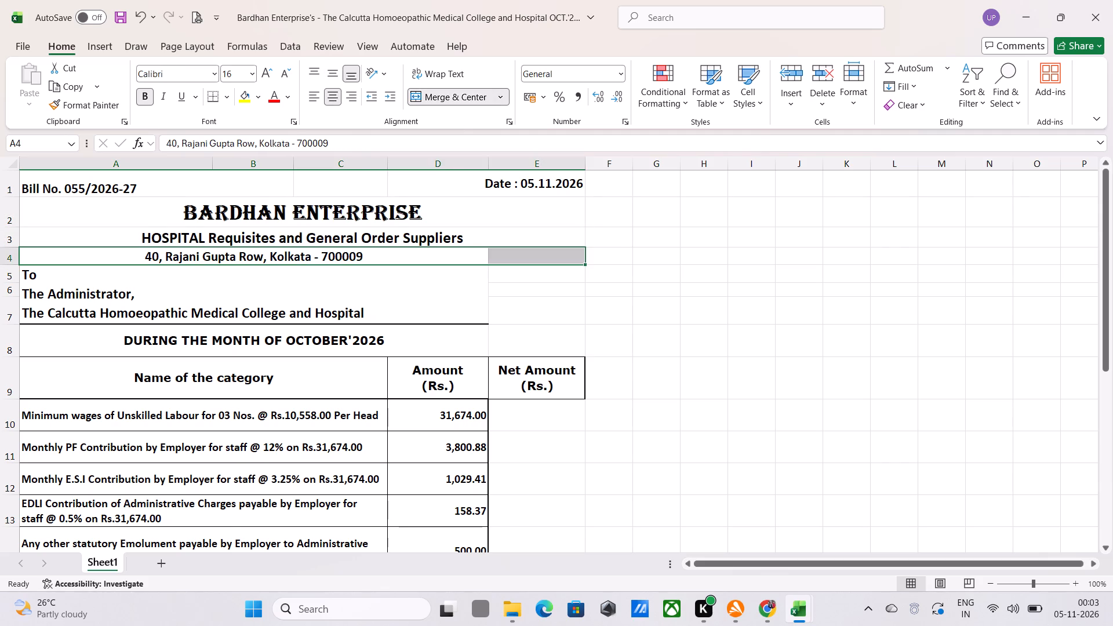
drag(489, 257, 503, 254)
click(448, 100)
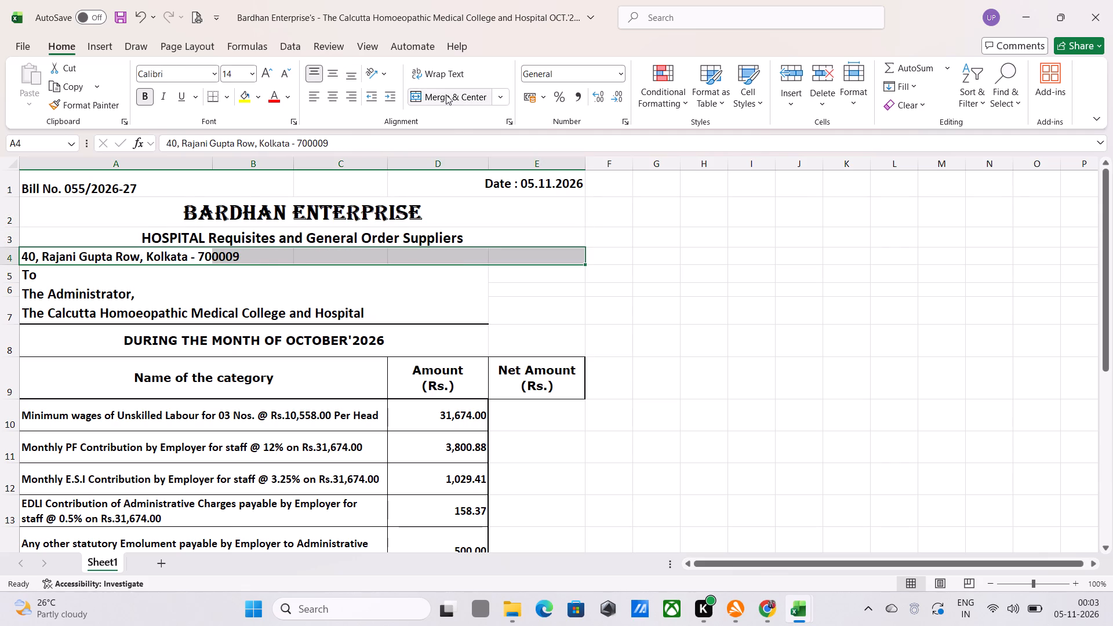
click(446, 94)
click(675, 300)
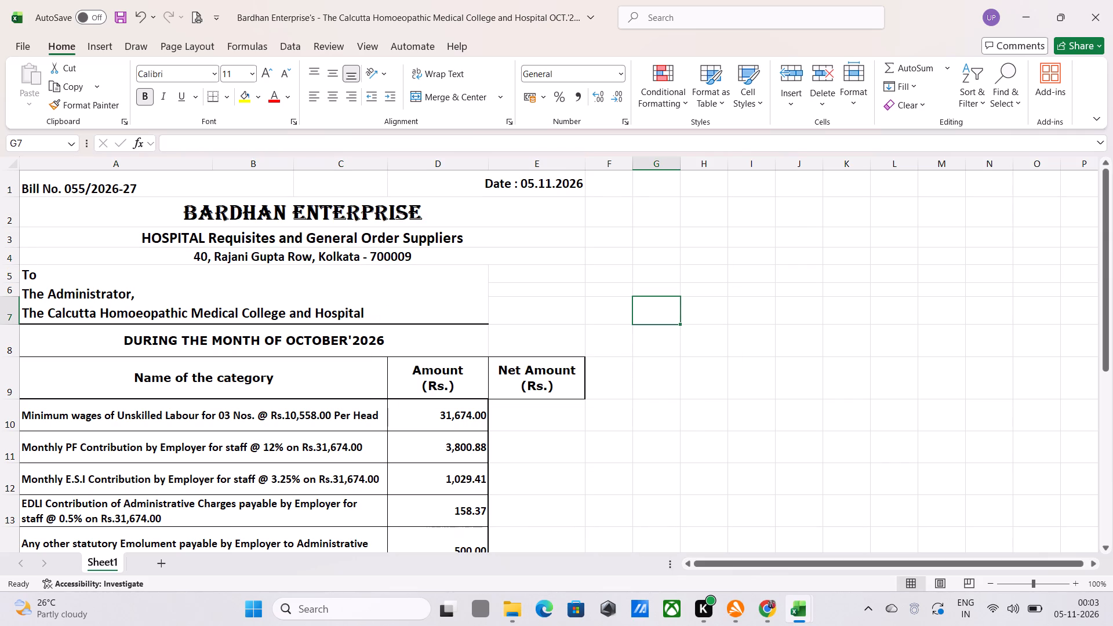
click(792, 370)
Re-merge the recipient address block across A5:E7, aligning it to the middle vertically and to the left horizontally.
drag(457, 294, 527, 286)
click(442, 100)
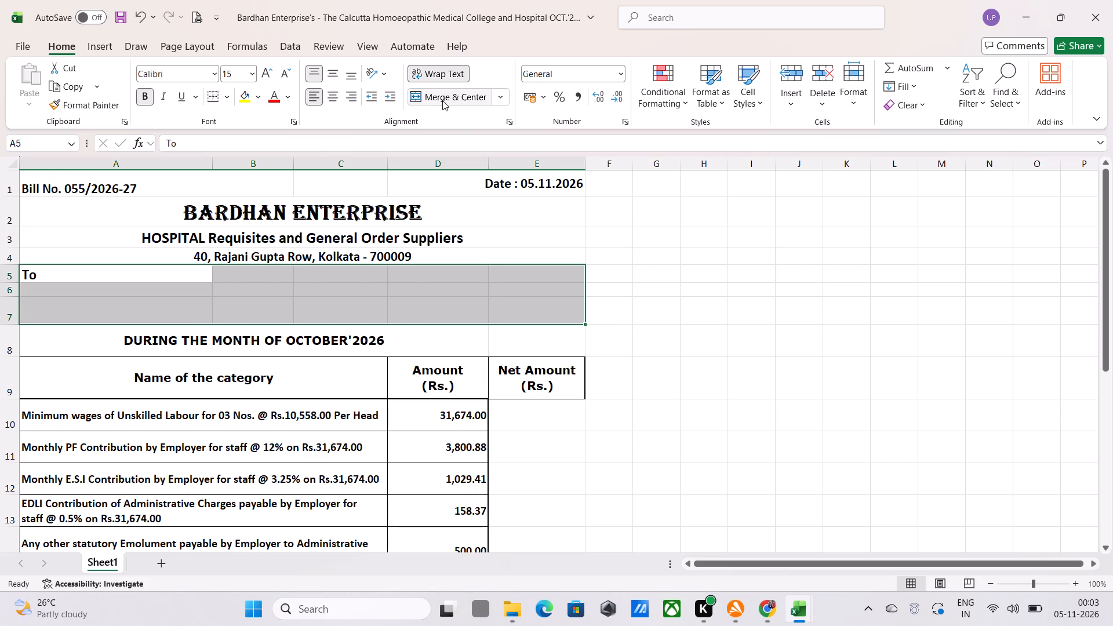
click(442, 100)
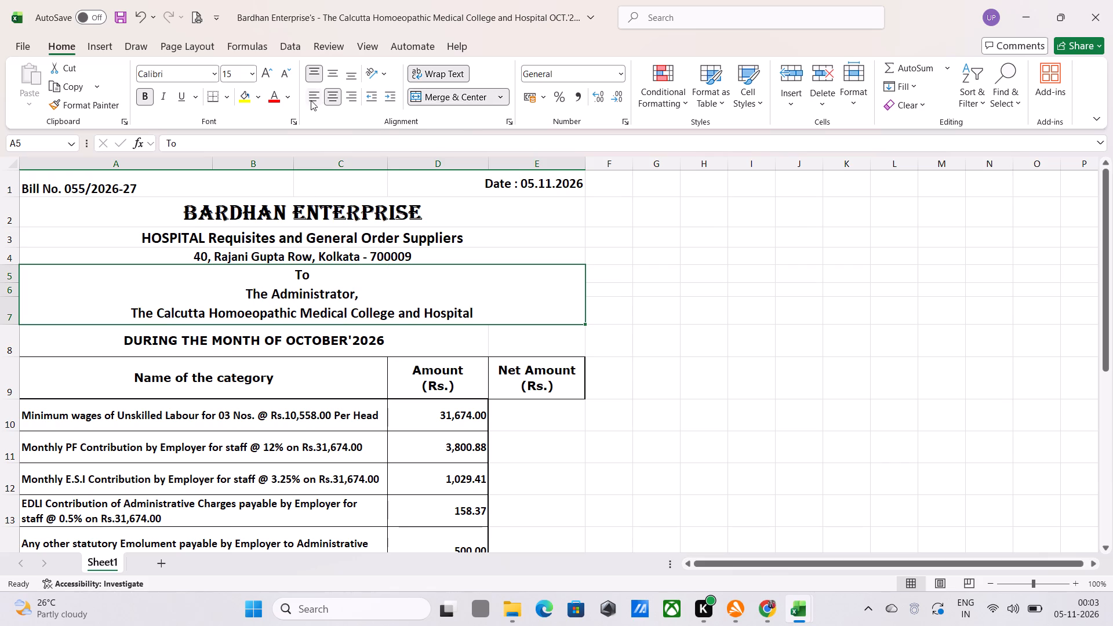
click(331, 75)
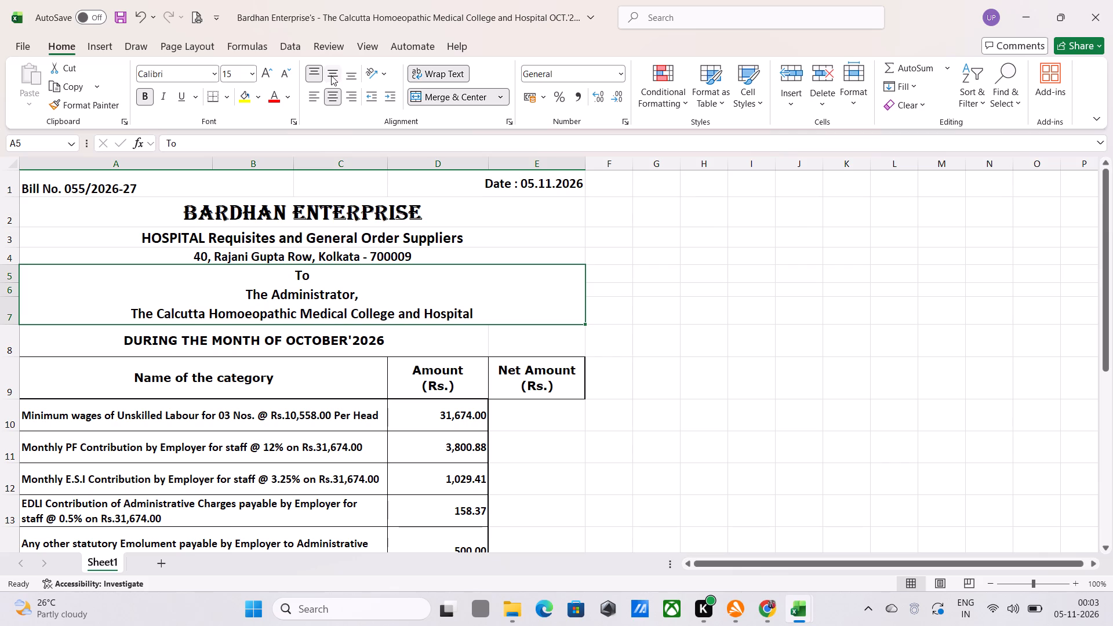
click(317, 96)
click(790, 348)
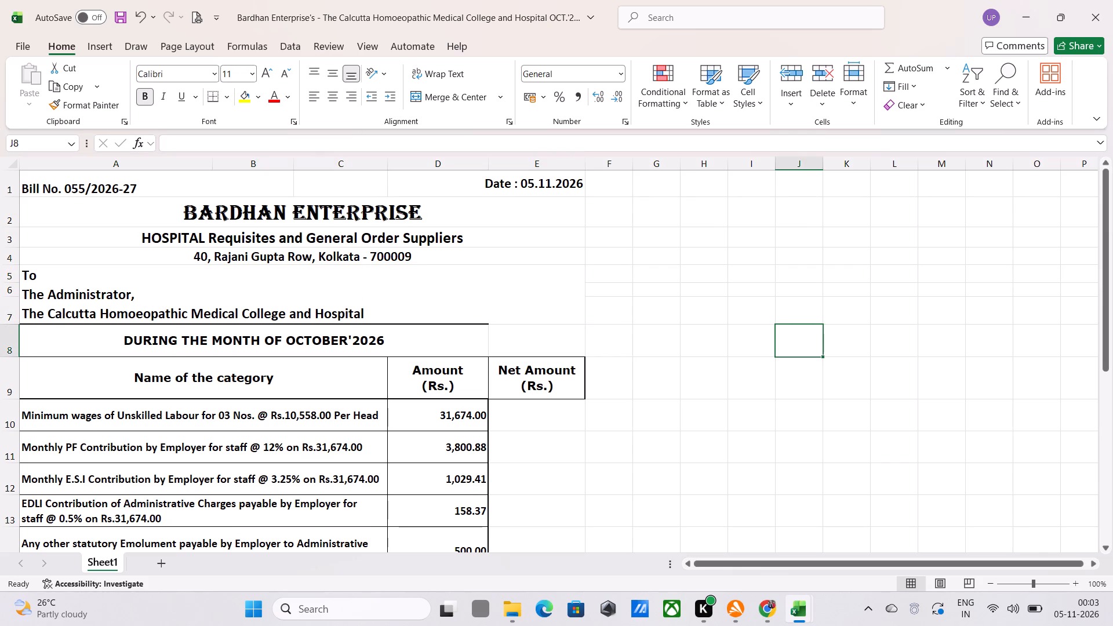
Re-merge and centre the "DURING THE MONTH OF OCTOBER'2026" heading across A8:E8.
drag(448, 349, 448, 349)
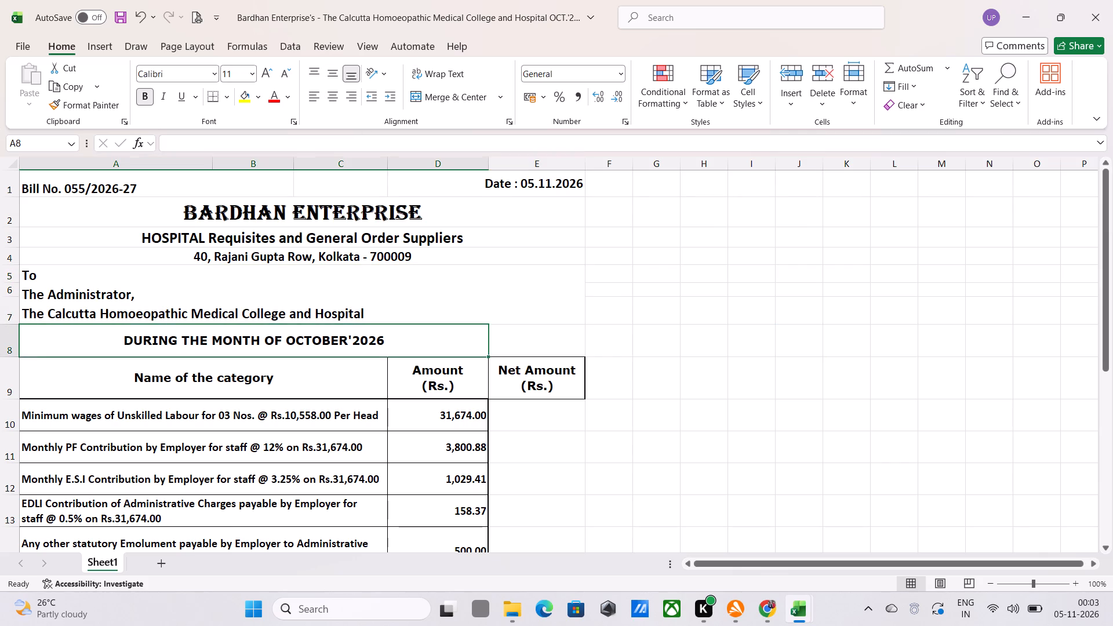
drag(448, 349, 510, 348)
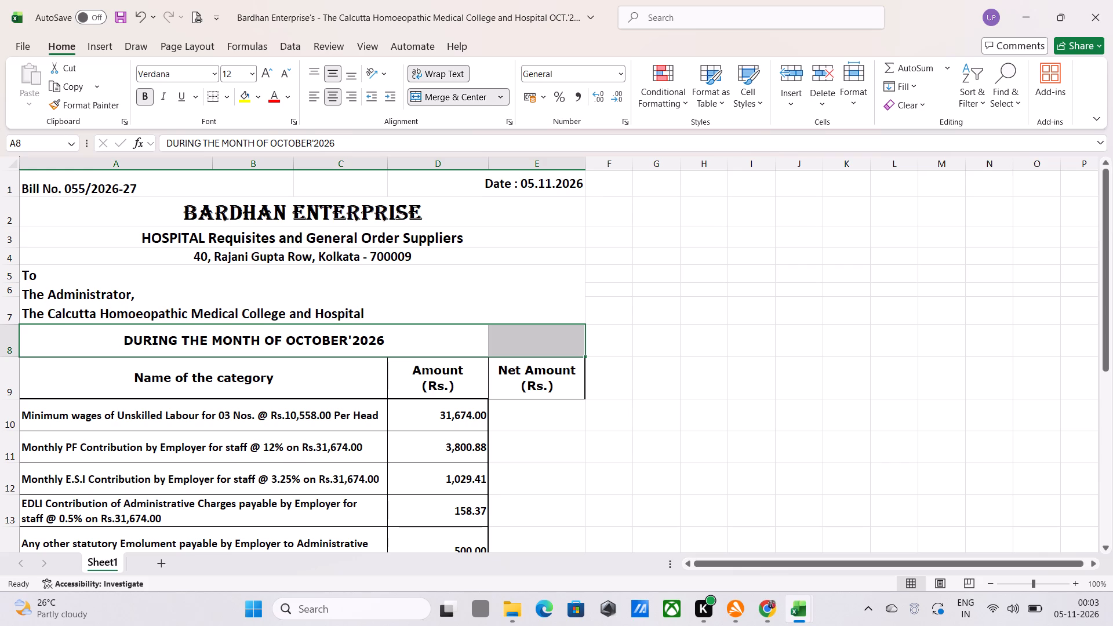
click(452, 99)
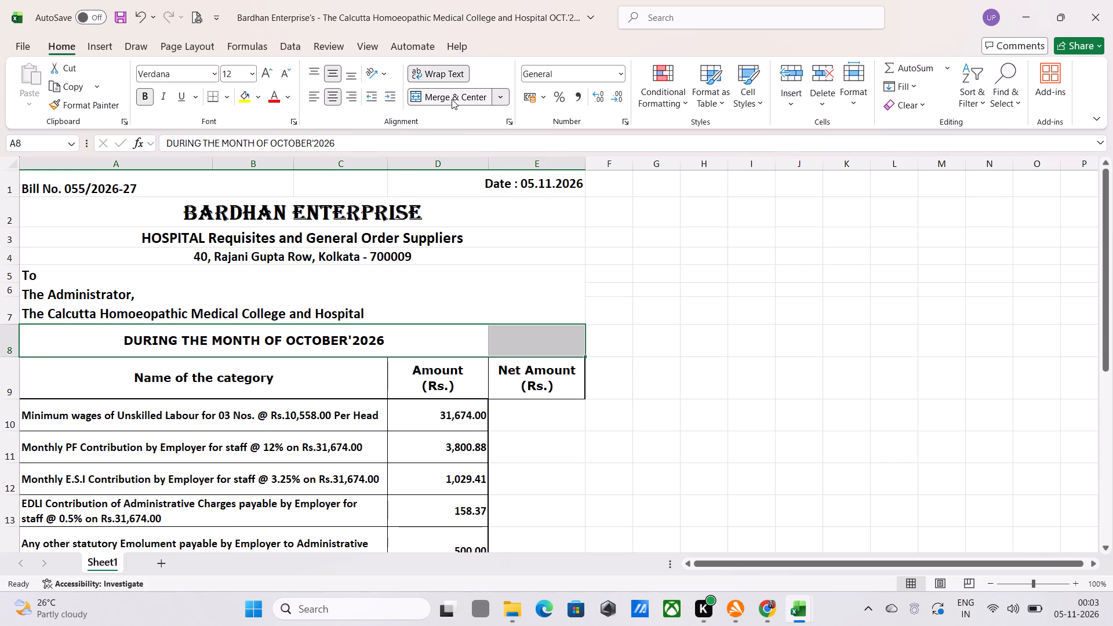
click(452, 99)
click(755, 367)
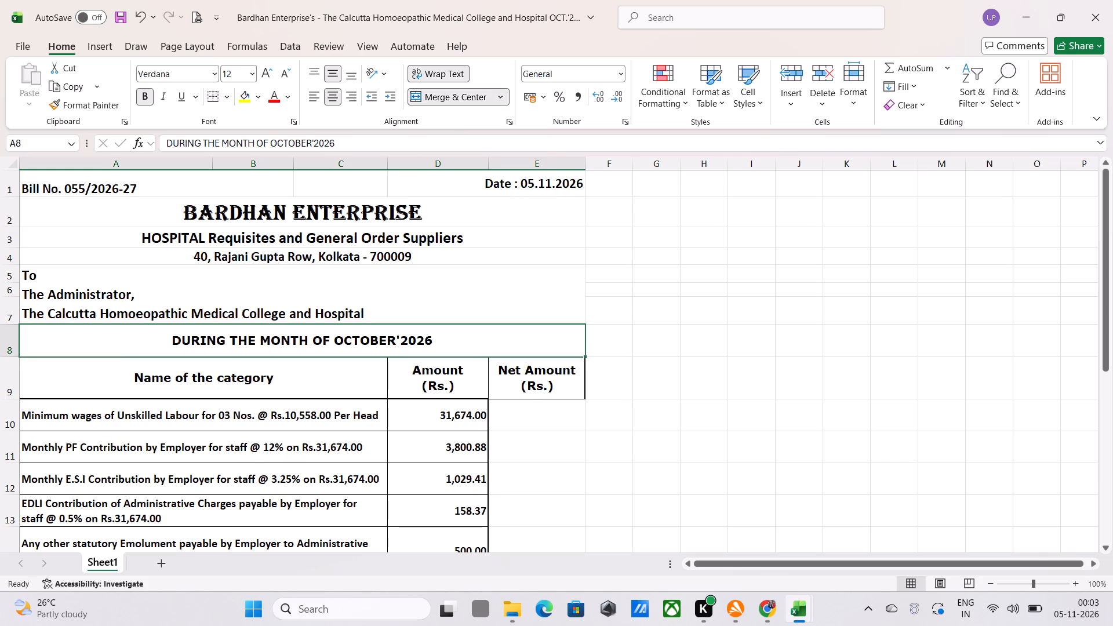
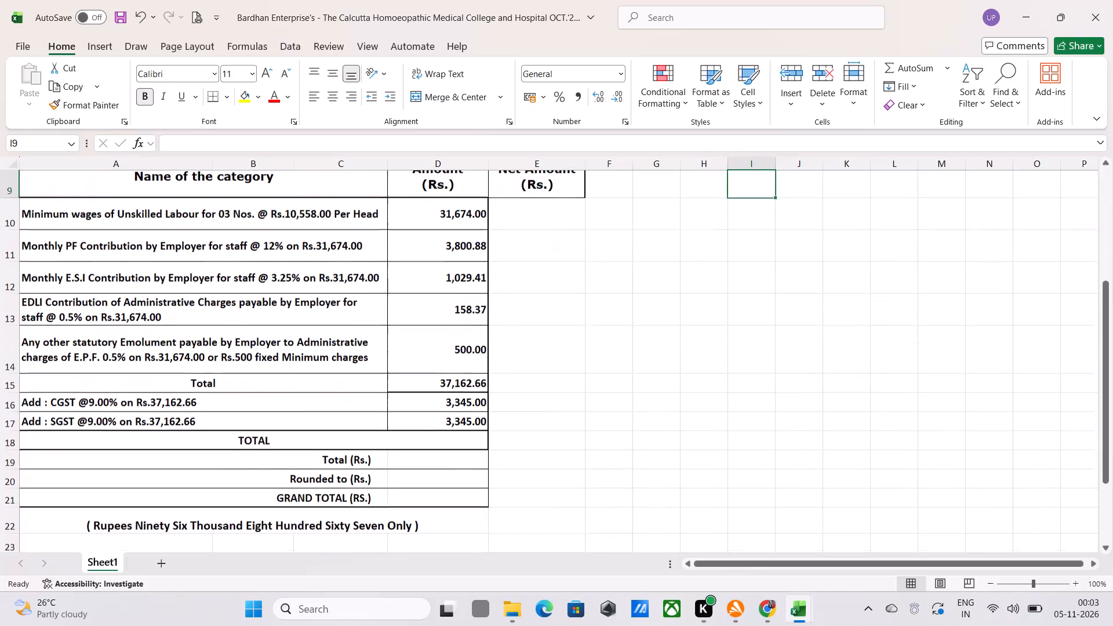
Insert a blank row above the Minimum wages row and reduce the new row 10's height.
scroll(522, 406, up, 1)
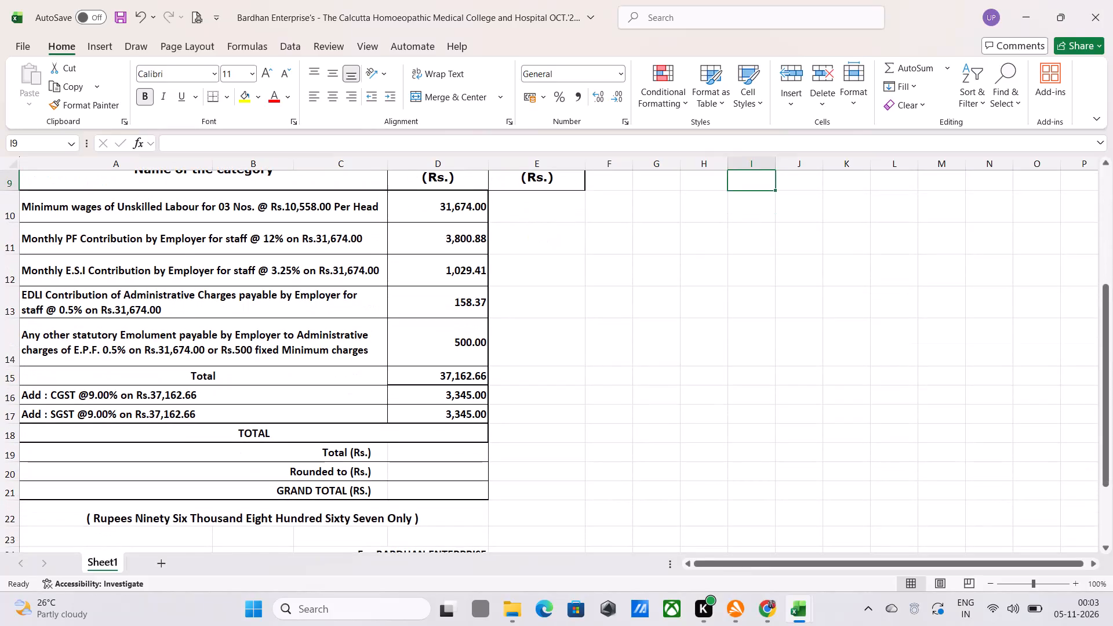
scroll(522, 406, up, 1)
click(9, 287)
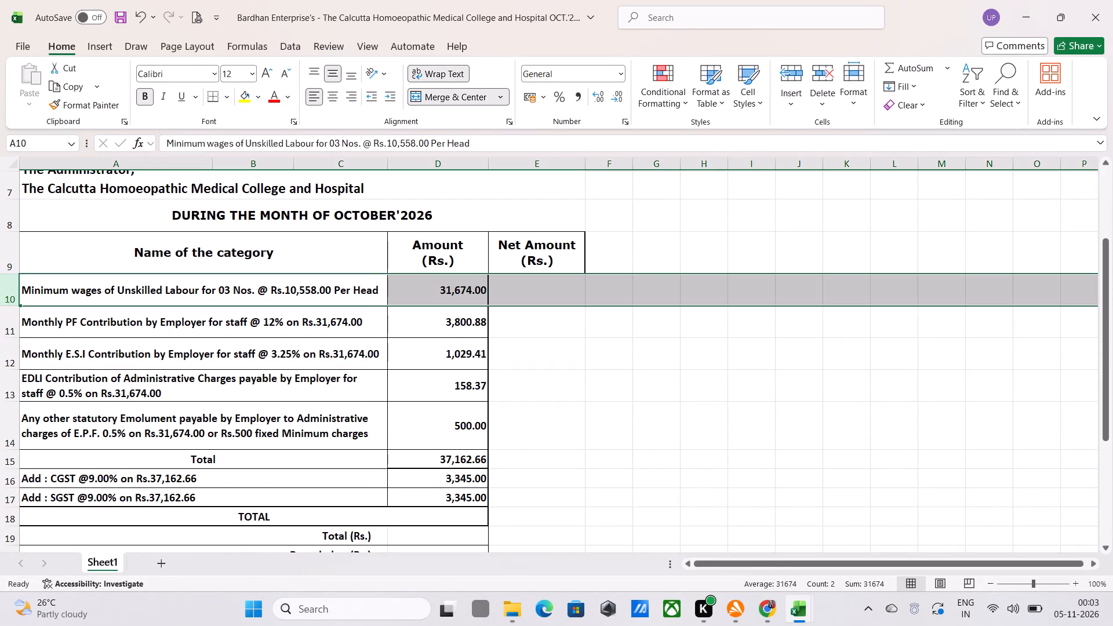
right_click(181, 292)
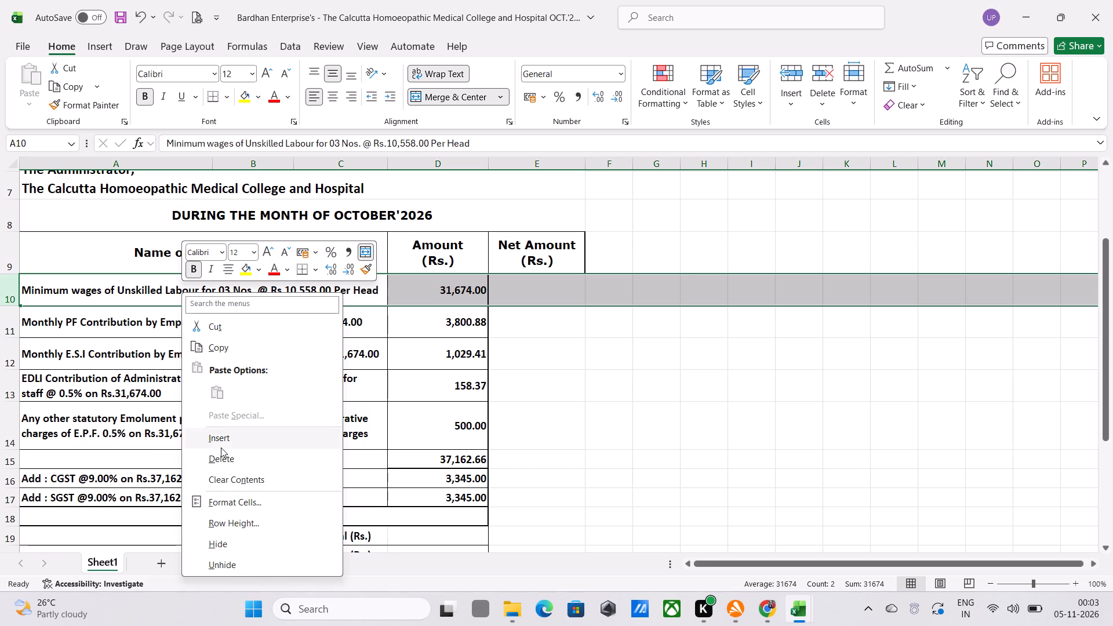
click(224, 432)
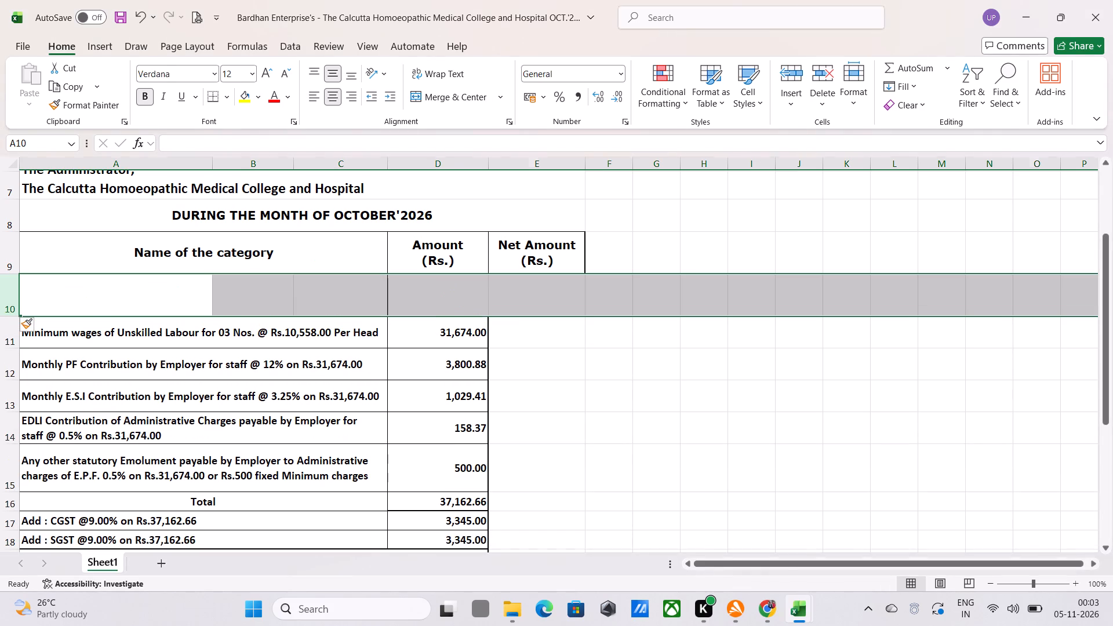
click(647, 424)
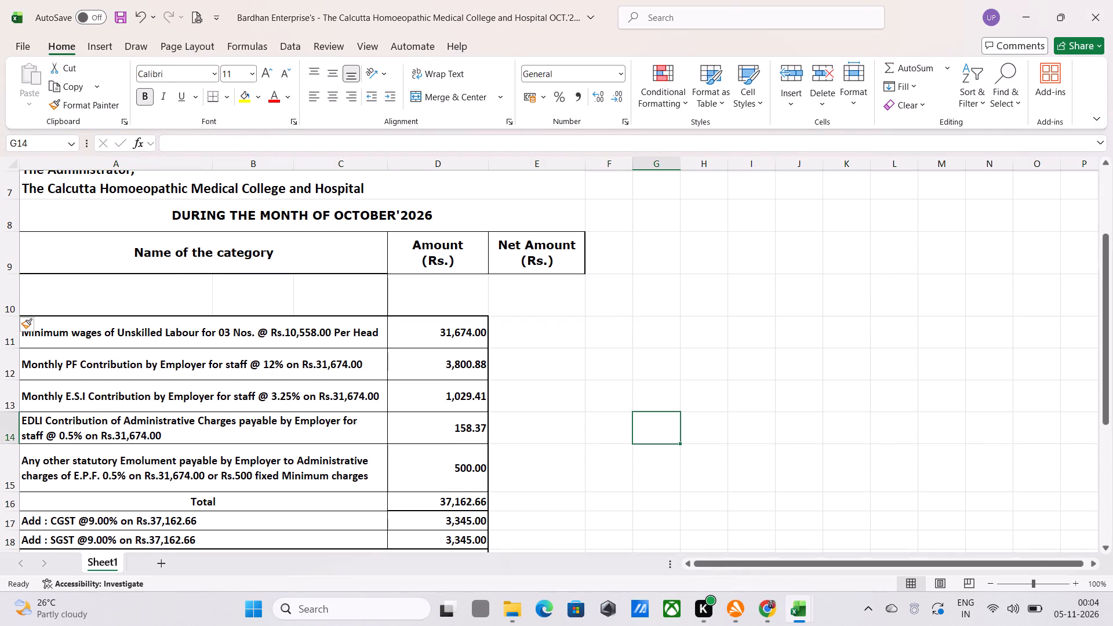
drag(7, 315, 7, 300)
click(802, 327)
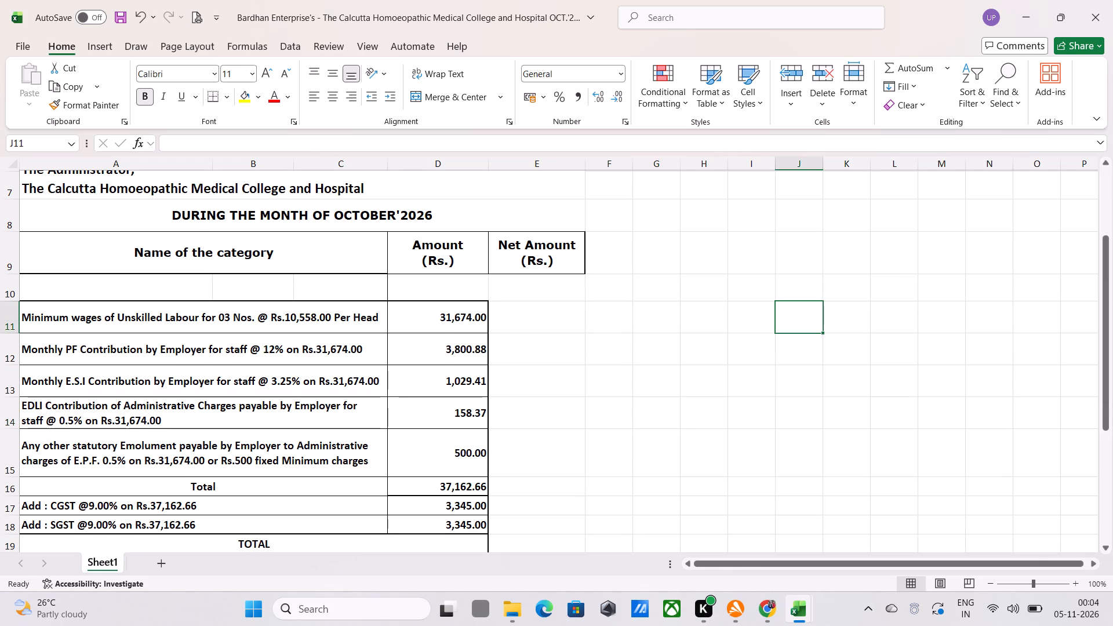
Apply the current border style to the "Name of the category" header cell.
click(254, 250)
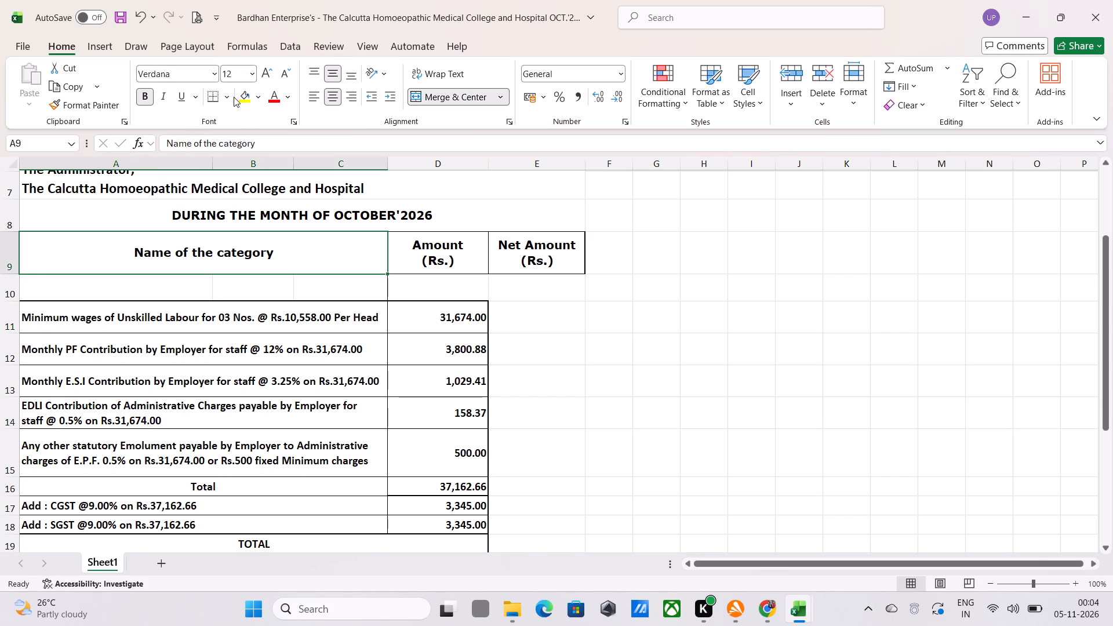
click(216, 96)
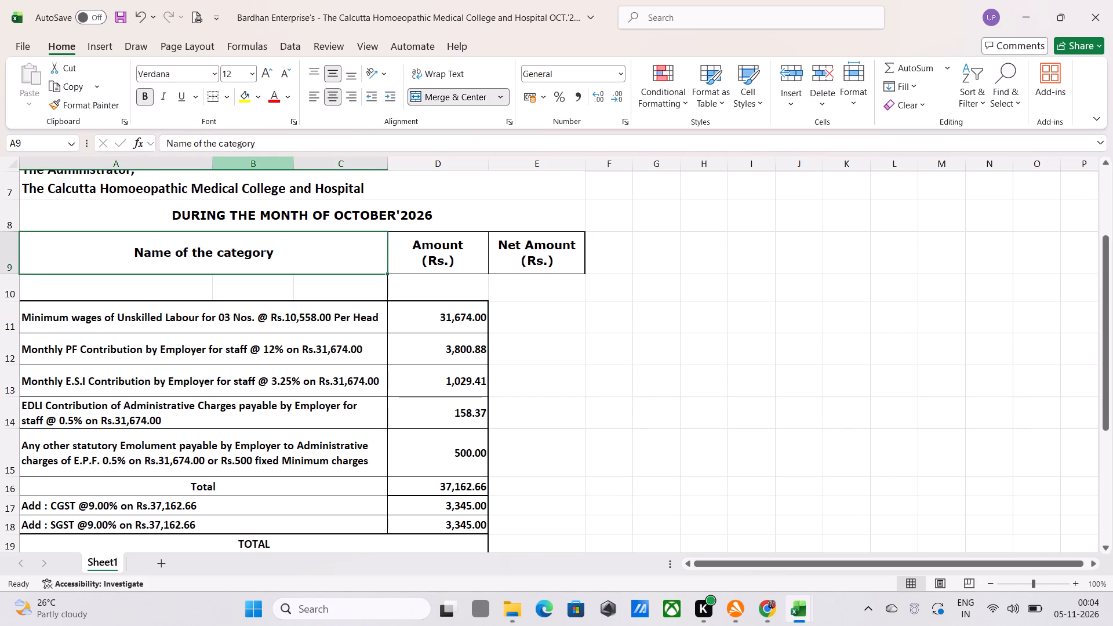
click(795, 434)
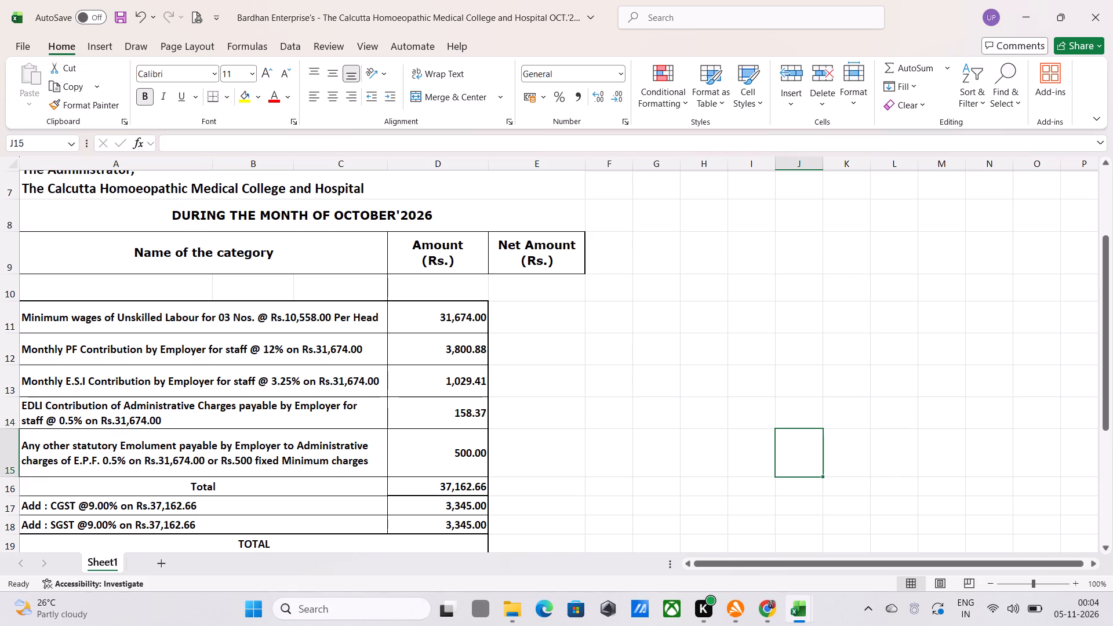
Merge and centre the blank cells A10:D10 in the new row beneath the table header.
drag(355, 286, 399, 286)
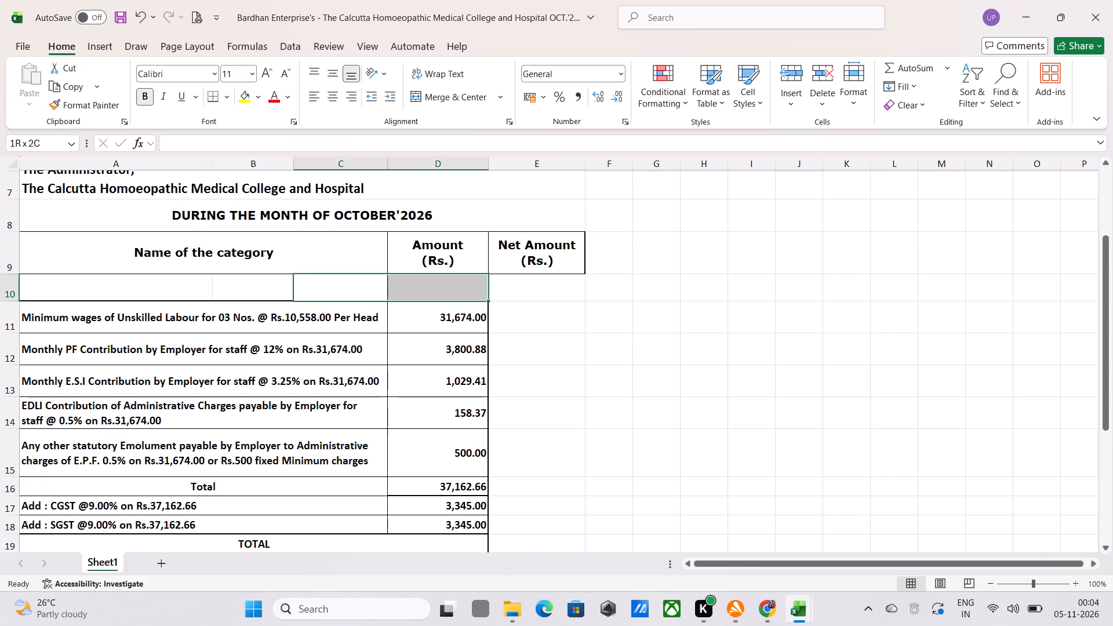
drag(399, 286, 403, 287)
drag(253, 284, 359, 275)
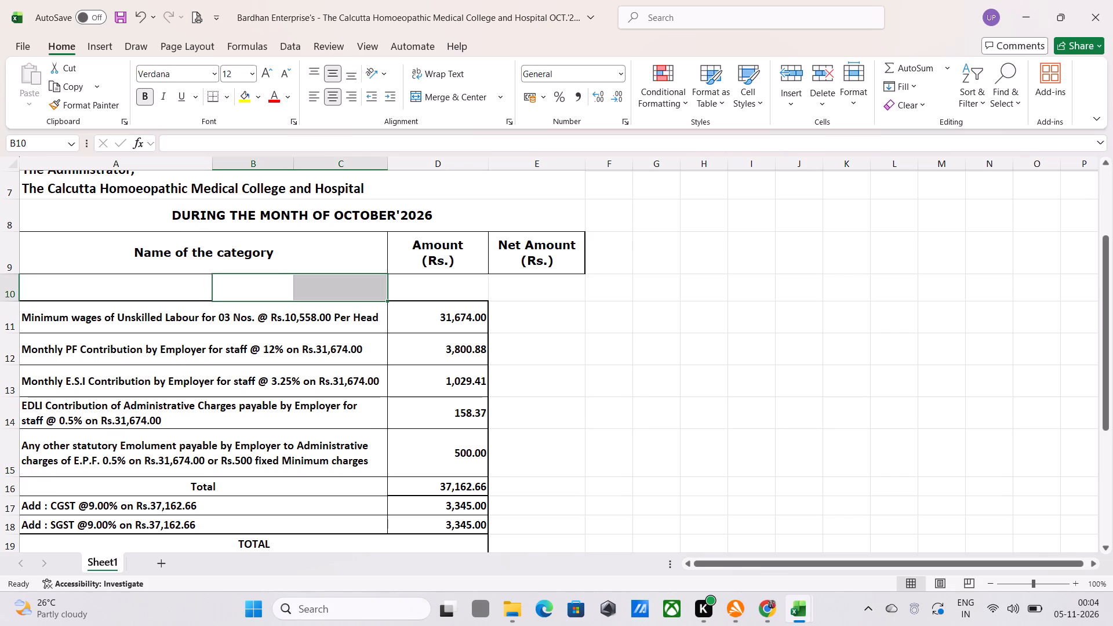
click(739, 343)
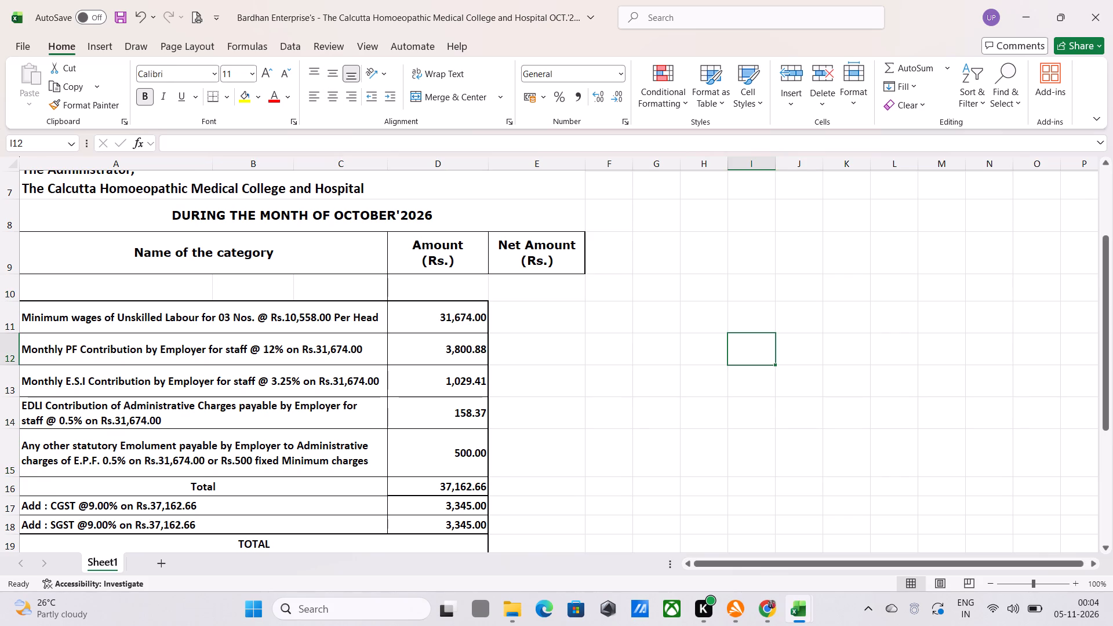
drag(106, 287, 369, 278)
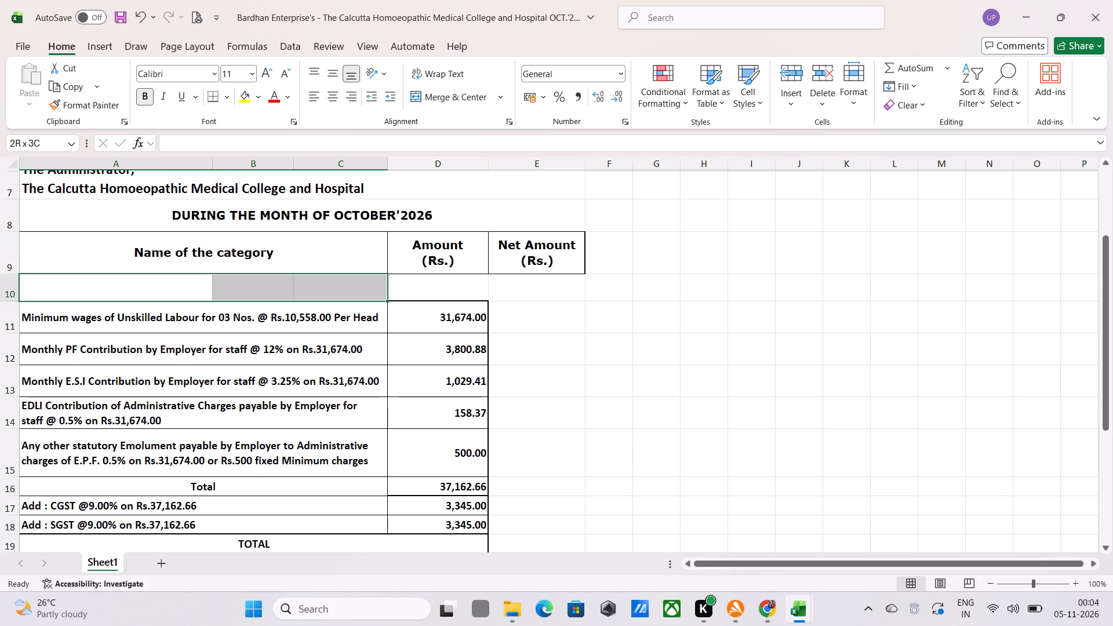
drag(369, 278, 401, 282)
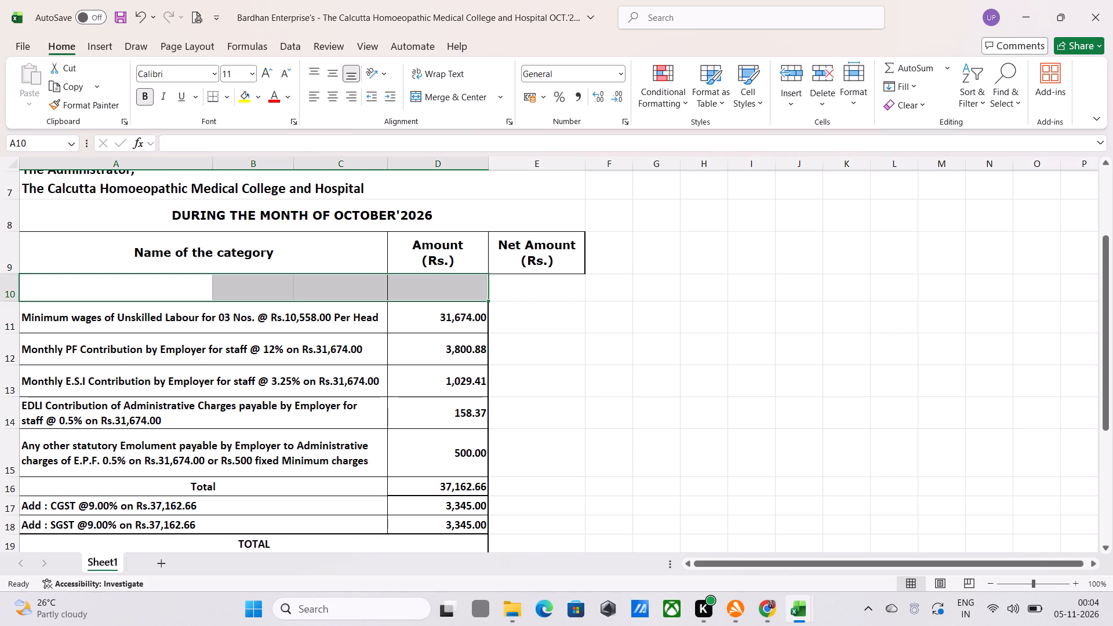
click(459, 96)
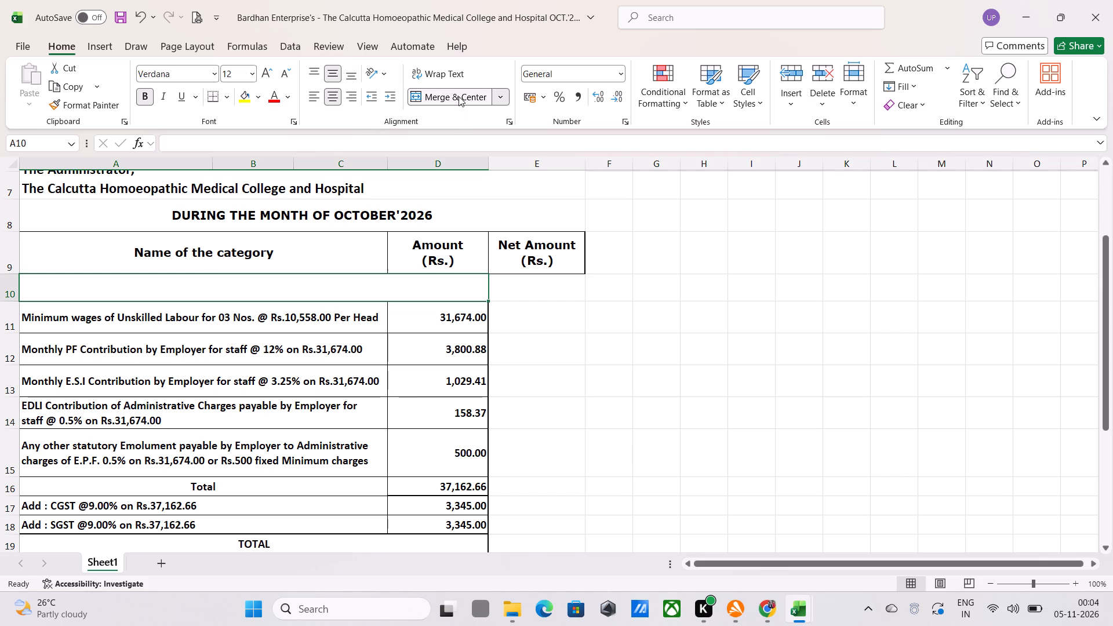
click(459, 96)
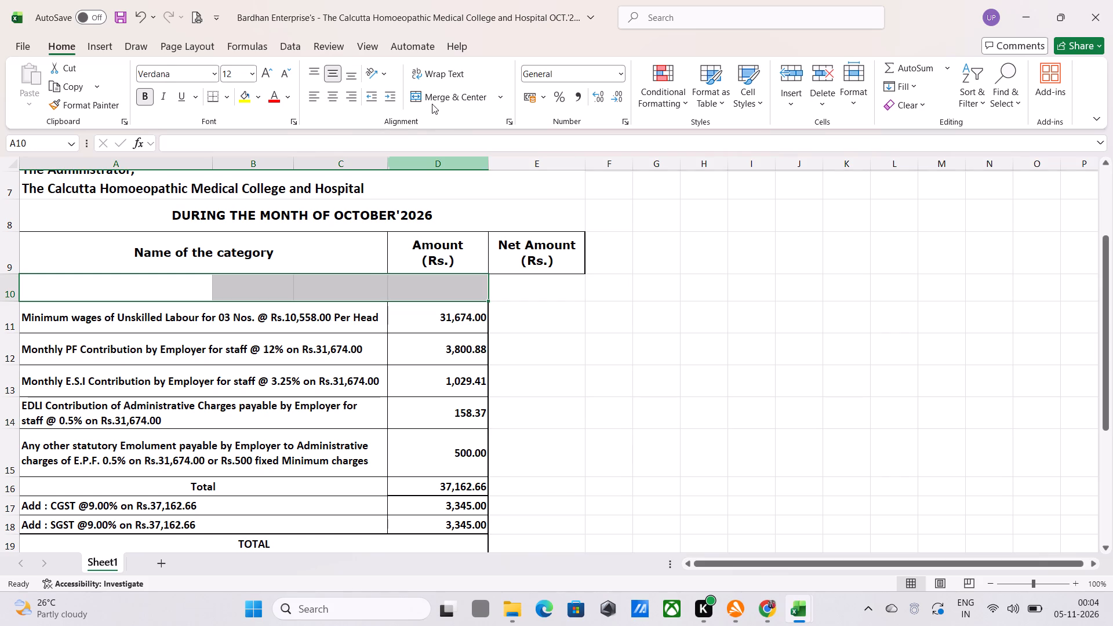
click(435, 100)
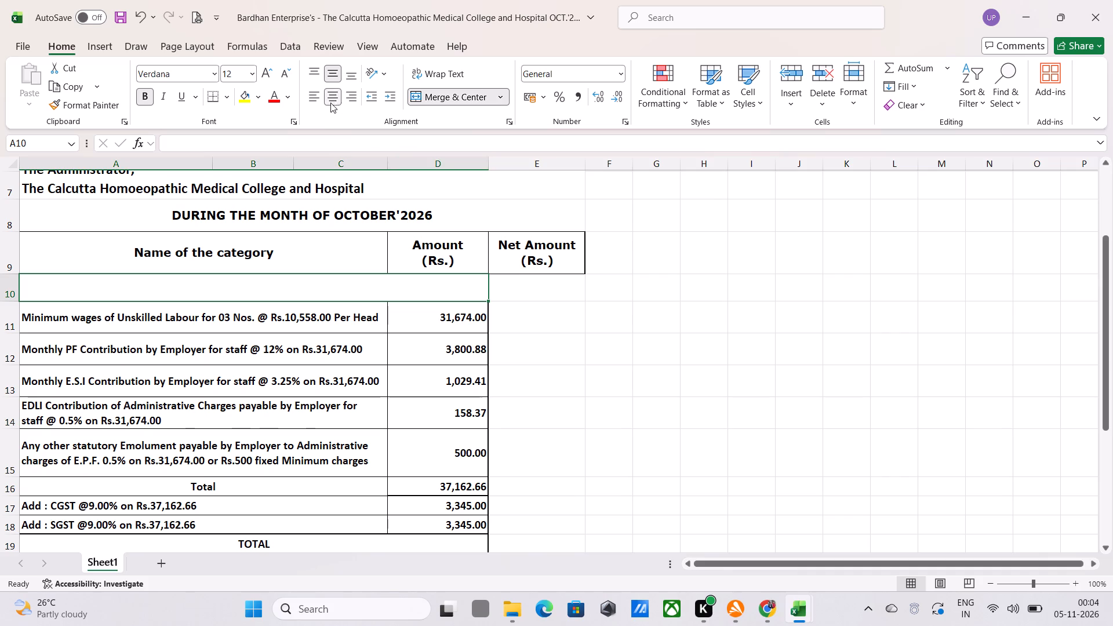
click(784, 425)
Enter "B/F" in the merged cell A10:D10.
click(272, 292)
key(b)
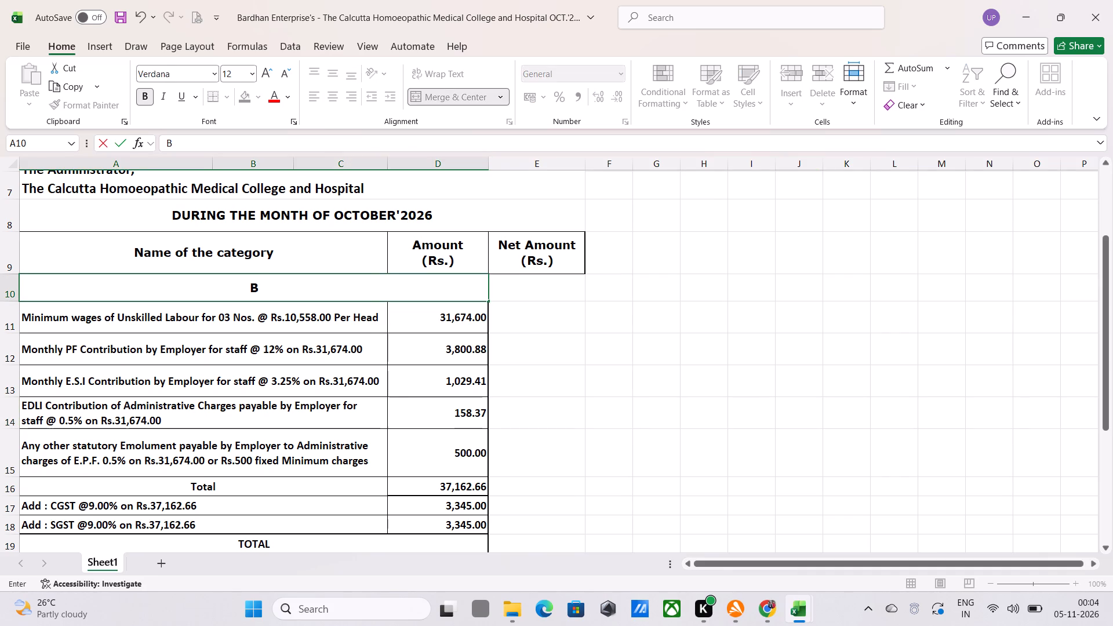
key(slash)
key(f)
click(689, 387)
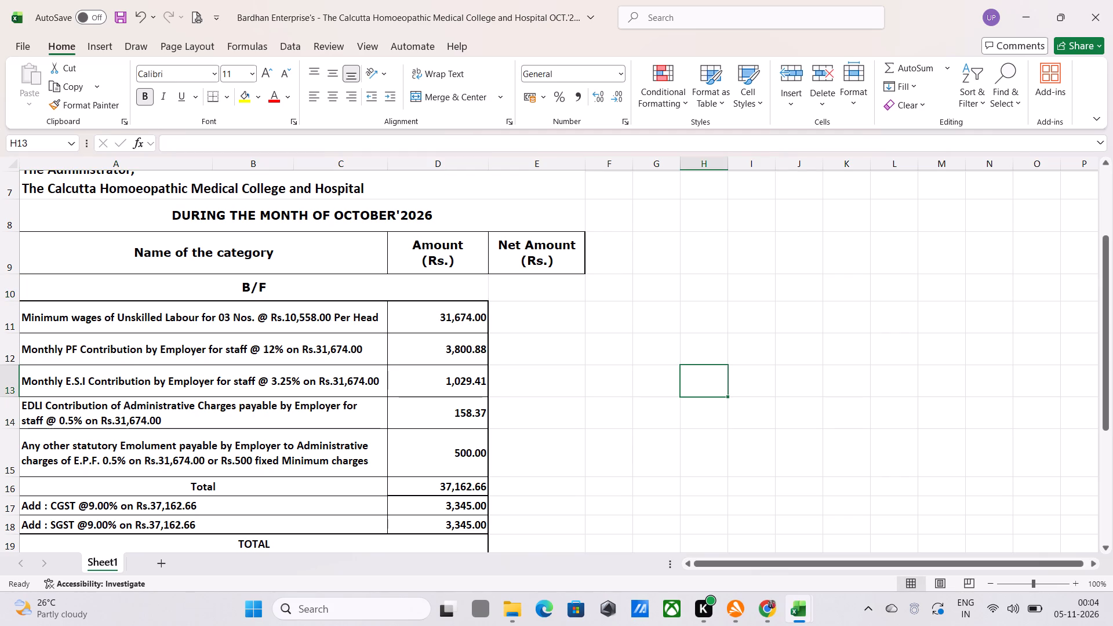
Insert a SUM function in E19, beside TOTAL, adding the range D16:D18.
scroll(522, 342, down, 1)
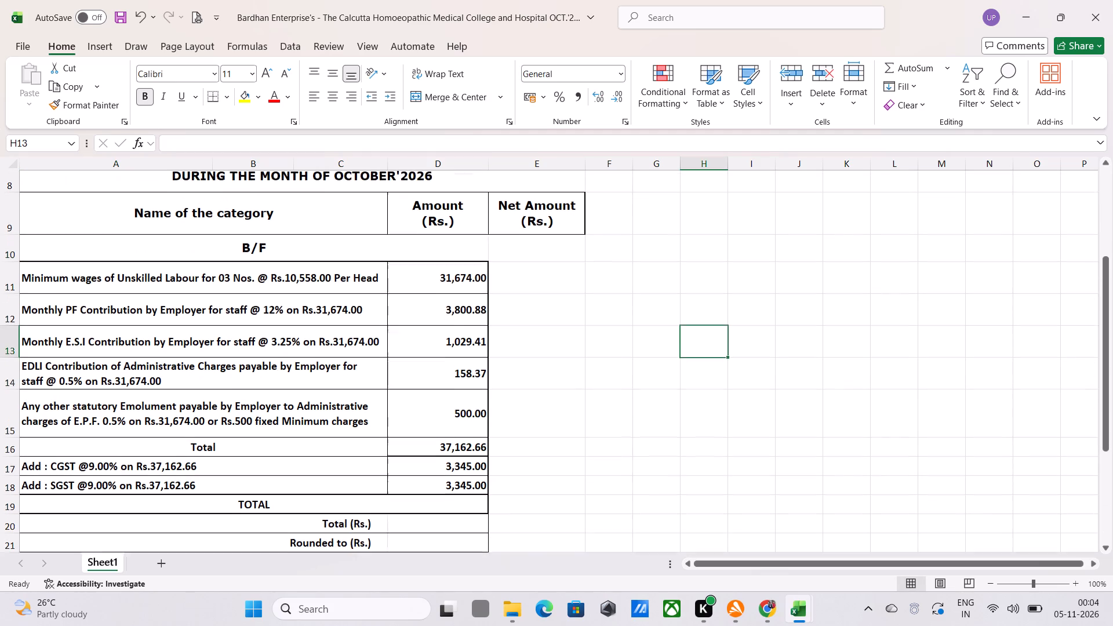
scroll(522, 342, down, 1)
scroll(522, 342, up, 1)
scroll(523, 333, down, 1)
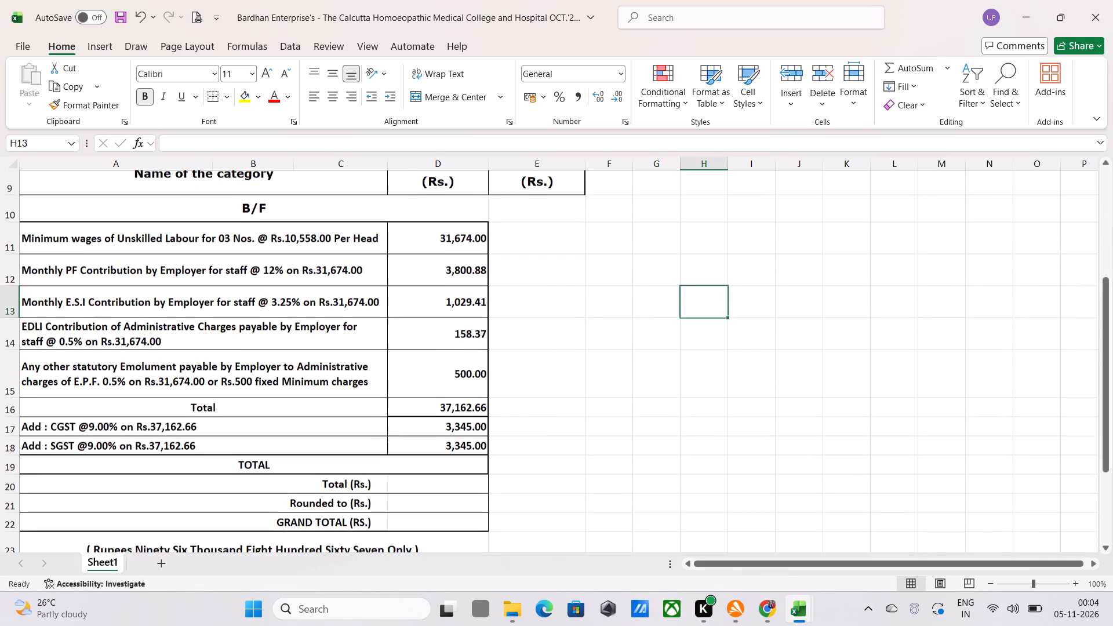
scroll(523, 333, down, 2)
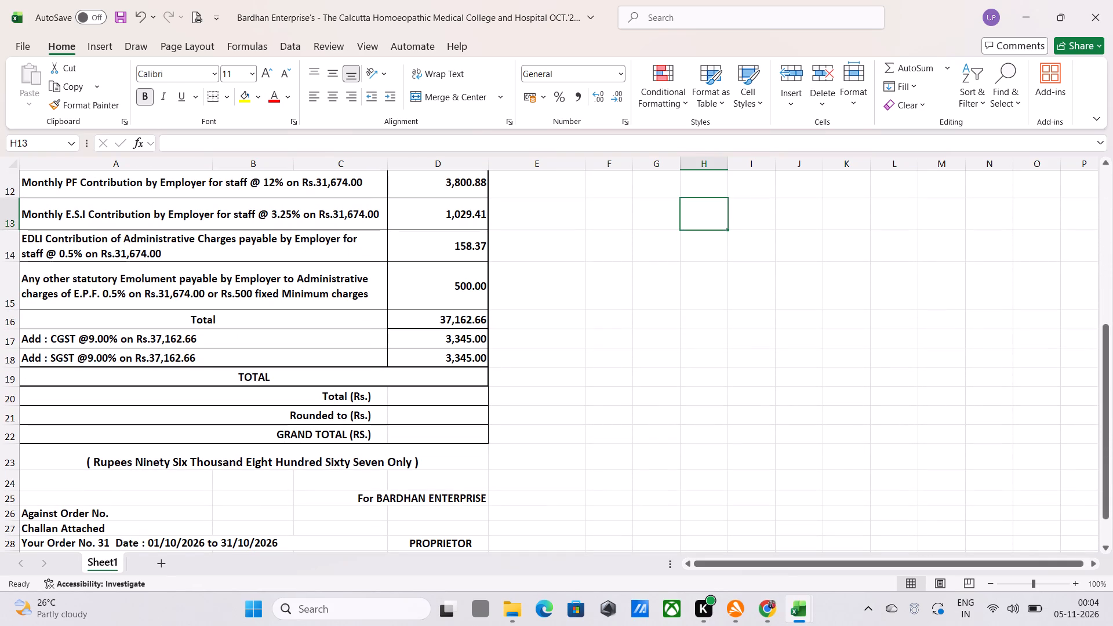
click(535, 376)
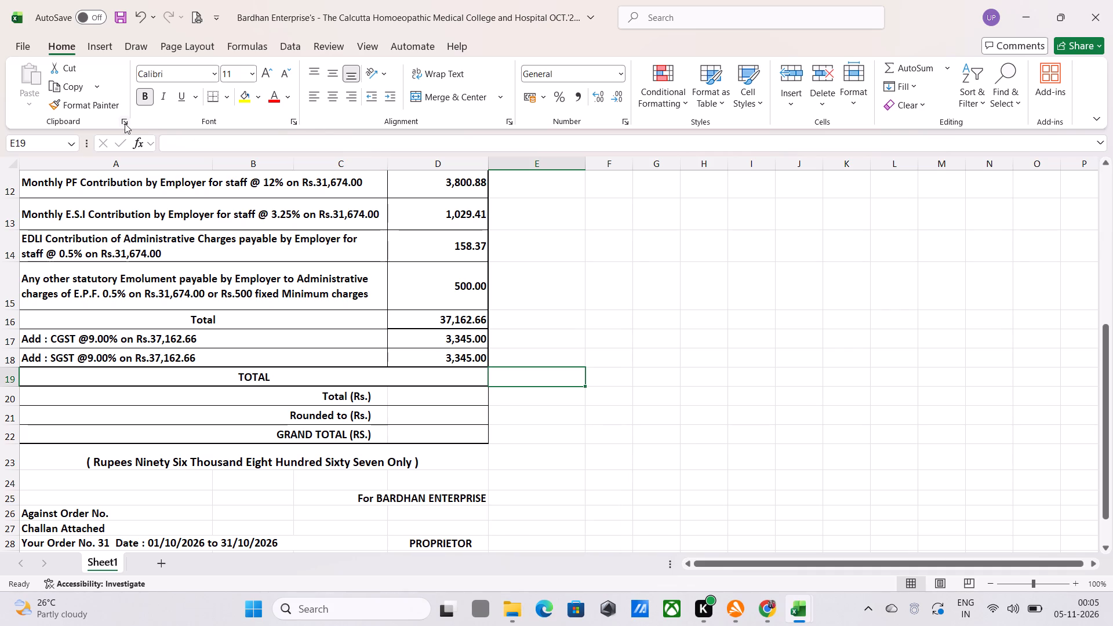
click(137, 139)
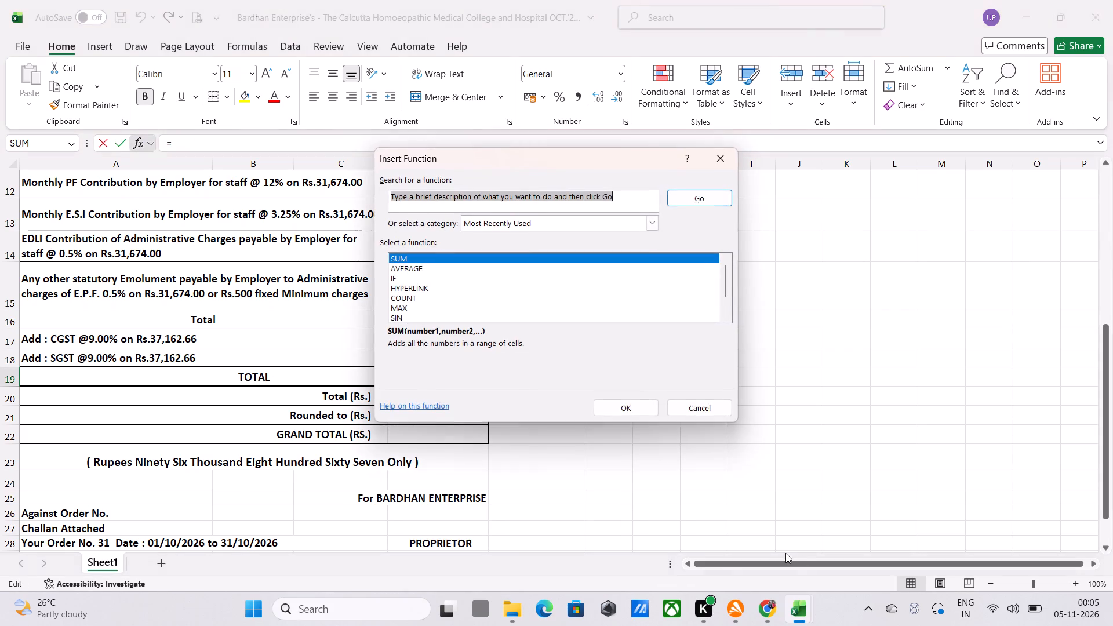
click(620, 405)
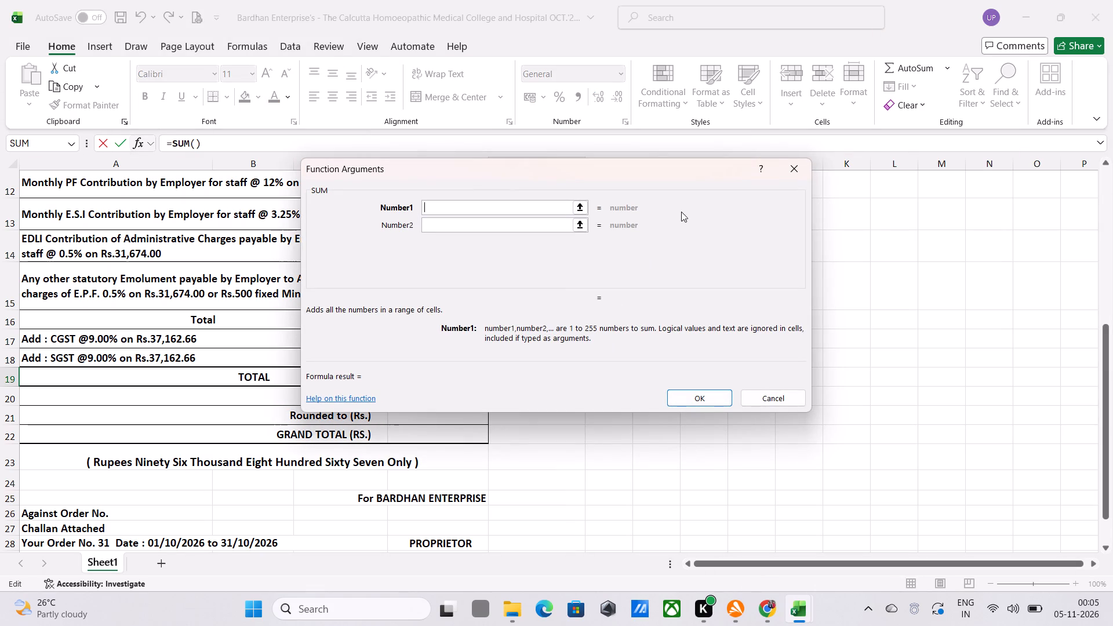
drag(708, 230, 949, 259)
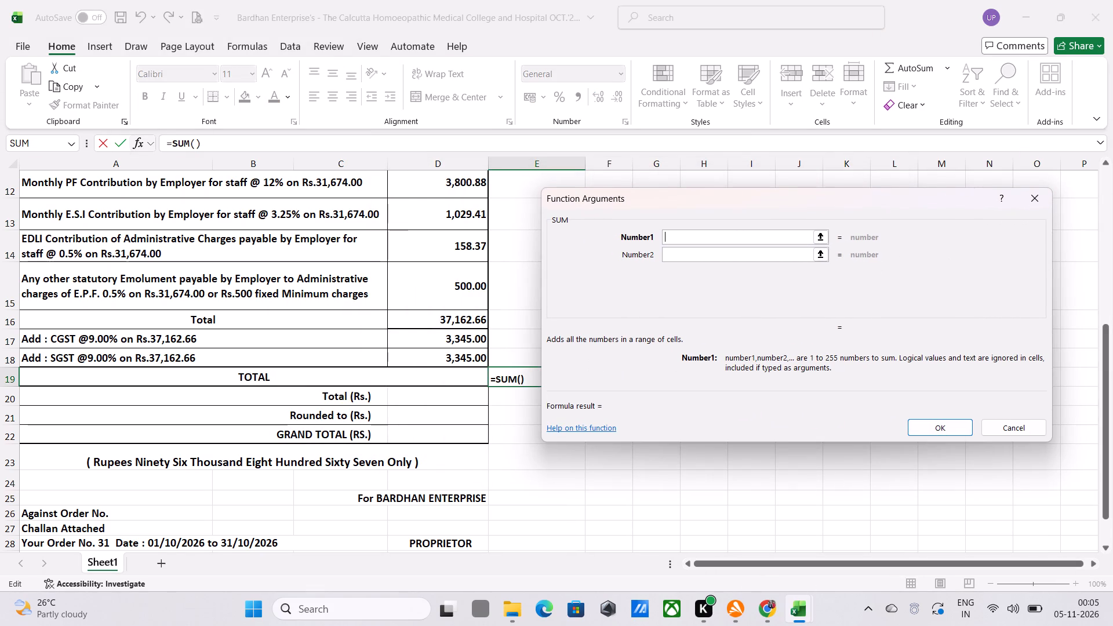
drag(439, 322, 439, 355)
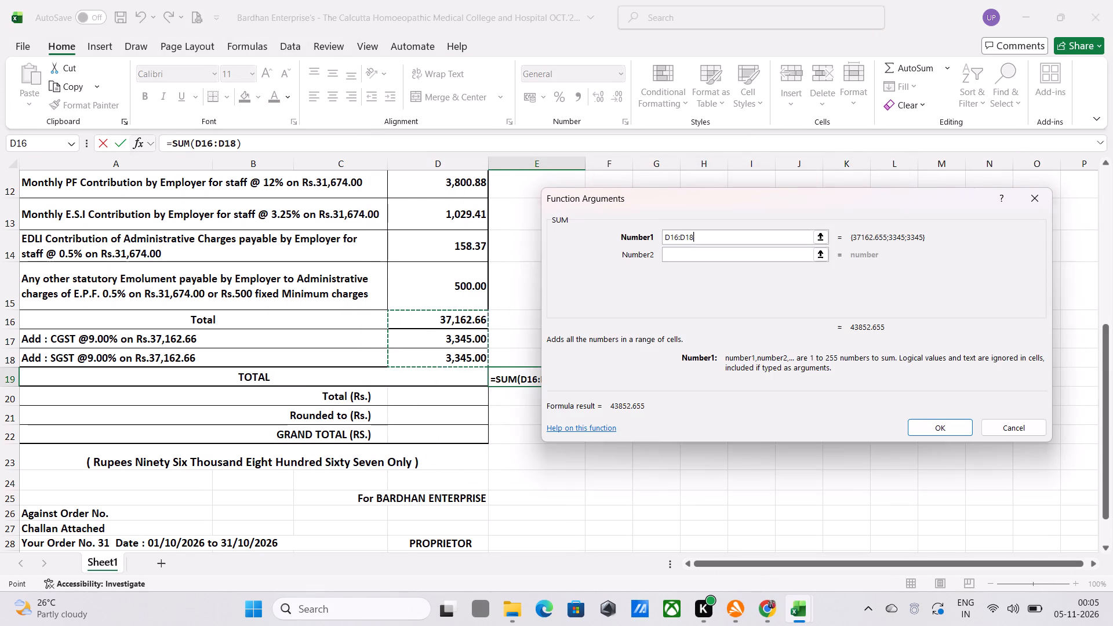
click(921, 430)
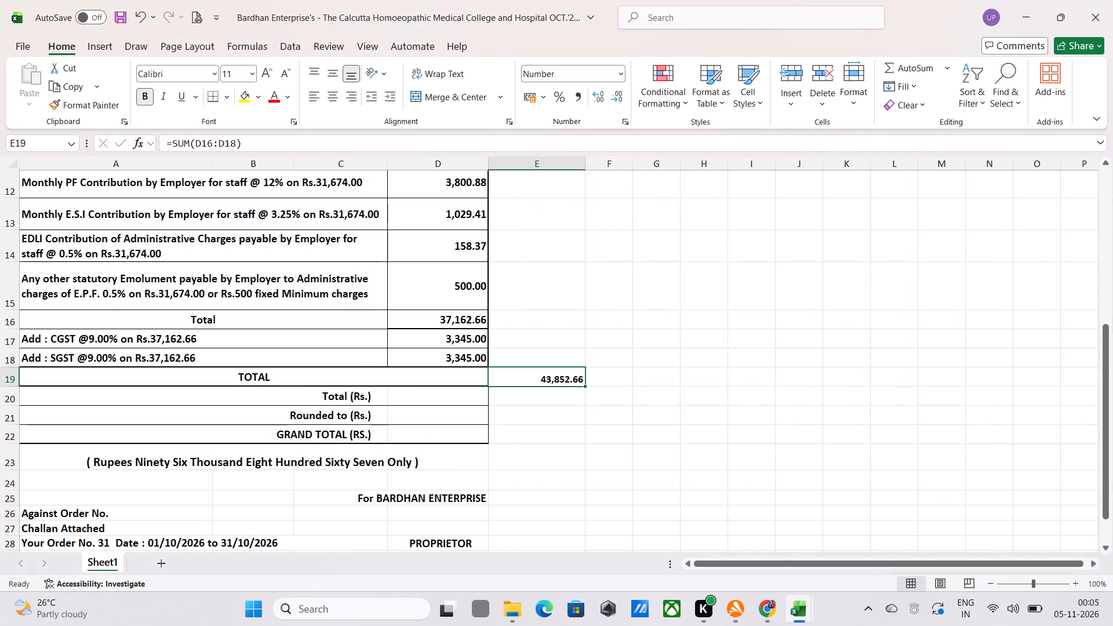
click(763, 452)
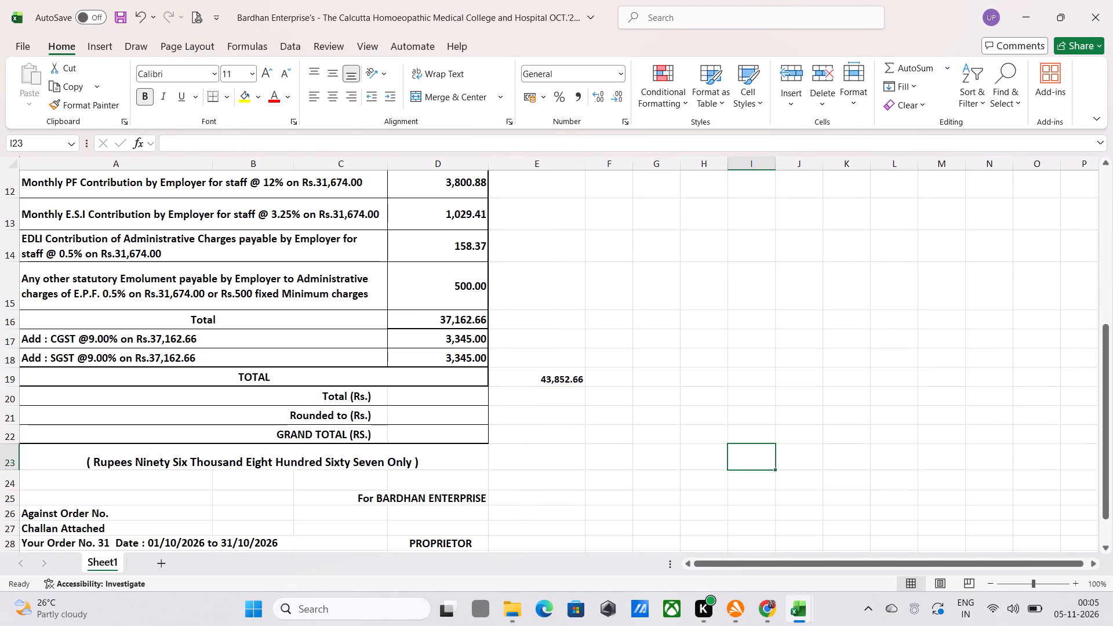
Align the TOTAL row's net amount in E19 to the middle vertically.
click(569, 380)
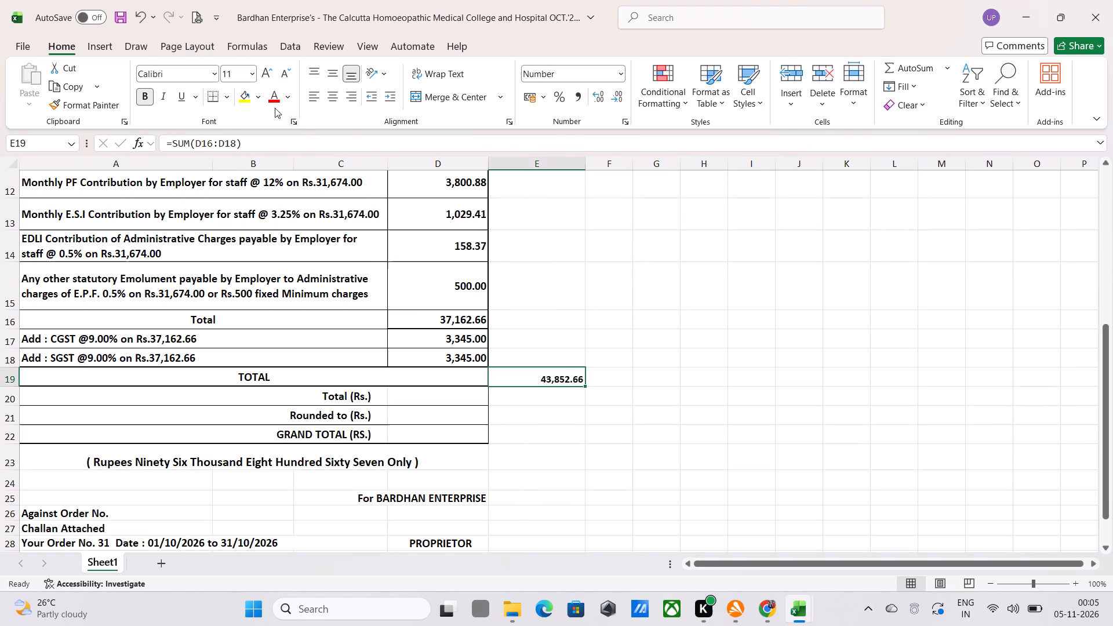
click(328, 77)
click(755, 327)
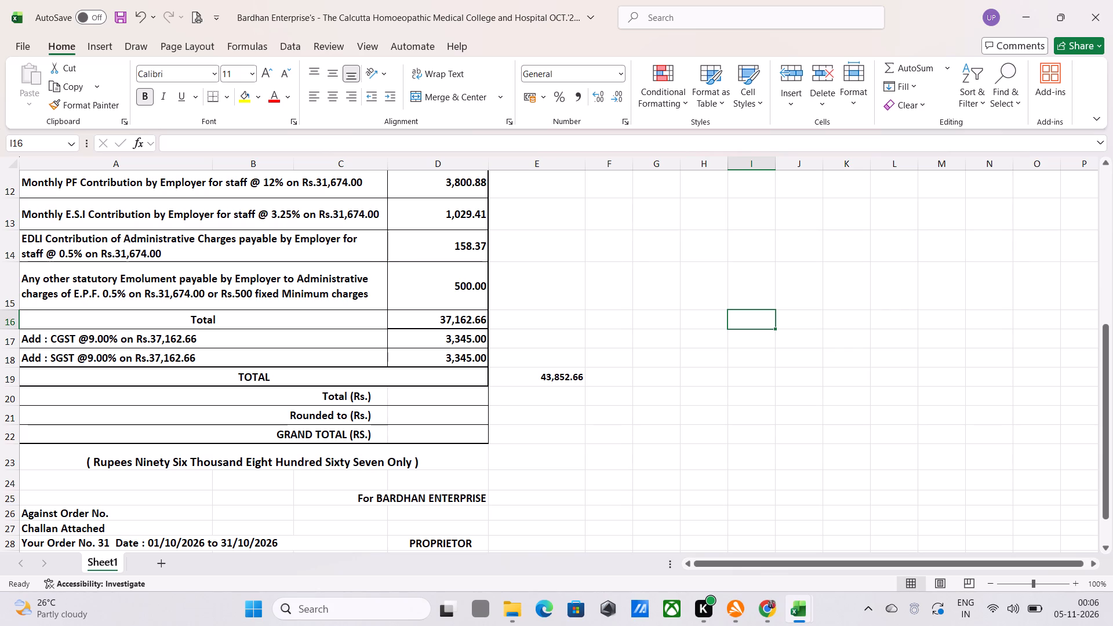
Open the OCT.'26 Patient bill from the hospital's folder and copy the GRAND TOTAL amount in D16.
scroll(547, 410, up, 6)
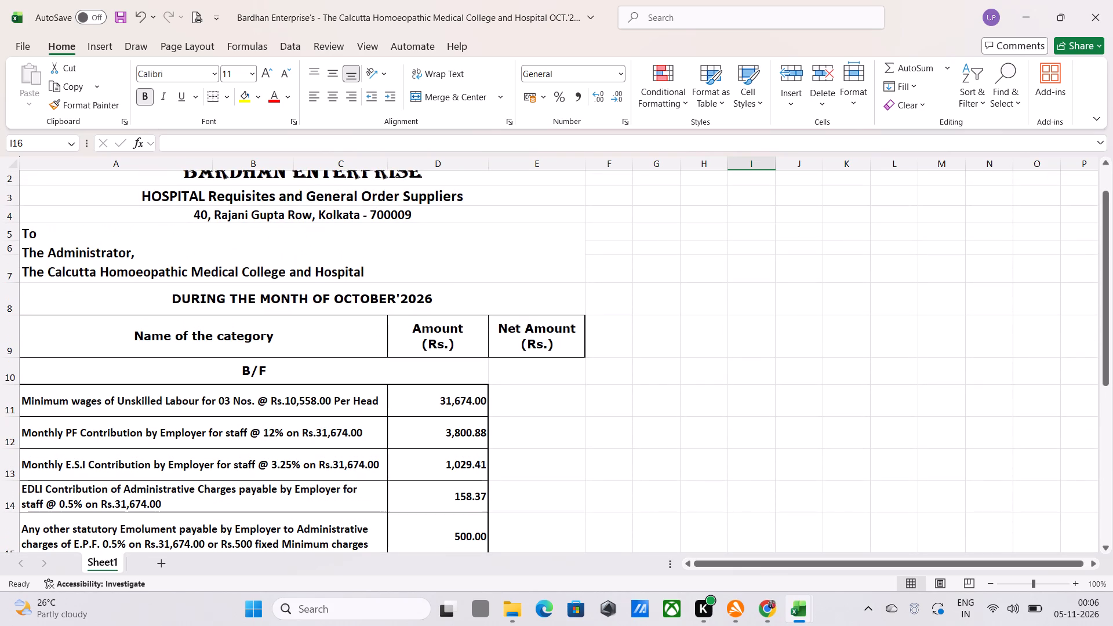
click(541, 372)
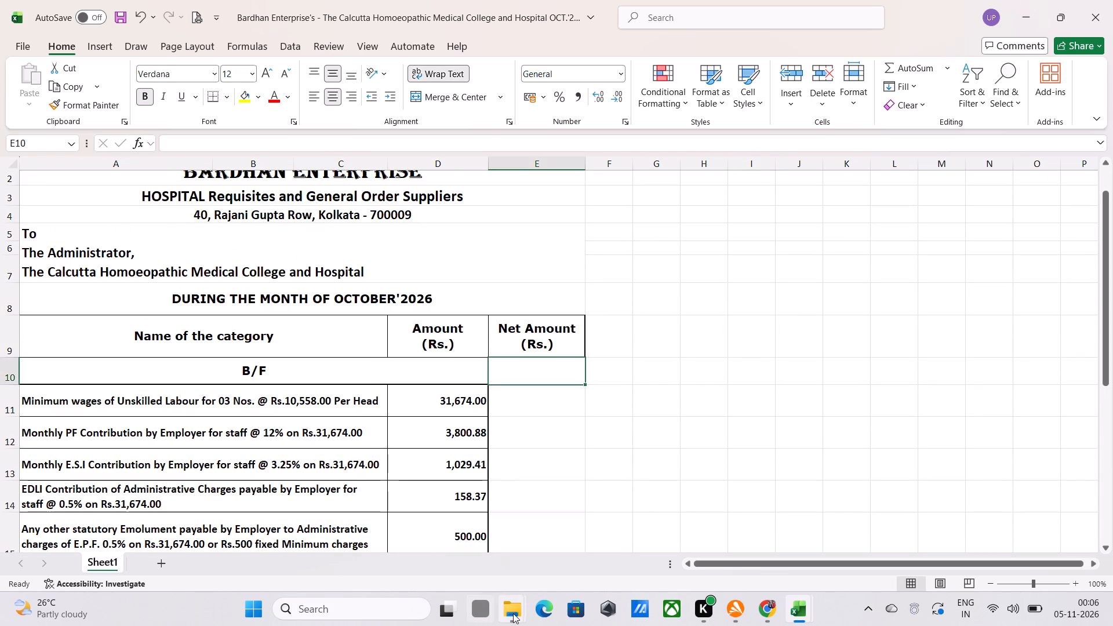
click(515, 613)
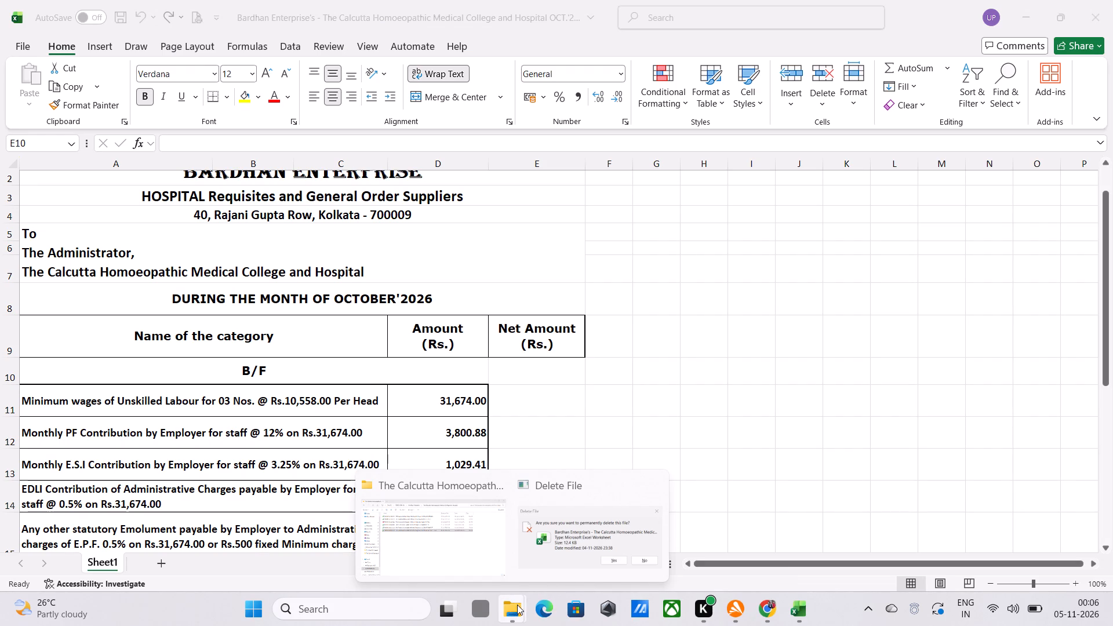
click(425, 535)
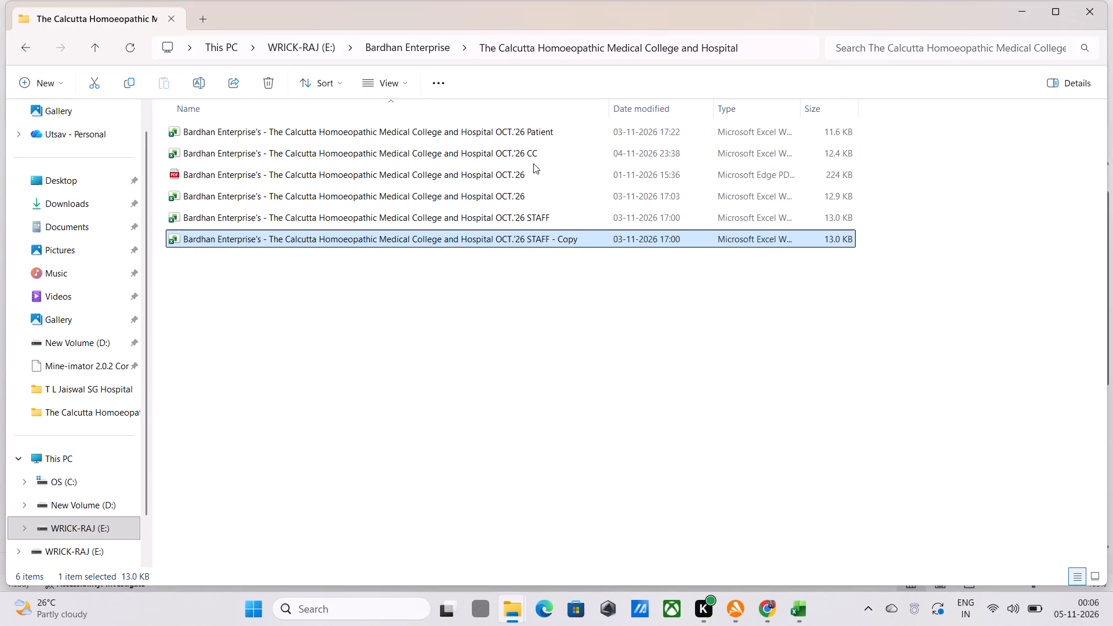
double_click(542, 127)
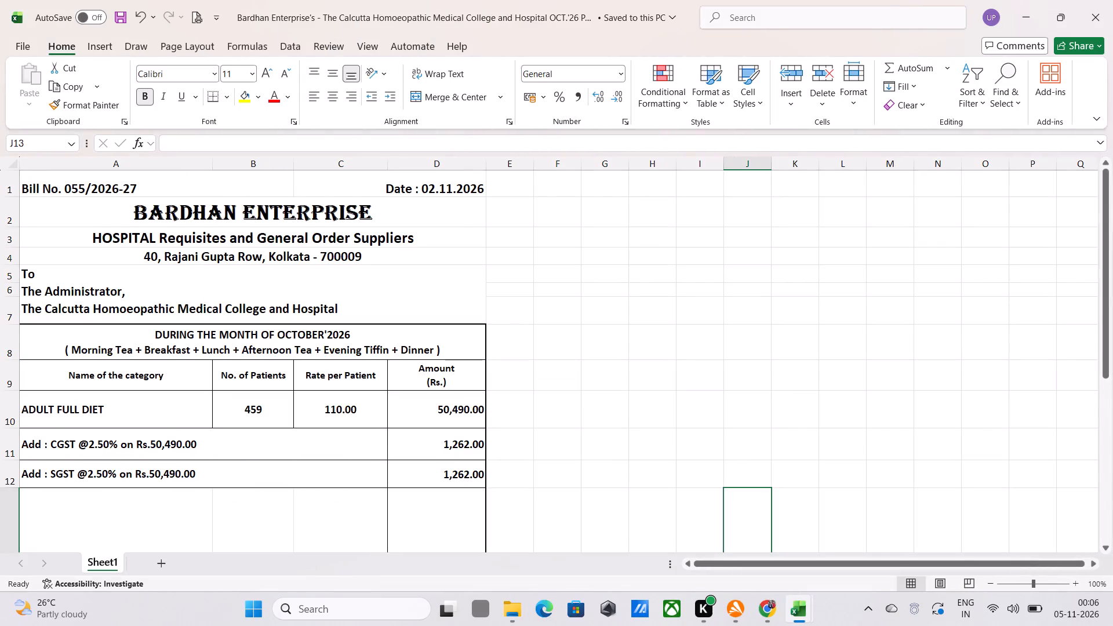
scroll(459, 450, down, 10)
scroll(430, 351, up, 3)
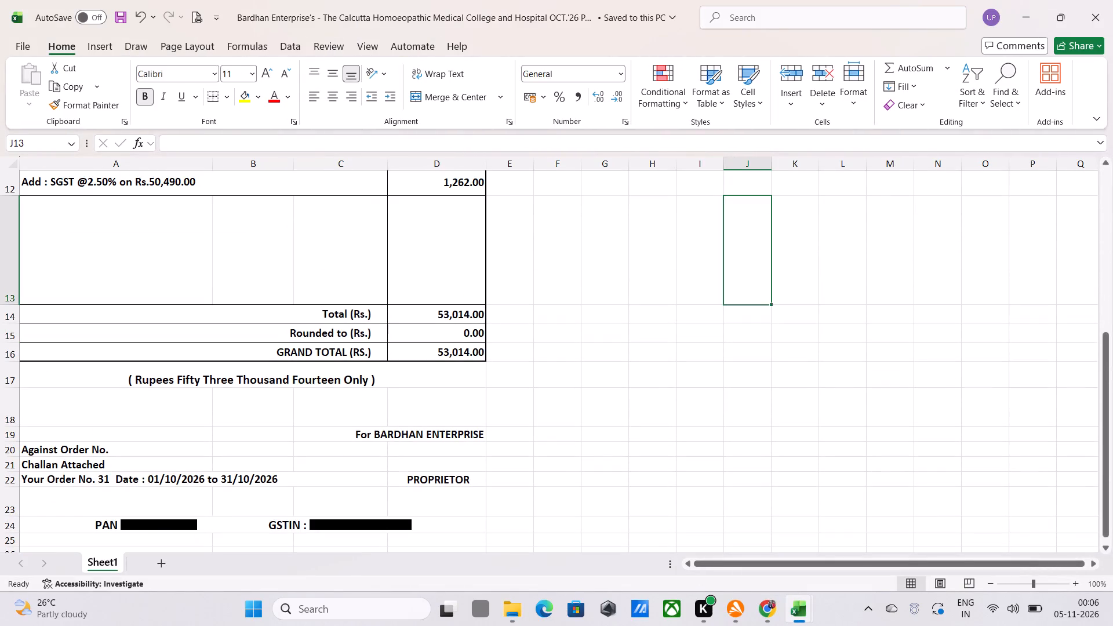
click(433, 354)
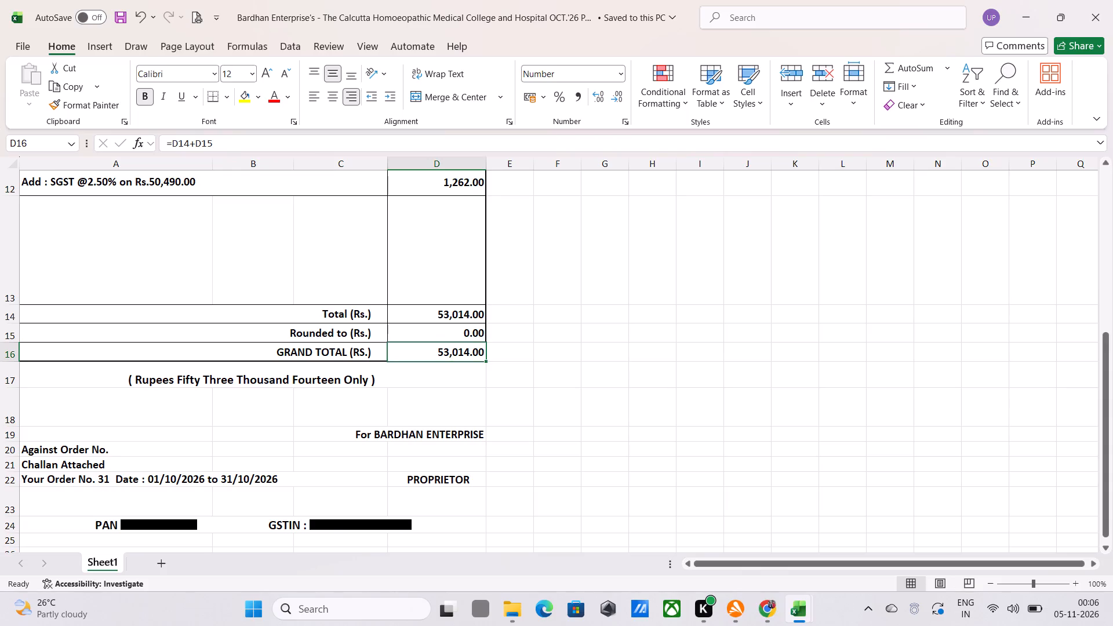
key(ctrl+c)
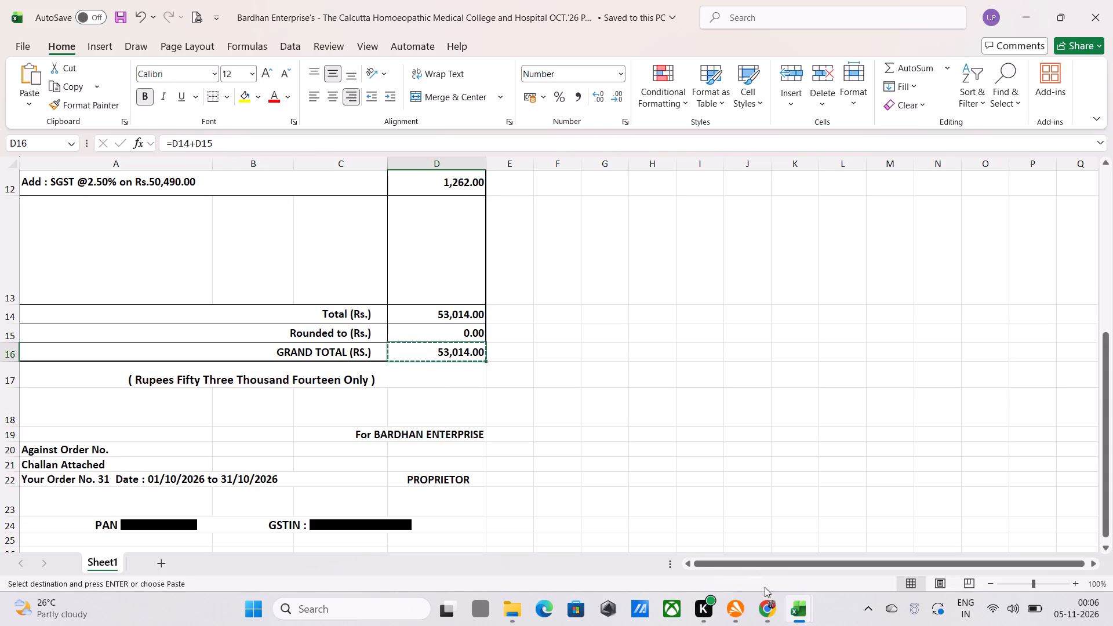
Look over the Net Amount column in the OCT.'26 STAFF - Copy bill and close that workbook.
click(795, 613)
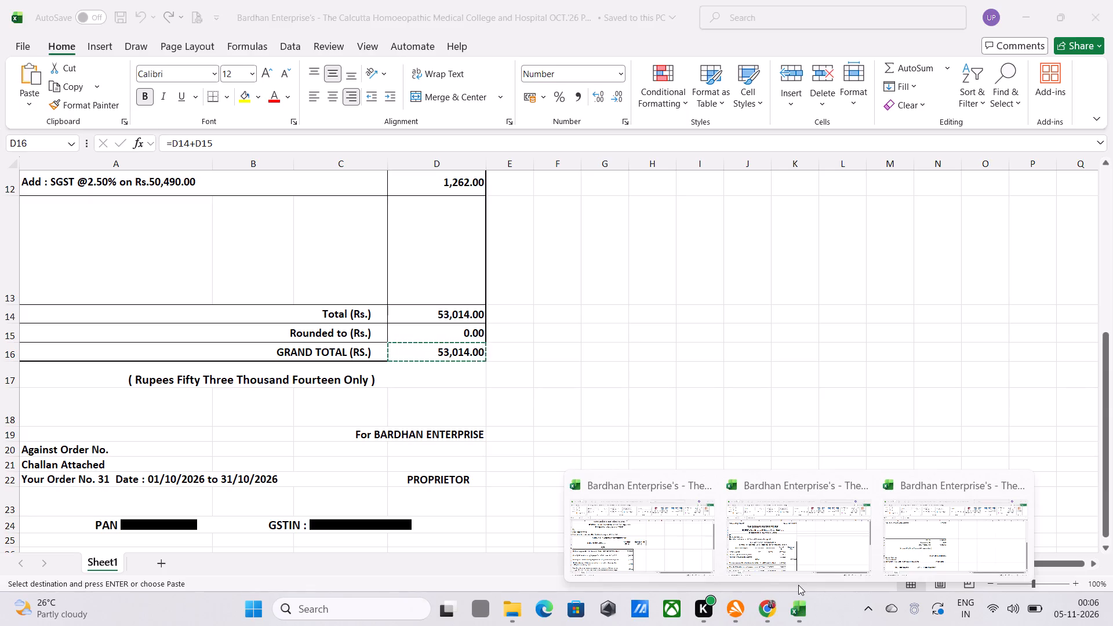
click(934, 530)
click(808, 620)
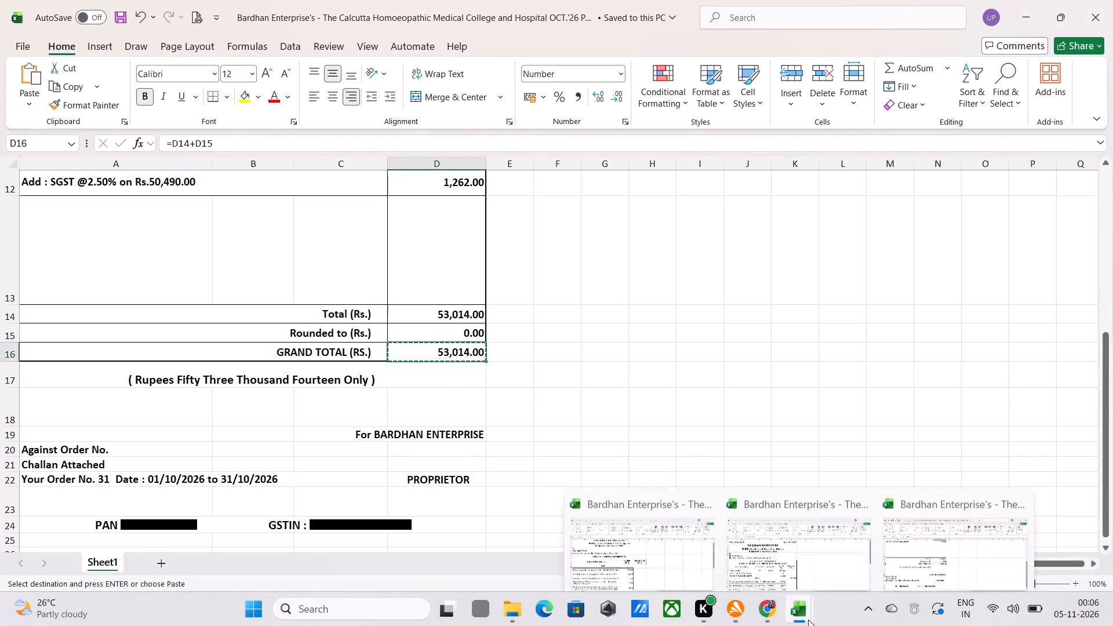
click(799, 540)
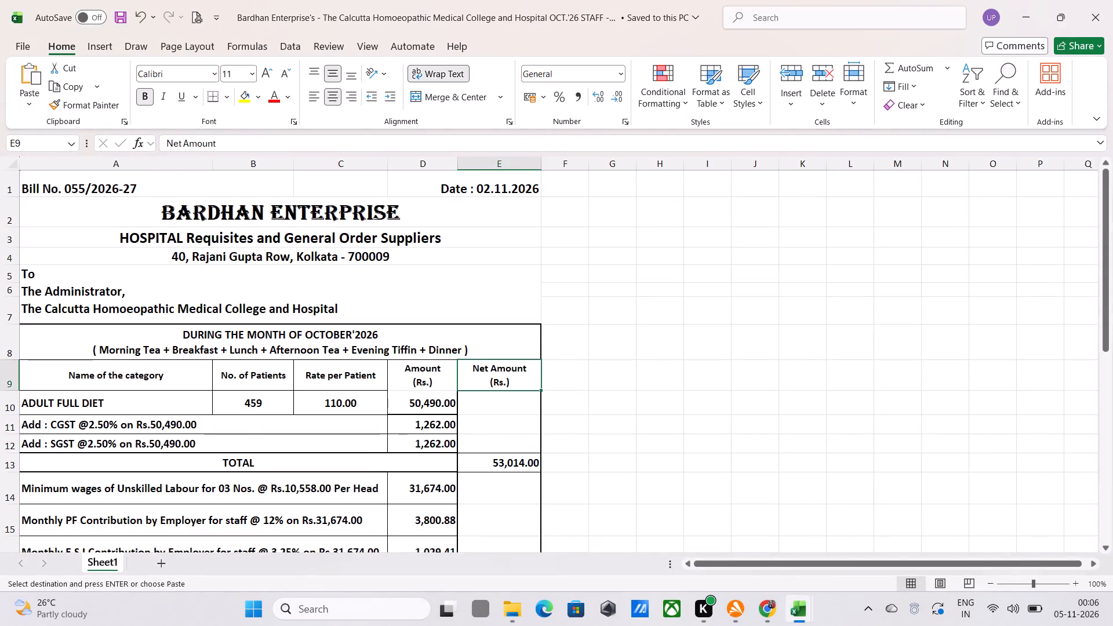
scroll(505, 452, down, 8)
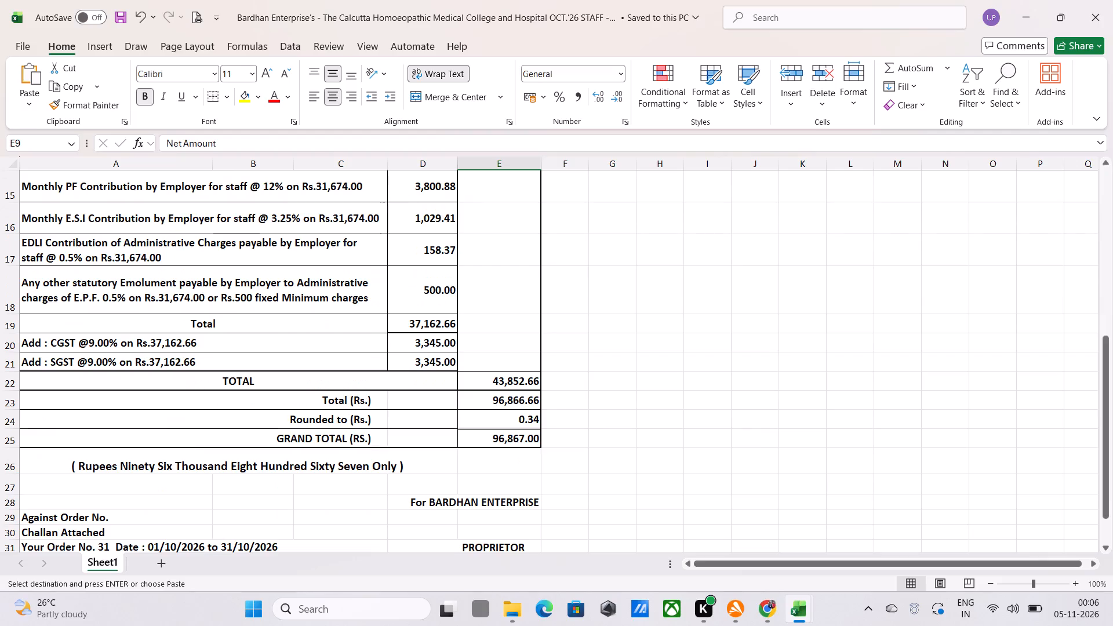
scroll(519, 462, up, 6)
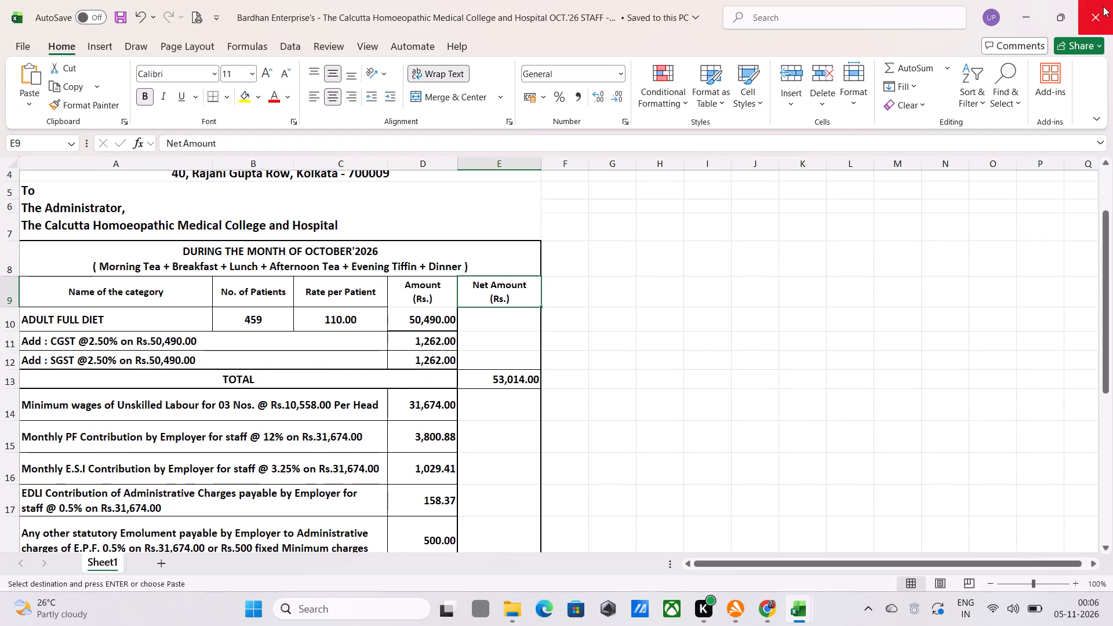
click(1095, 4)
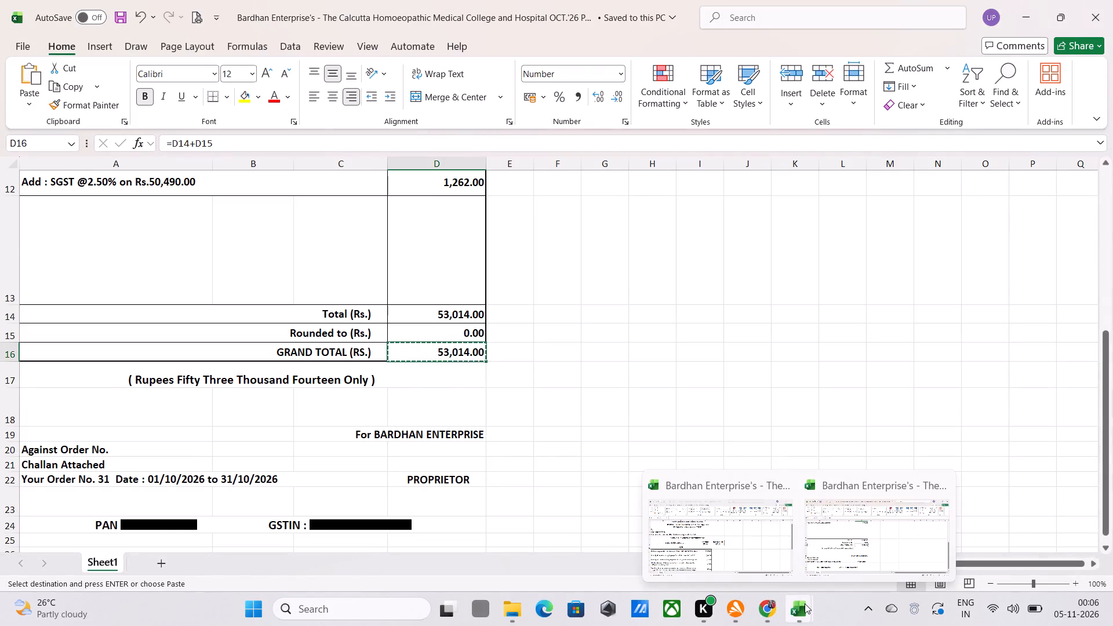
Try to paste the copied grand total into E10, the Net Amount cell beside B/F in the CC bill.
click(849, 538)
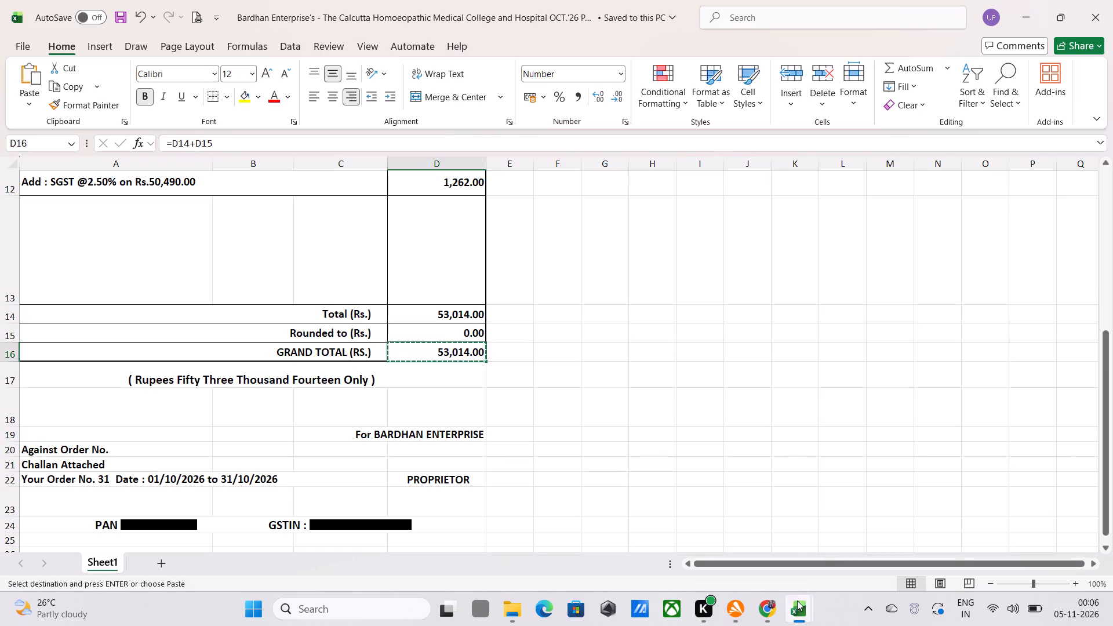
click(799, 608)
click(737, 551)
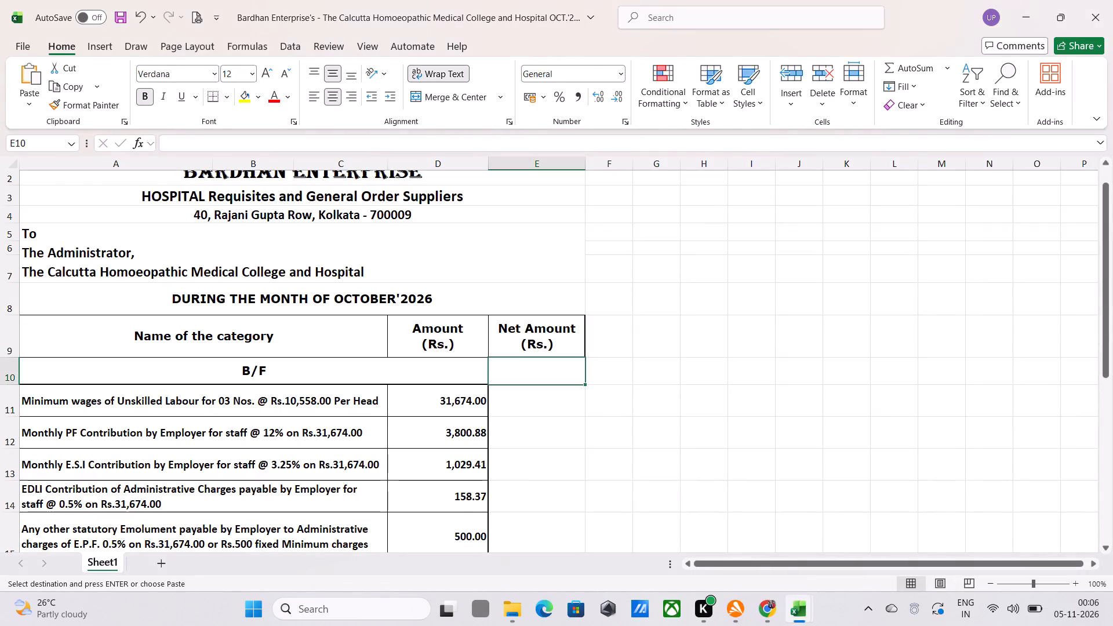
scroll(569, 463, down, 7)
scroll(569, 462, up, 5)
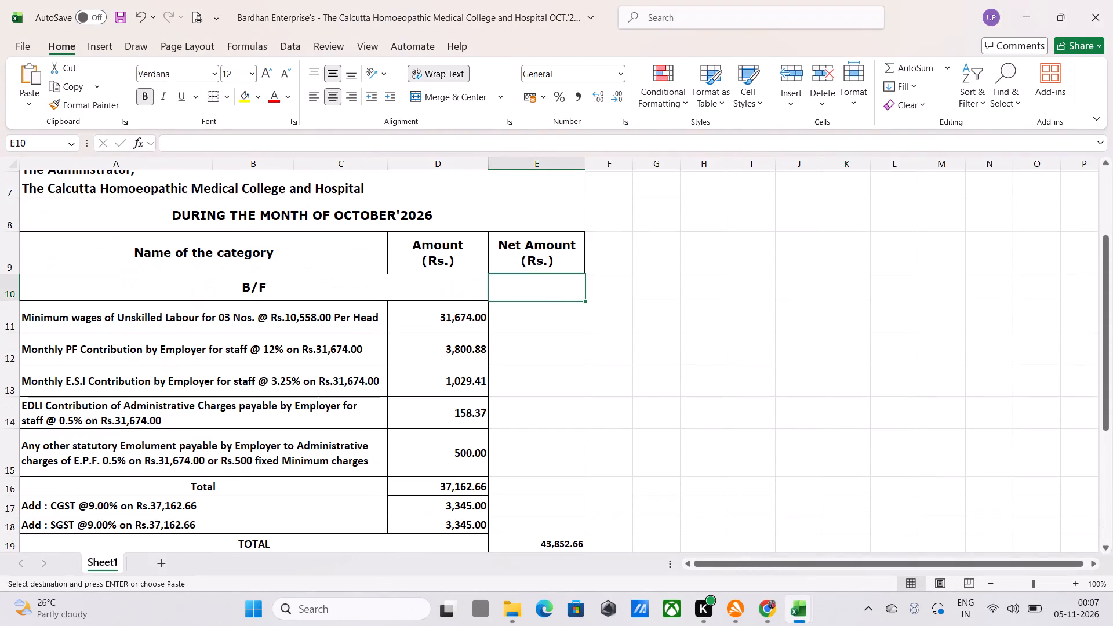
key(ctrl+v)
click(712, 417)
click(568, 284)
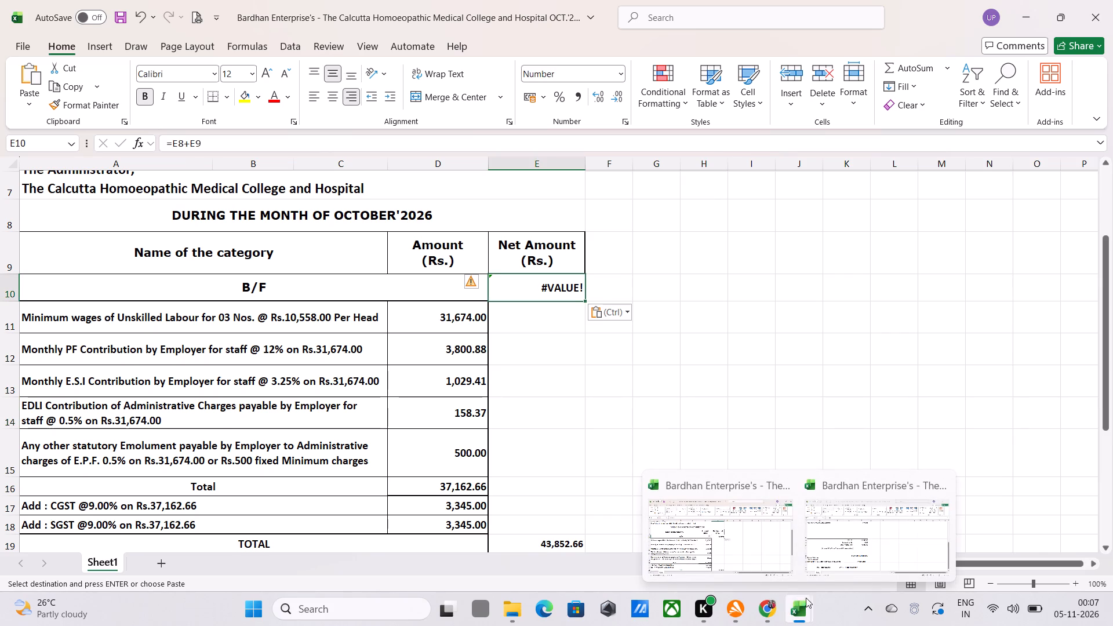
Recheck the Patient bill's grand total and enter 53014 in E10, beside B/F in the CC bill.
click(837, 551)
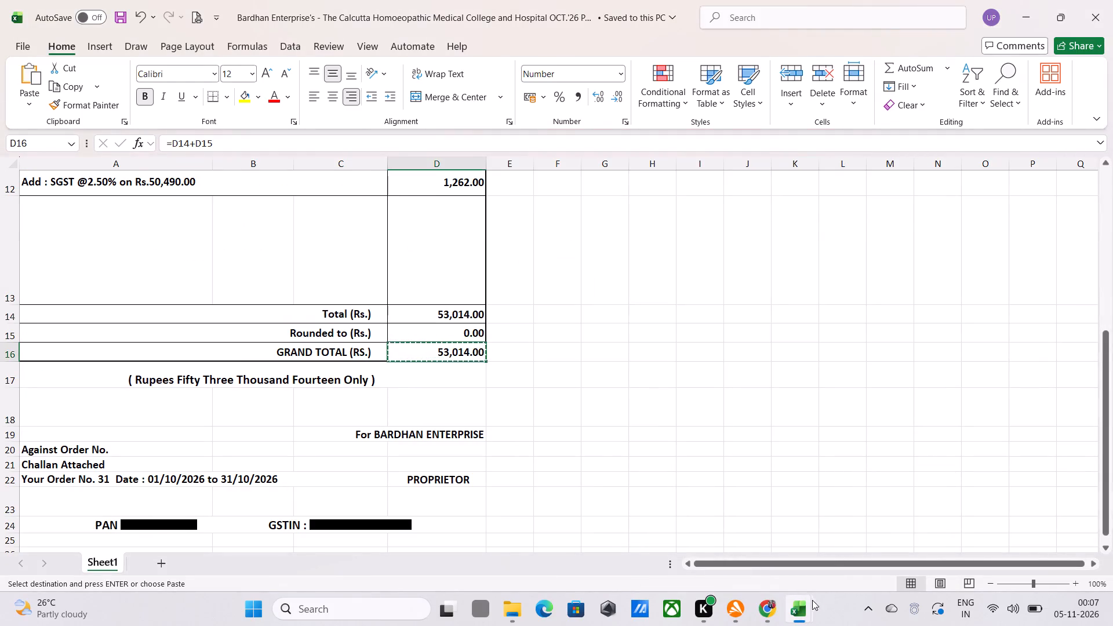
click(798, 607)
click(731, 547)
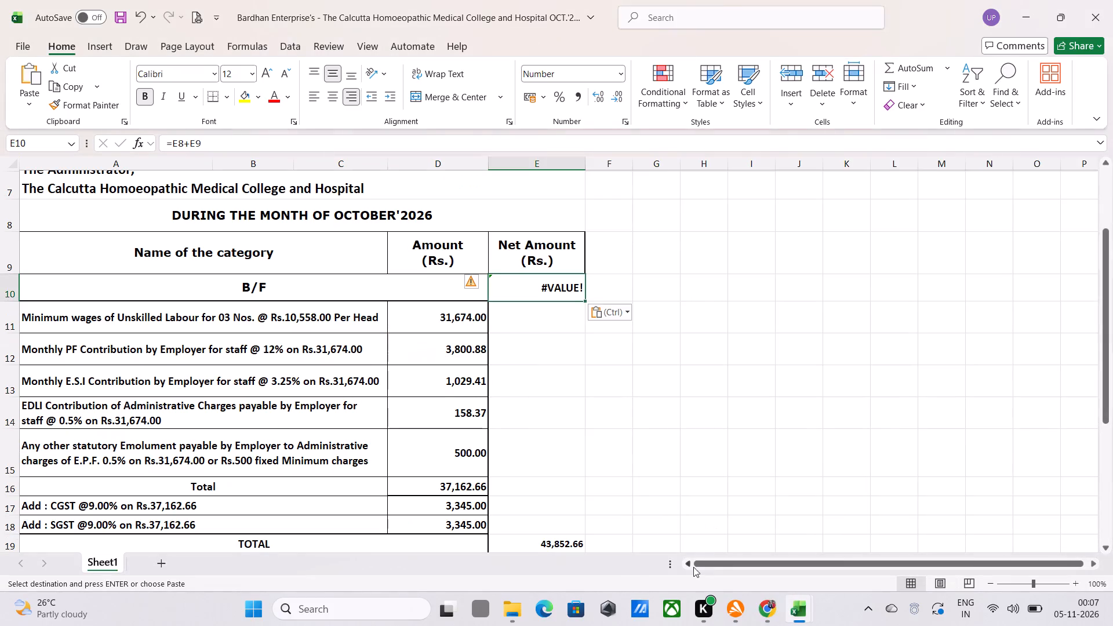
click(733, 377)
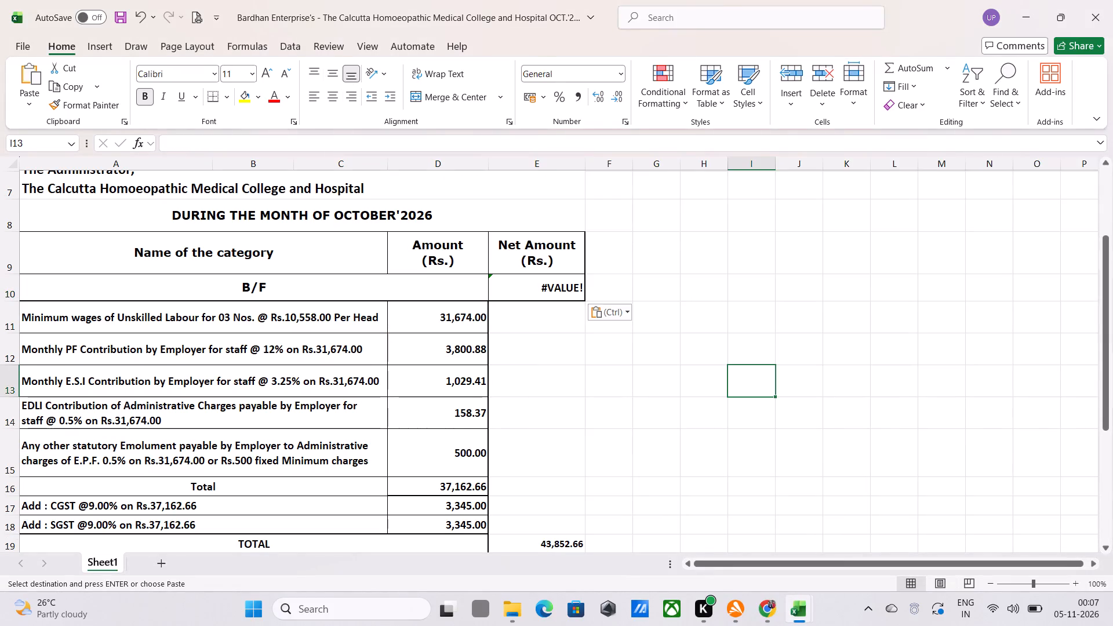
click(561, 287)
text(53014)
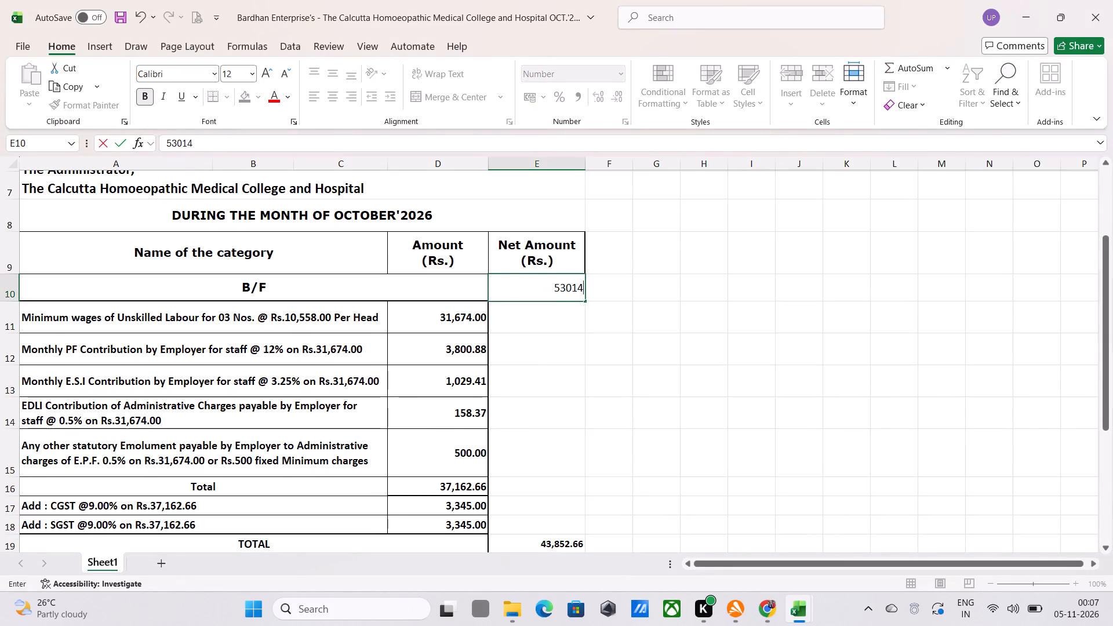
key(Return)
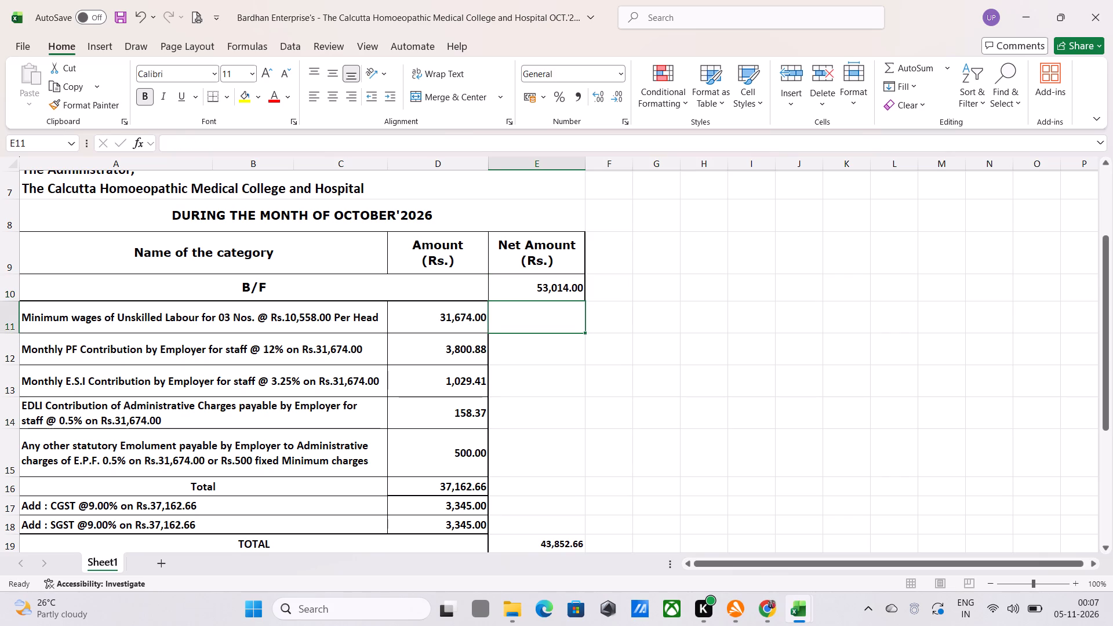
Remove all borders from the B/F net amount cell E10.
scroll(570, 506, down, 2)
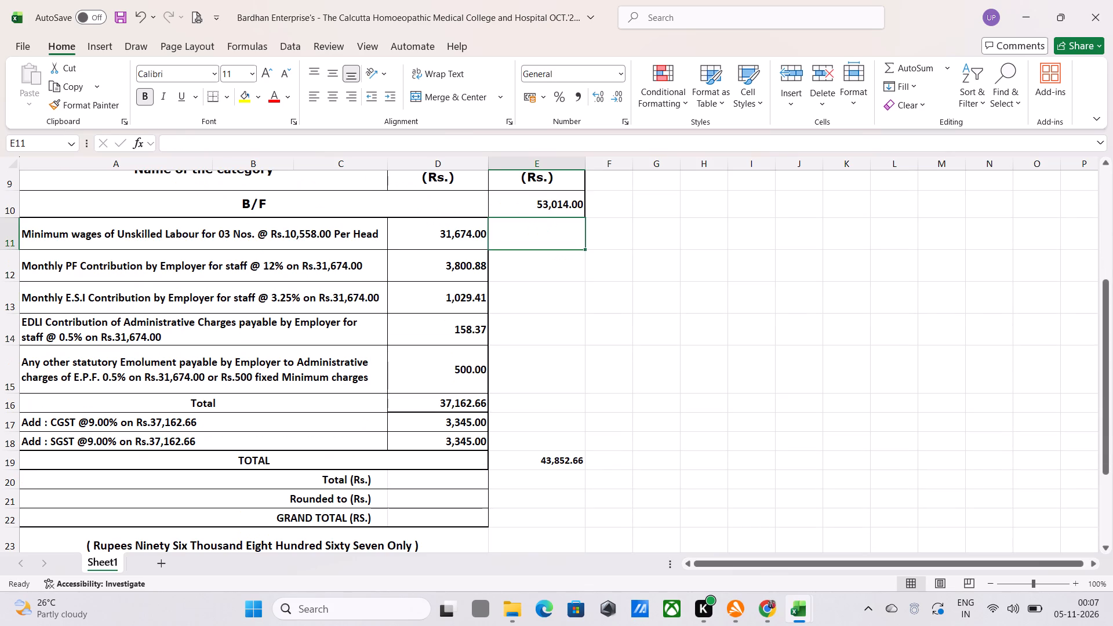
scroll(663, 368, up, 3)
click(666, 406)
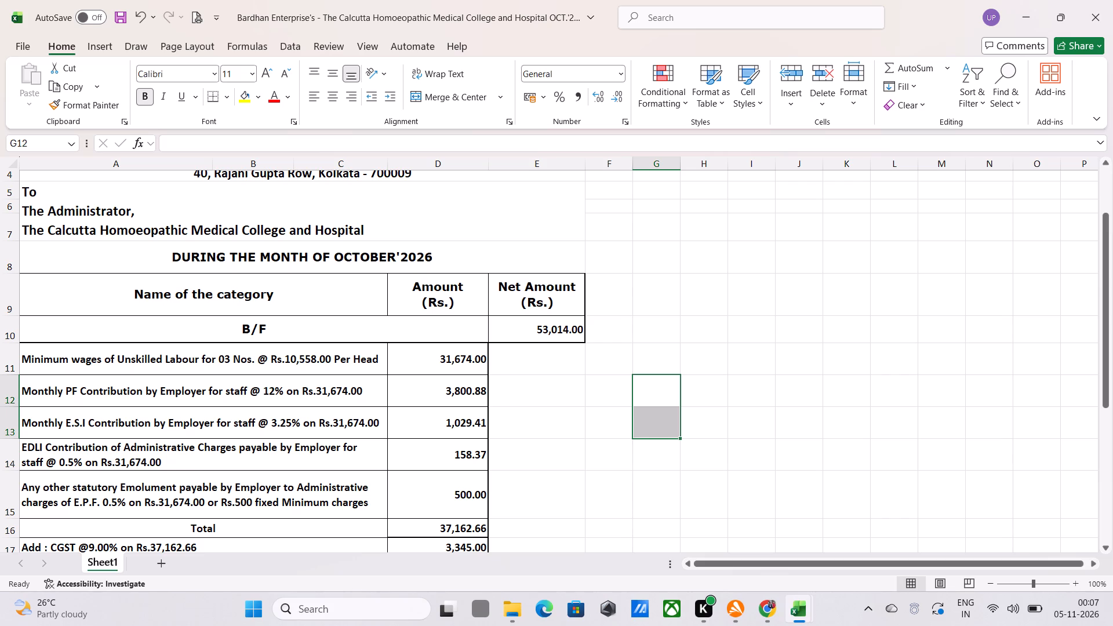
scroll(816, 329, down, 2)
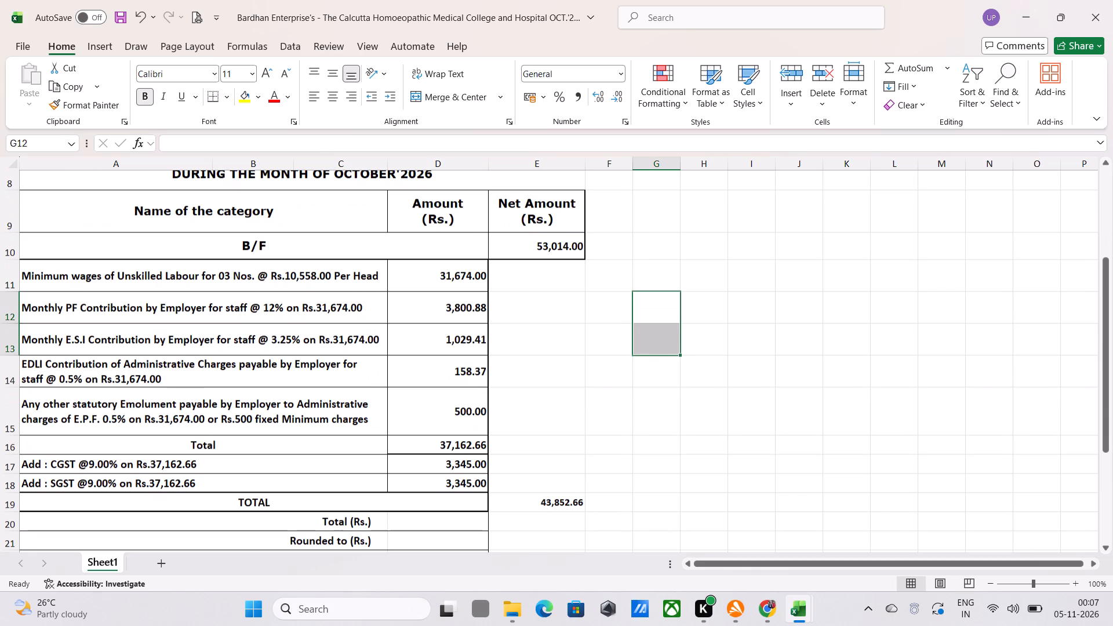
click(915, 289)
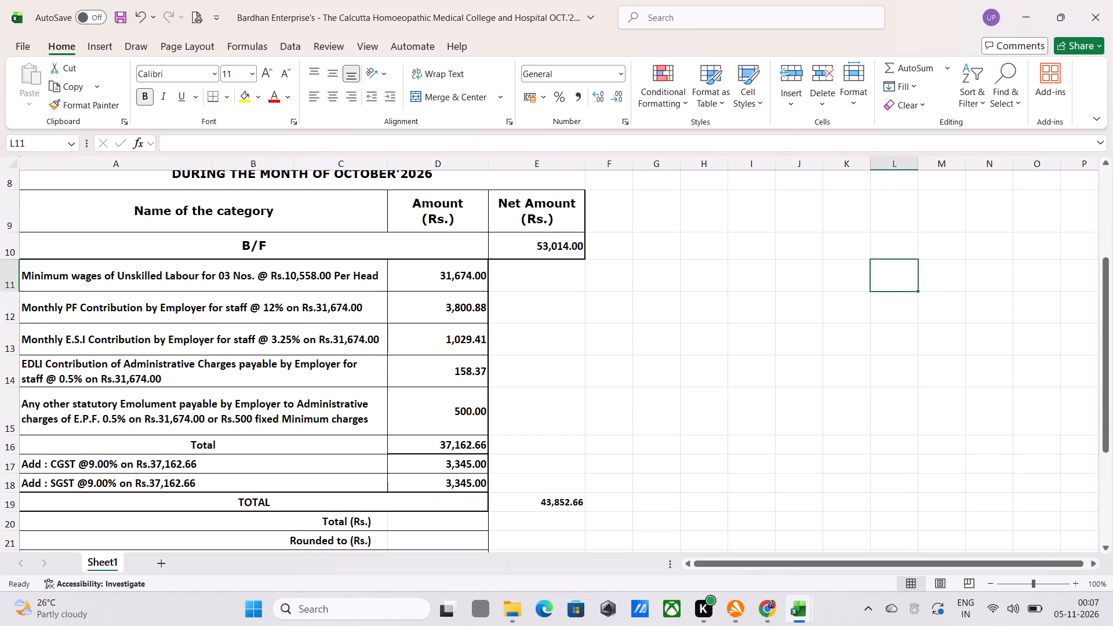
click(528, 247)
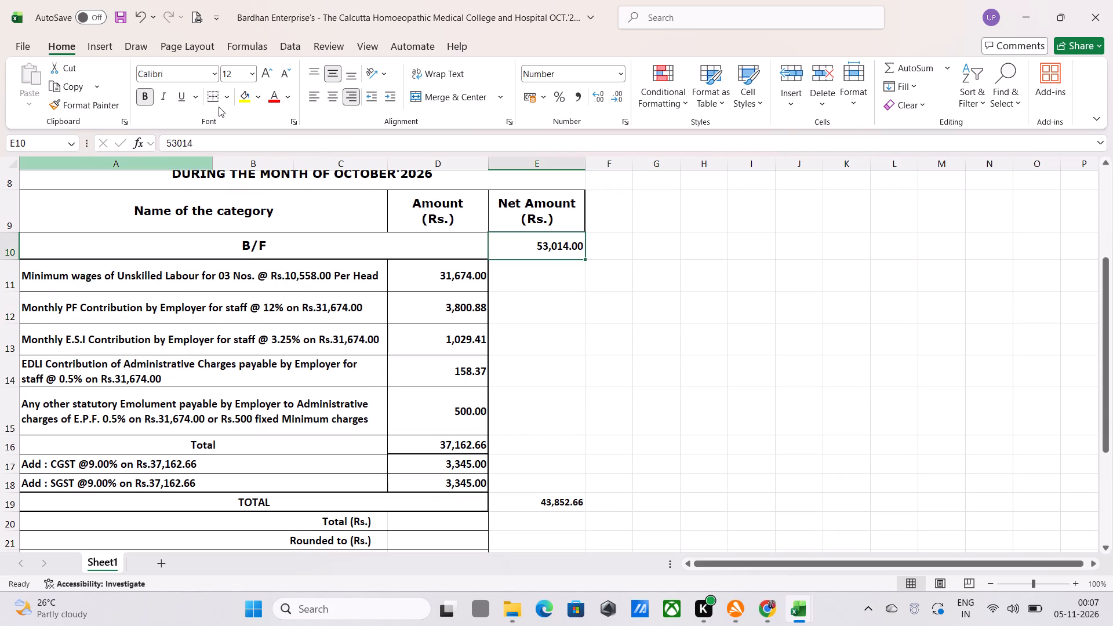
click(224, 100)
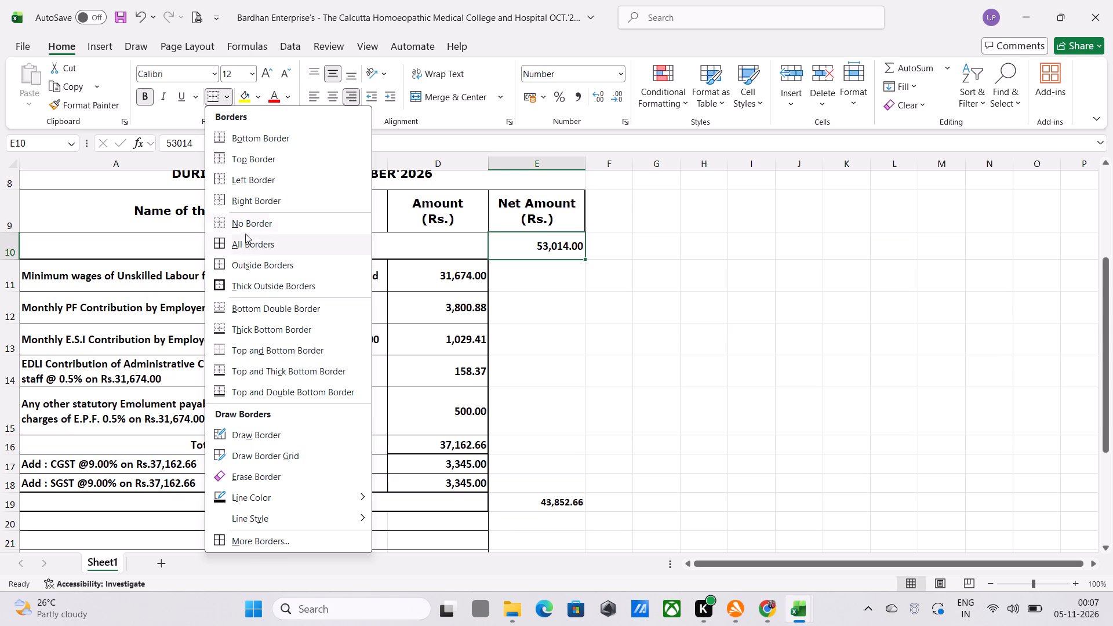
click(249, 221)
click(697, 336)
Apply a thick bottom border to E19, the net amount beside TOTAL.
scroll(670, 385, down, 3)
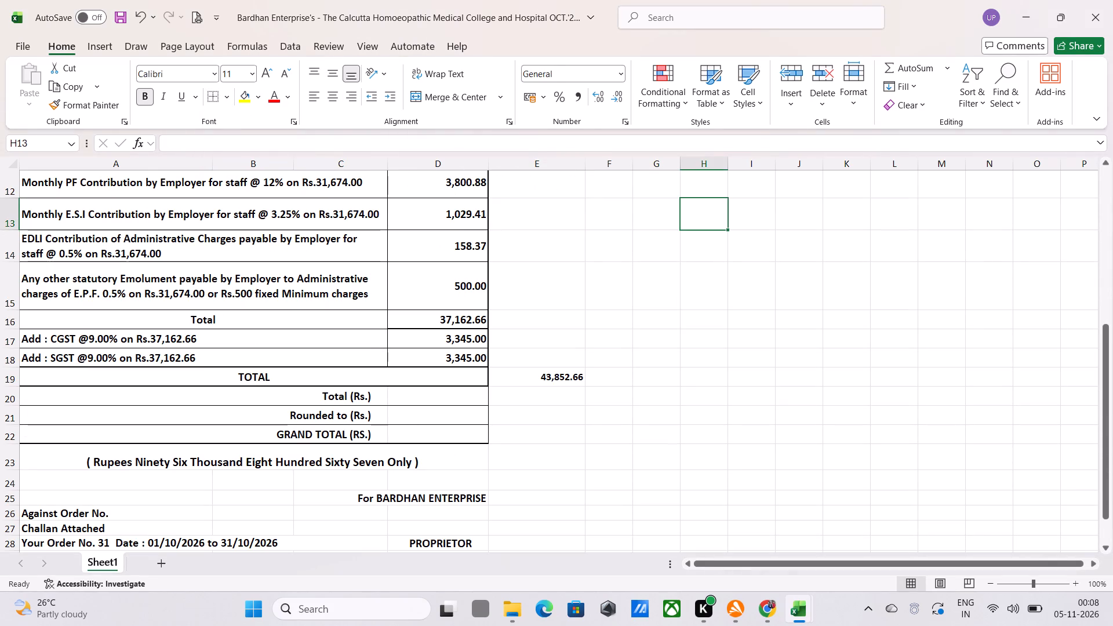
click(518, 396)
click(520, 380)
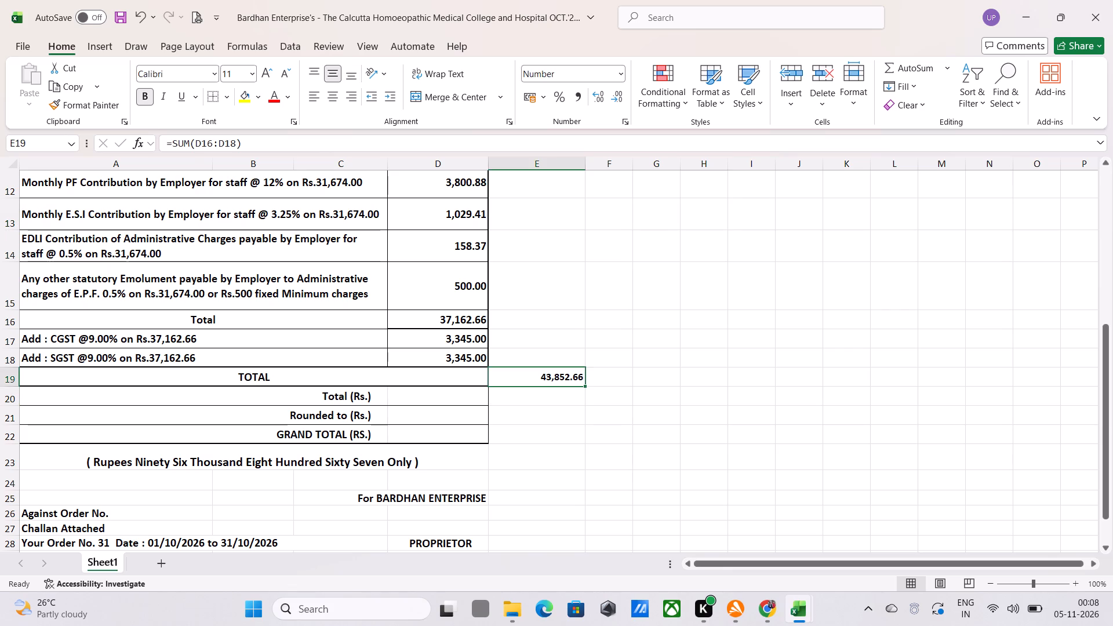
click(228, 99)
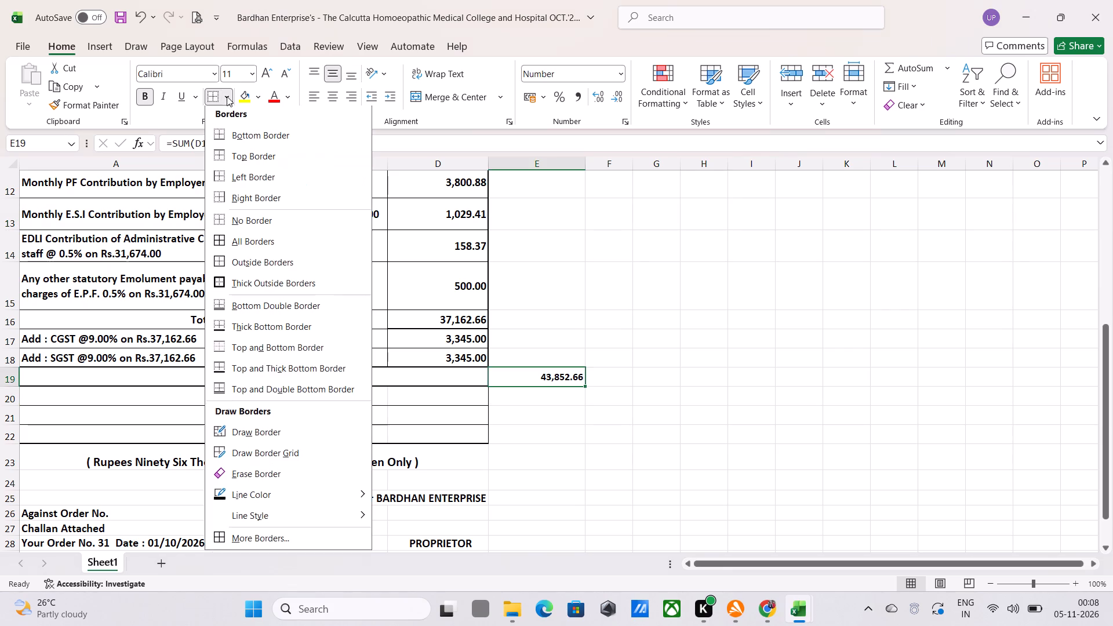
click(239, 330)
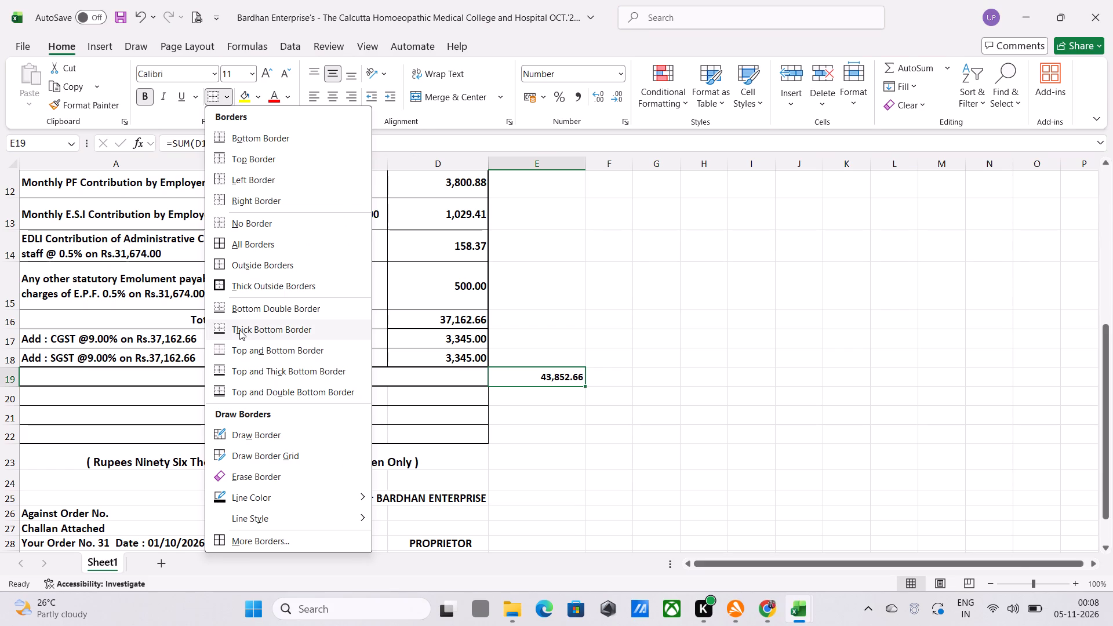
click(720, 438)
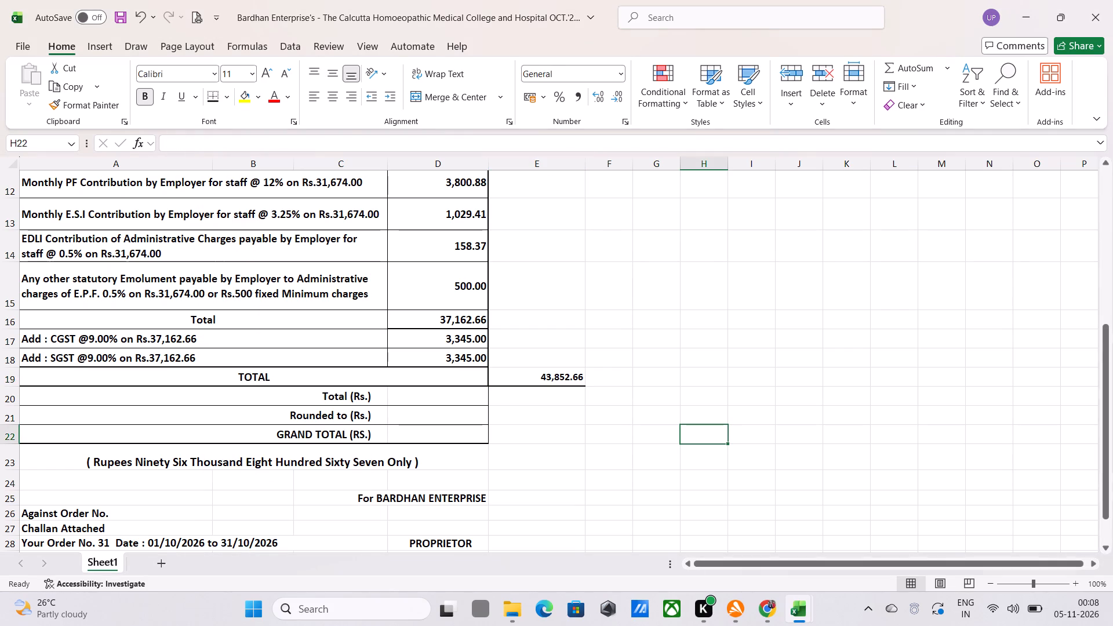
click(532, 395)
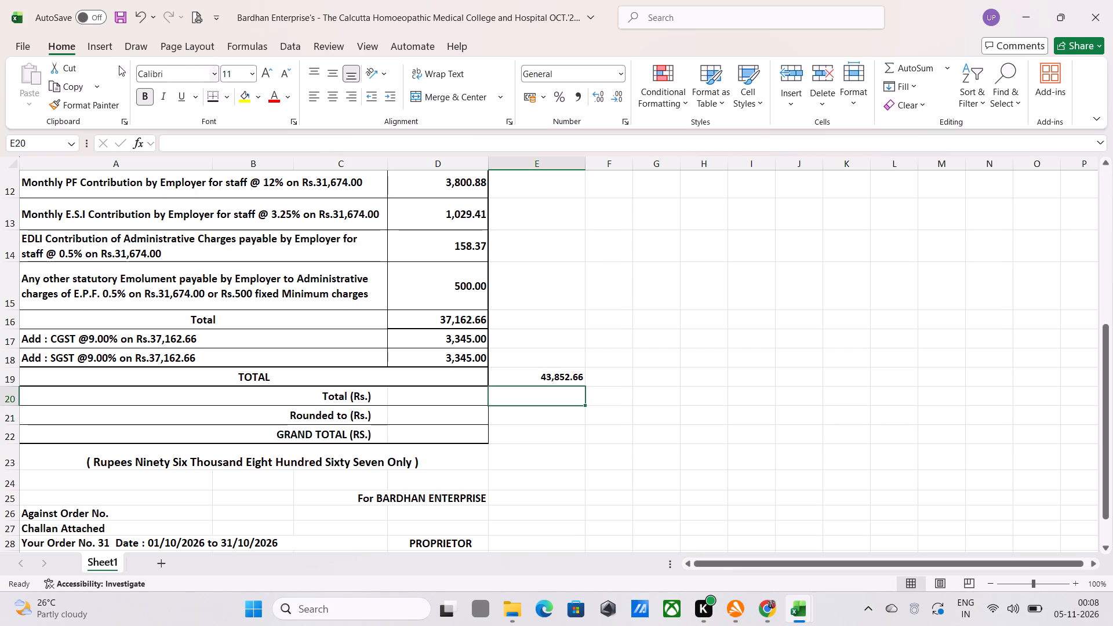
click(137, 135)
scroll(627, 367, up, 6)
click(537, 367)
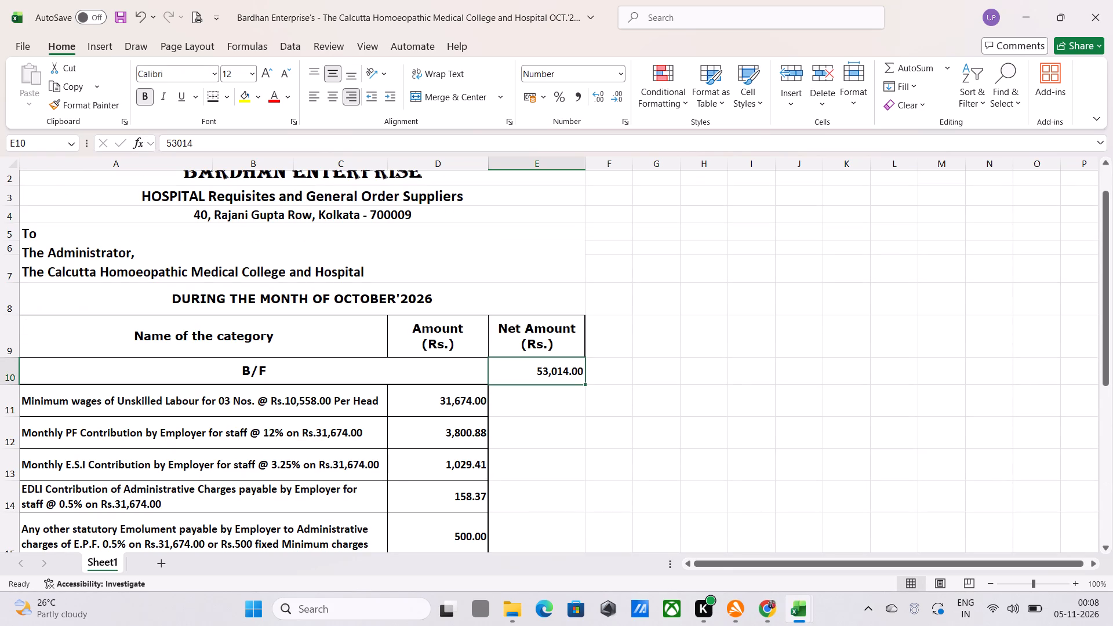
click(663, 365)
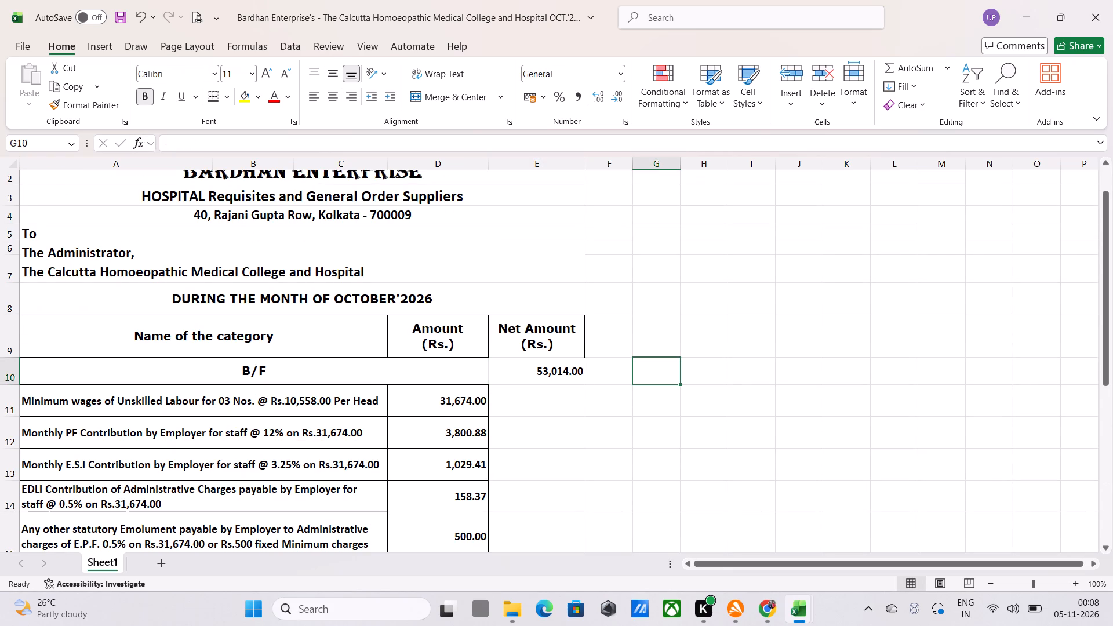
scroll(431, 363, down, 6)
Insert a SUM function in E20, beside Total (Rs.), that adds the net amounts in E10:E19.
click(553, 396)
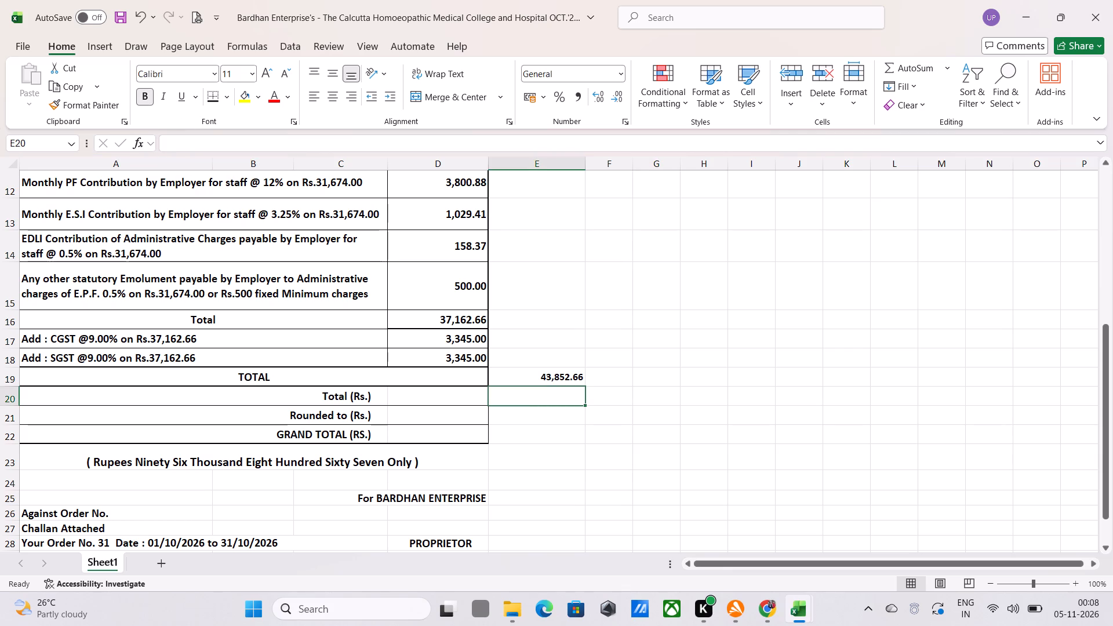
click(132, 139)
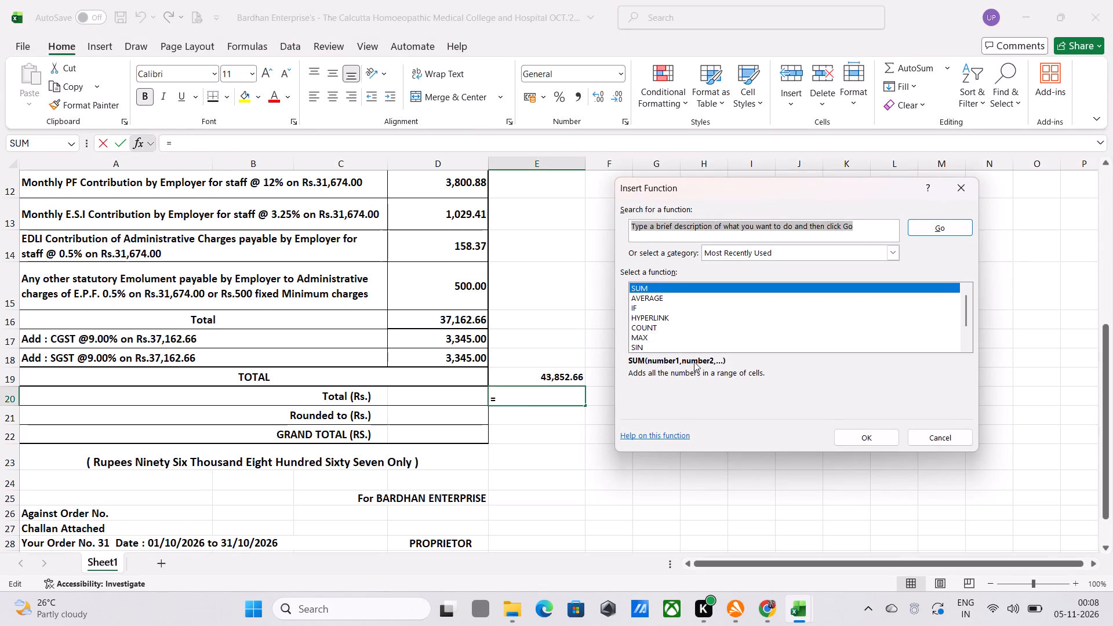
click(867, 438)
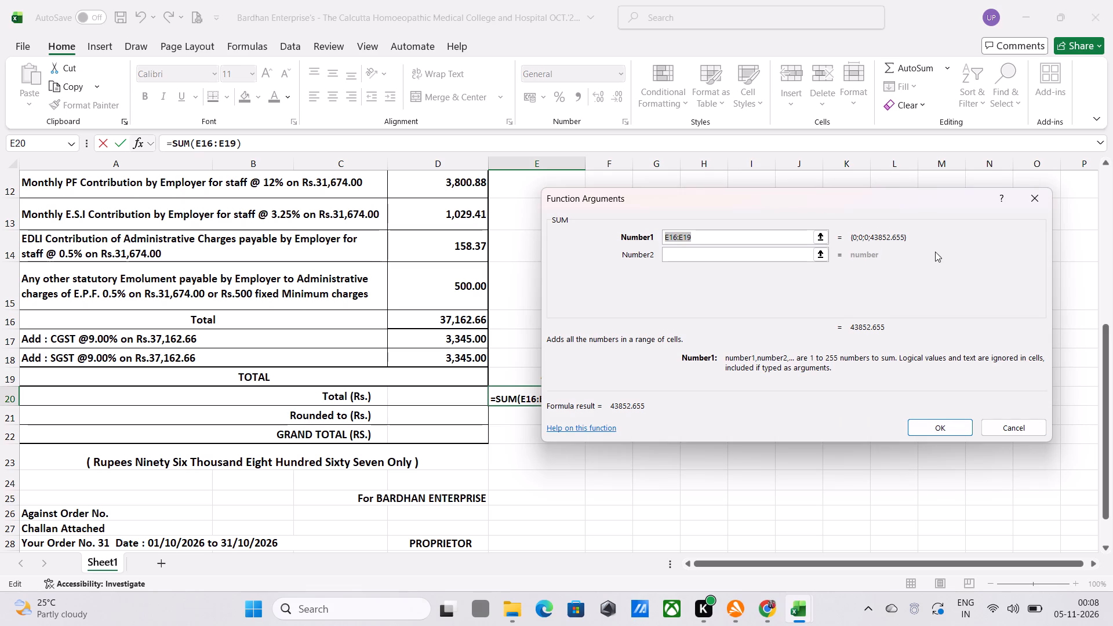
drag(919, 295, 1043, 287)
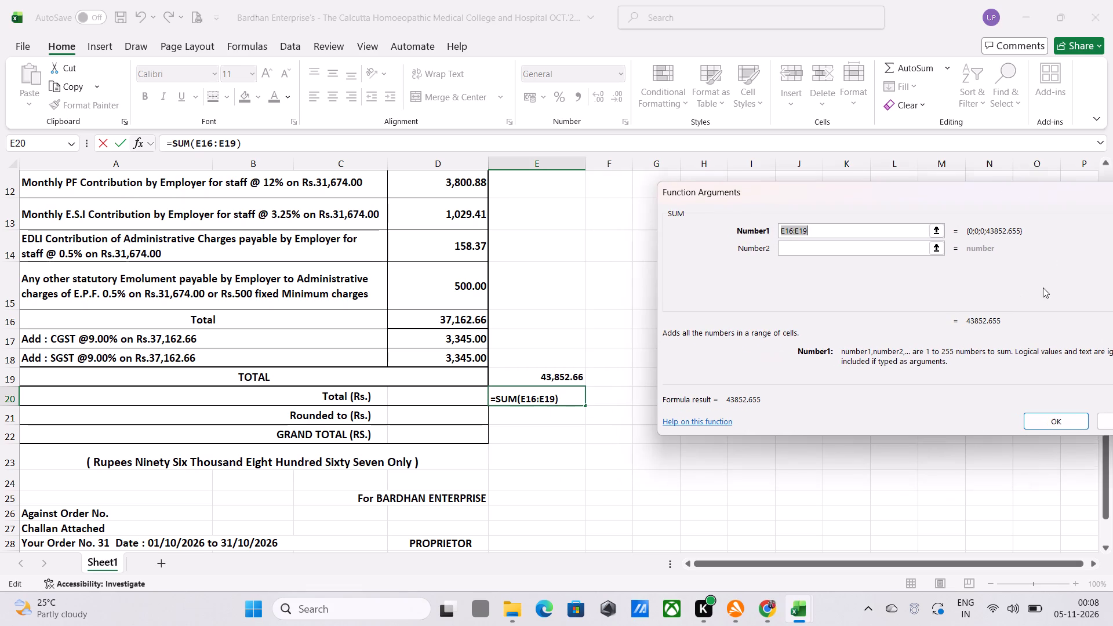
drag(1043, 287, 1039, 289)
scroll(561, 322, up, 5)
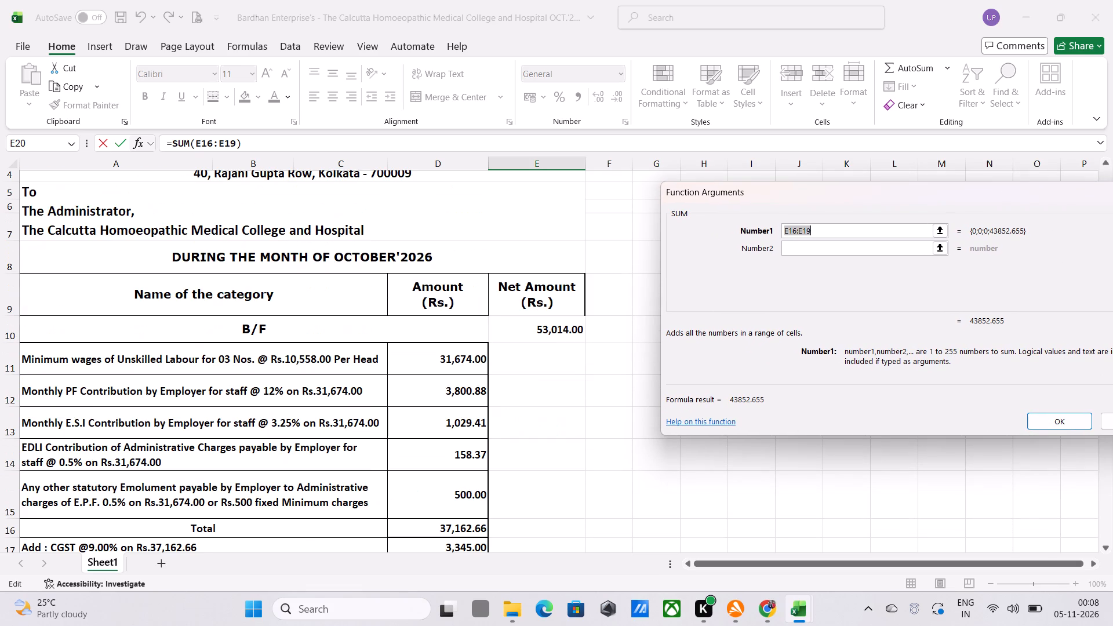
click(550, 319)
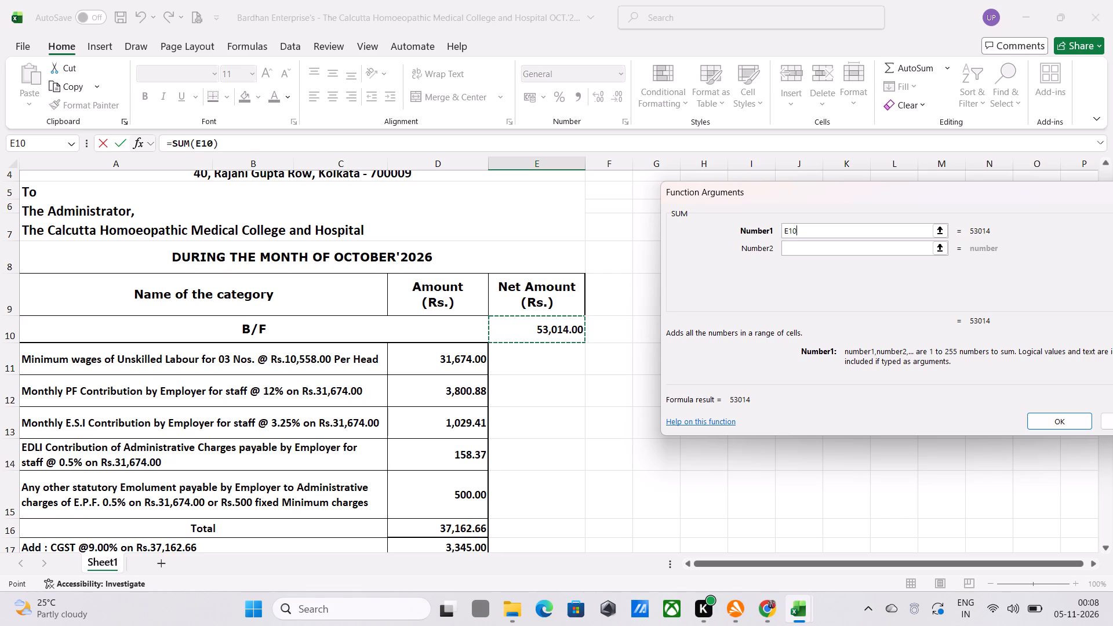
key(shift+Down)
key(shift+Down)
key(shift+Down)
key(shift+Down)
key(shift+Down)
key(shift+Down)
key(shift+Down)
key(shift+Down)
key(shift+Down)
key(shift+Down)
key(shift+Down)
key(shift+Down)
key(shift+Up)
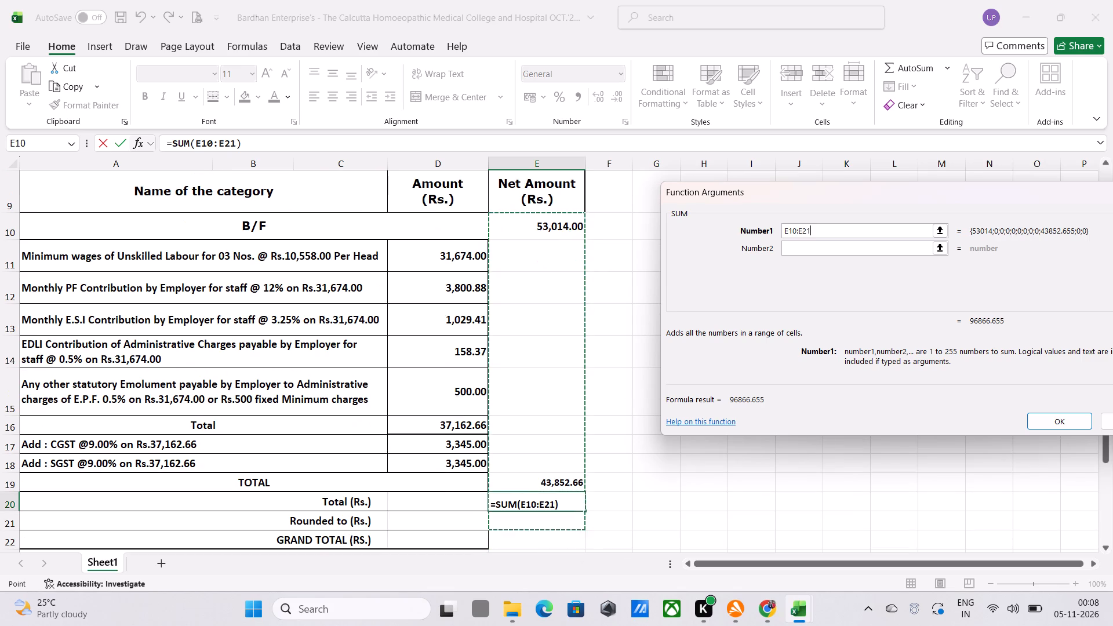
key(shift+Up)
key(shift+Up)
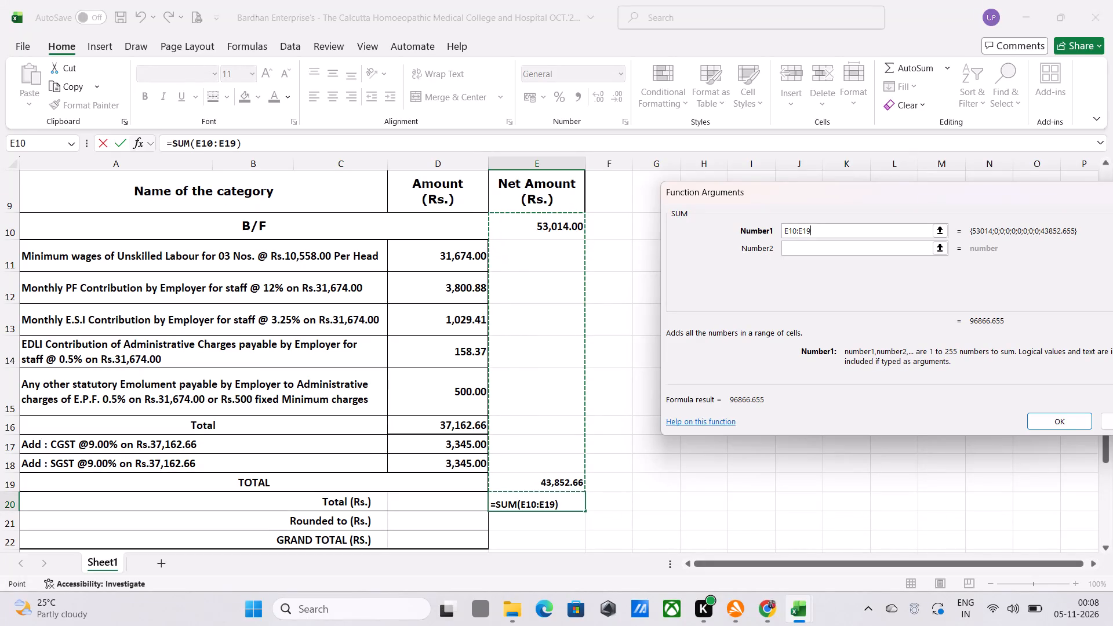
key(Return)
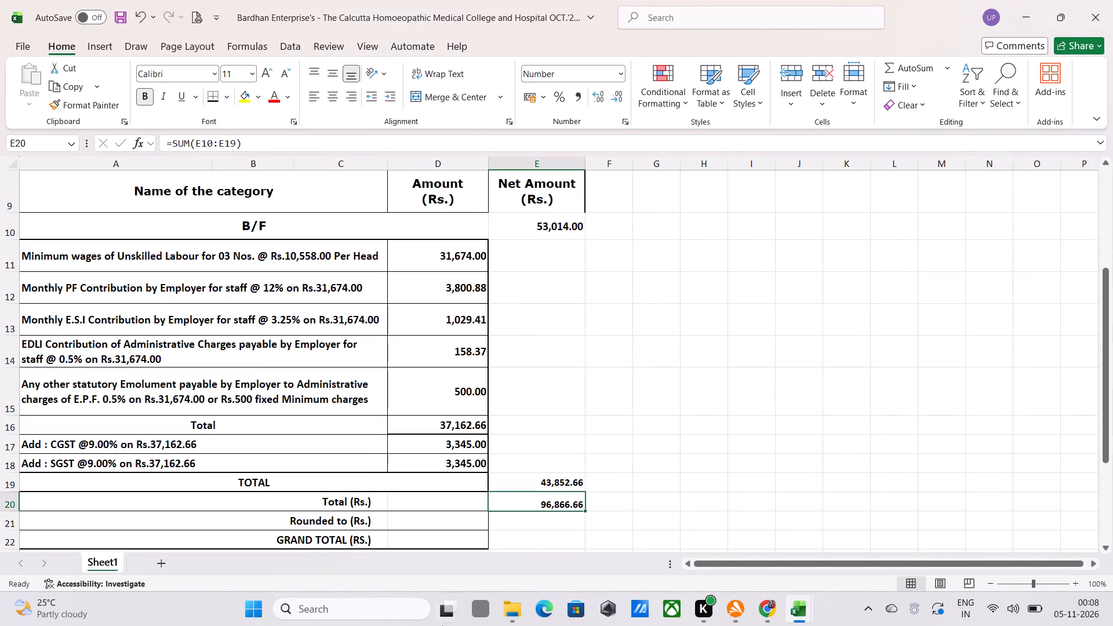
Vertically middle-align the net amount in E20, beside Total (Rs.).
click(516, 505)
click(728, 468)
click(551, 502)
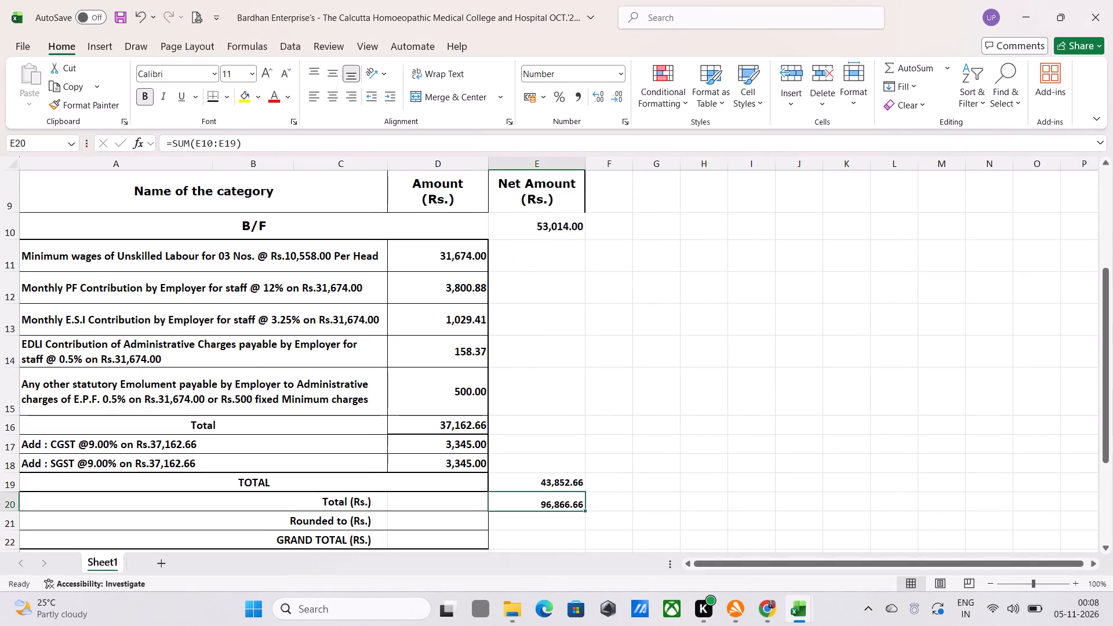
click(330, 74)
click(856, 378)
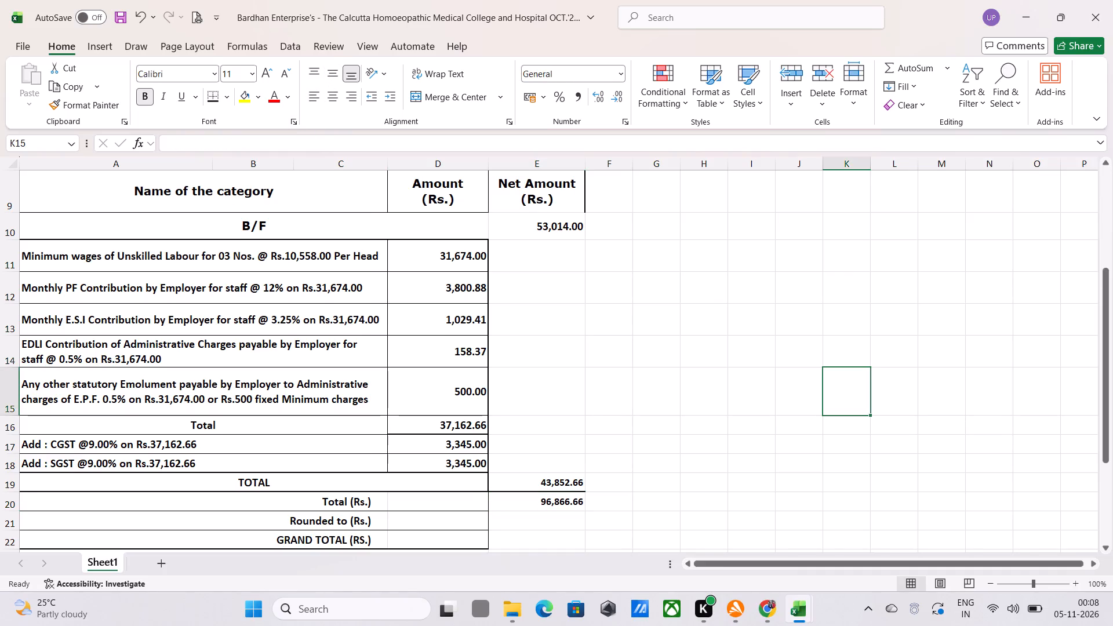
Enter .34 in E21, the net amount cell beside Rounded to (Rs.).
scroll(692, 479, down, 4)
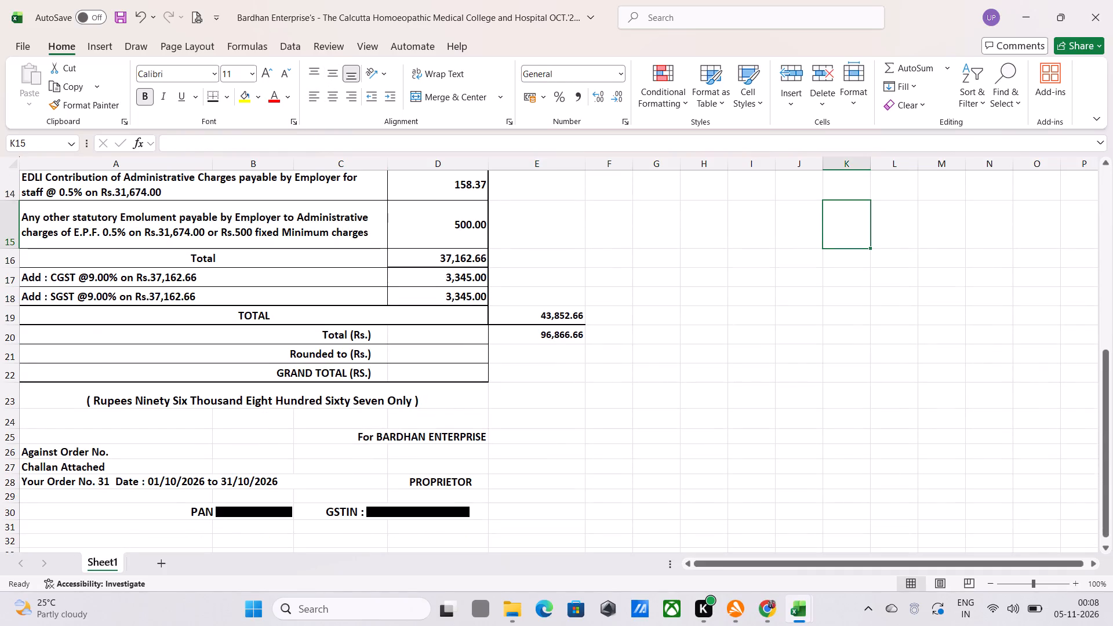
click(558, 353)
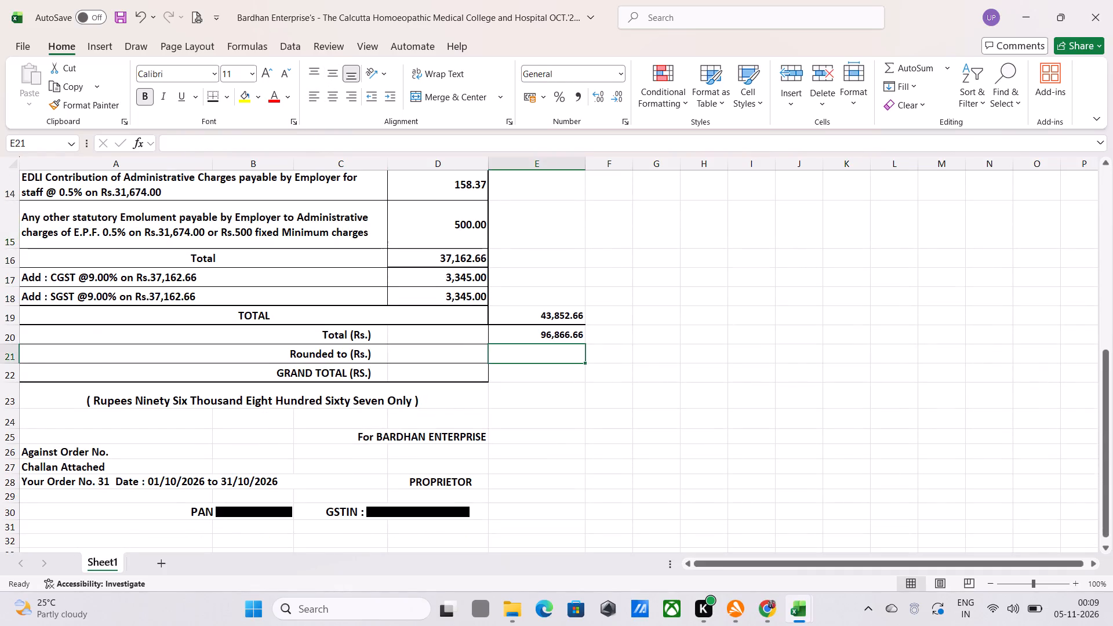
key(period)
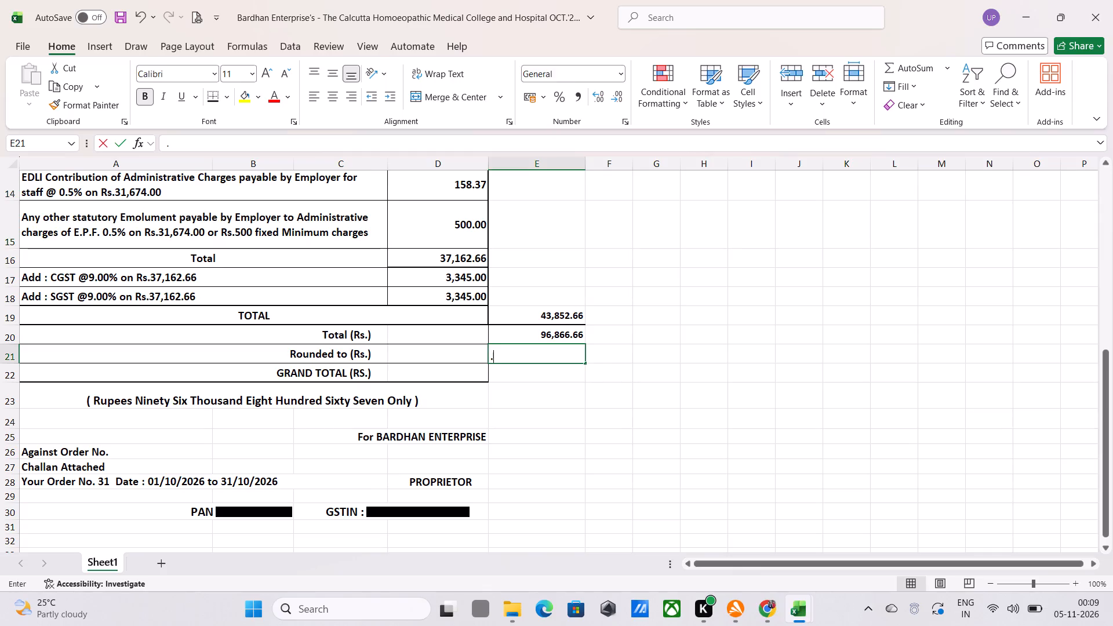
text(34)
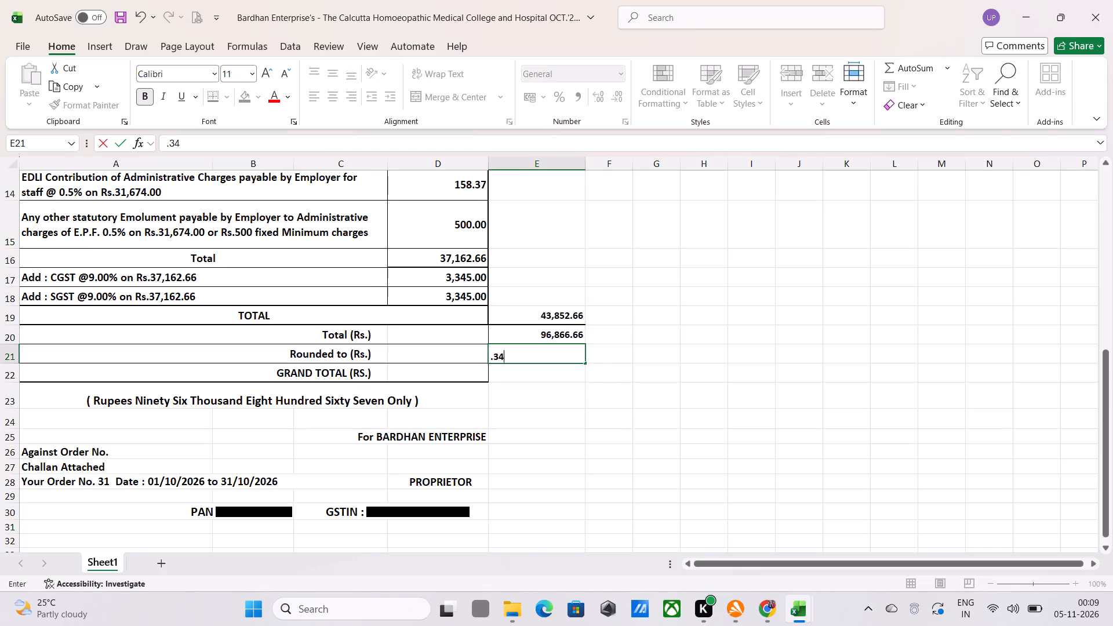
key(Return)
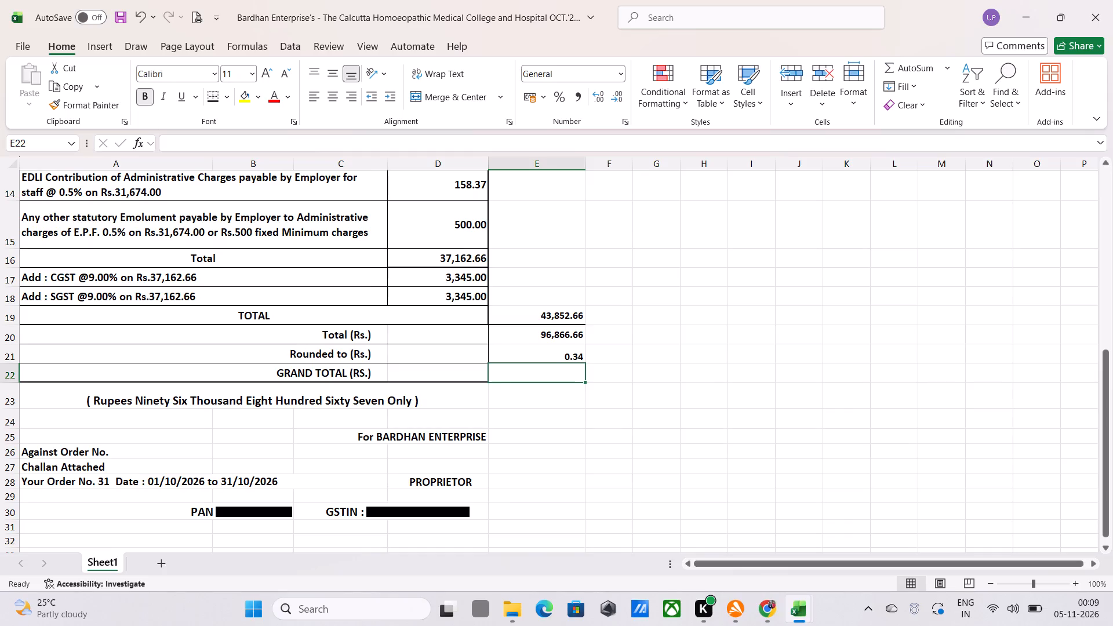
Enter the formula =E20+E21 in E22, the net amount cell beside GRAND TOTAL (RS.).
key(equal)
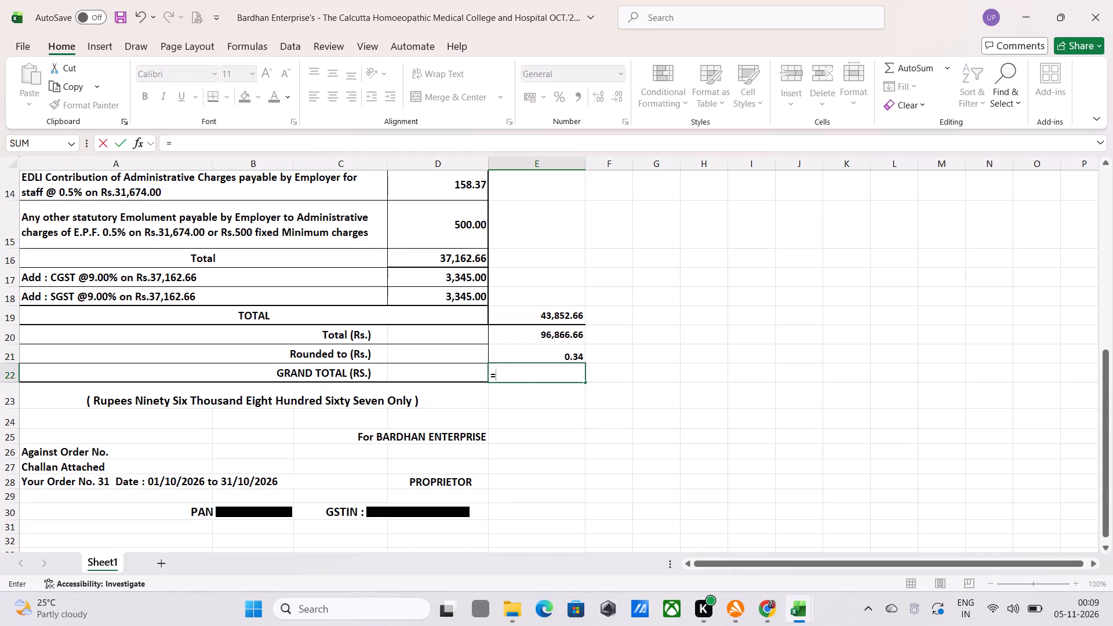
click(521, 334)
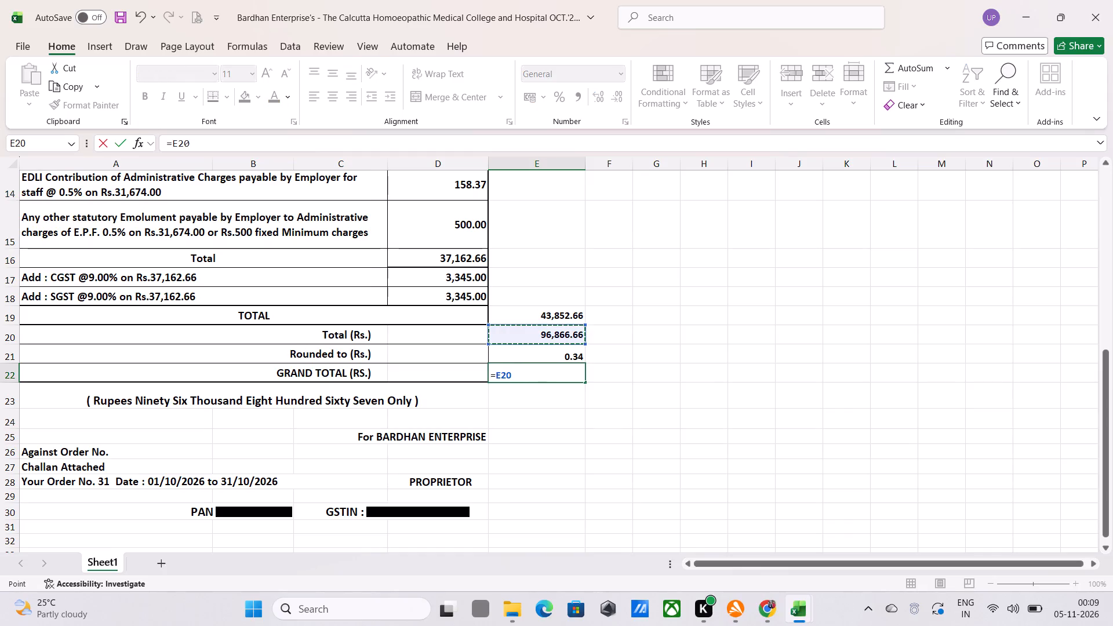
key(plus)
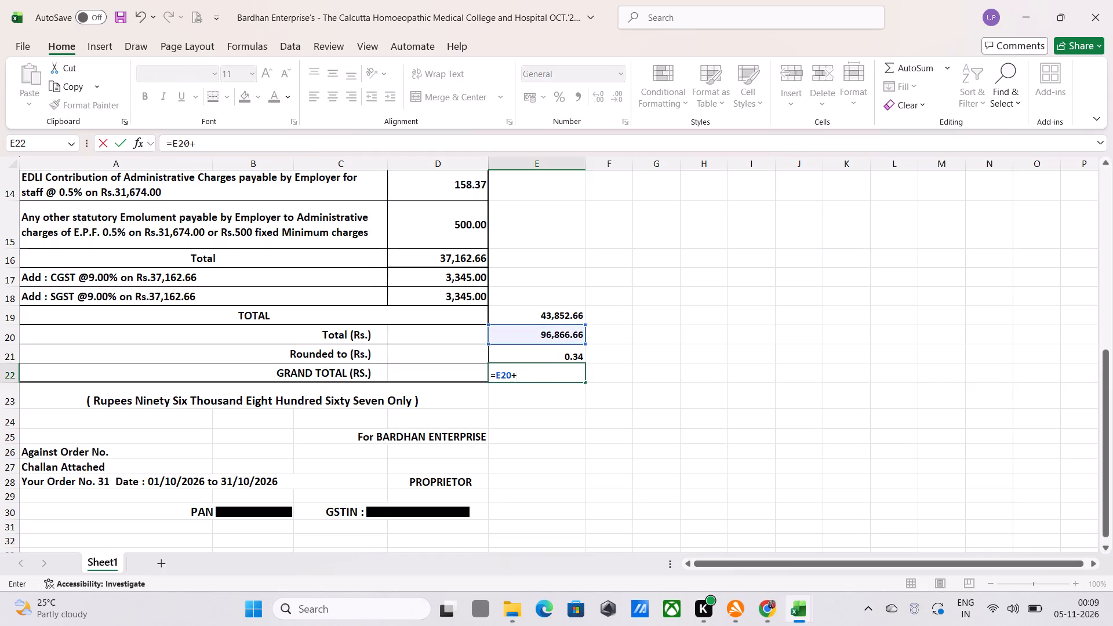
click(528, 350)
key(Return)
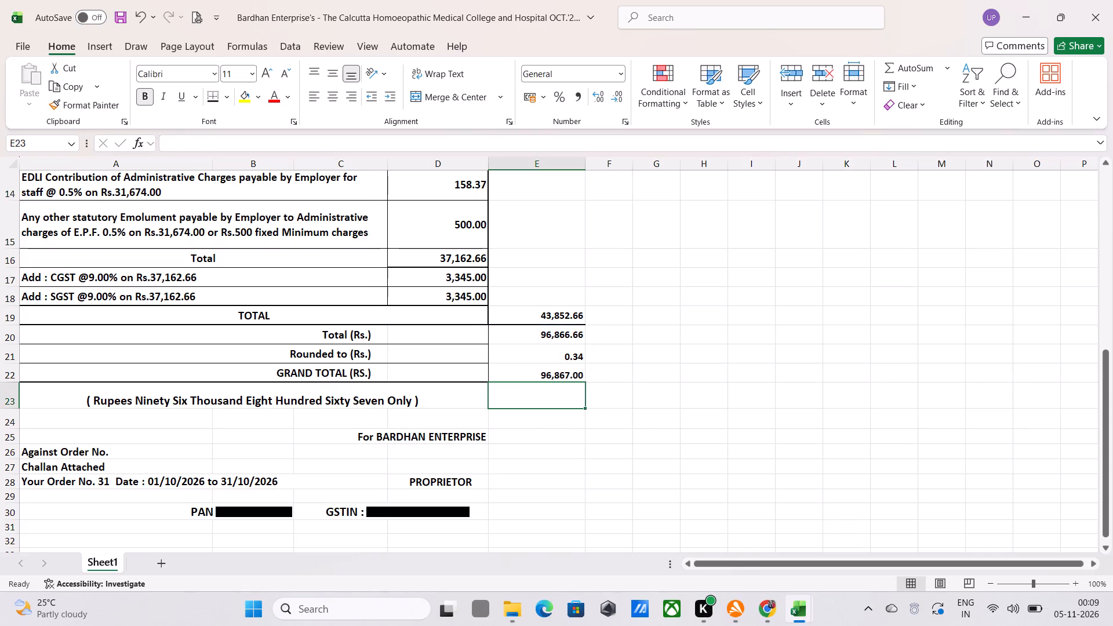
click(699, 380)
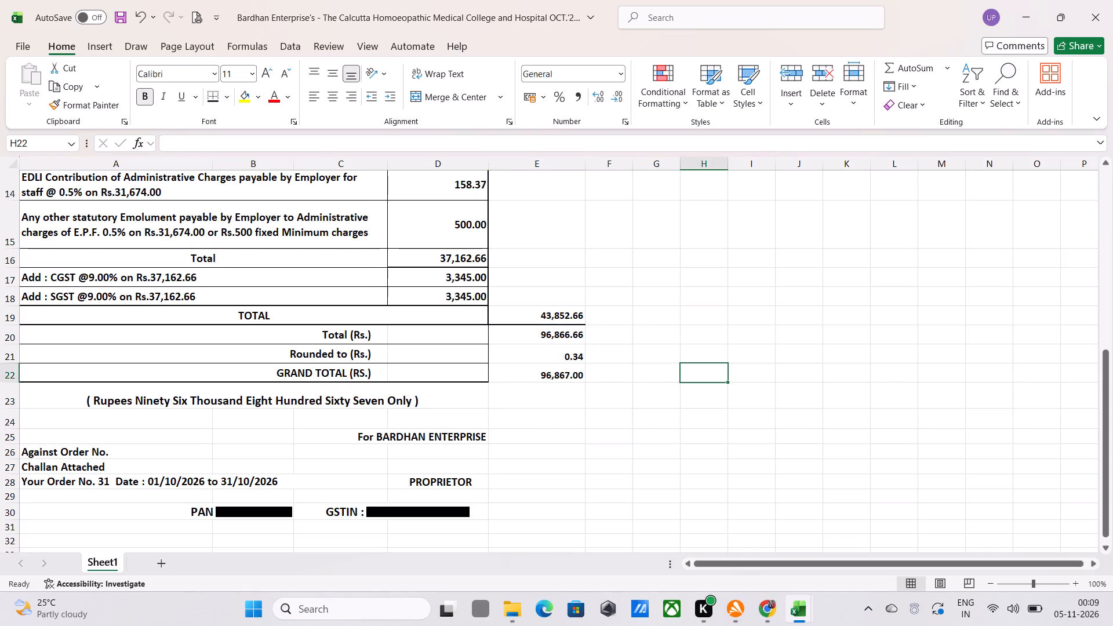
Vertically middle-align the Rounded to and GRAND TOTAL amounts in E21 and E22, matching E20.
drag(556, 334, 551, 354)
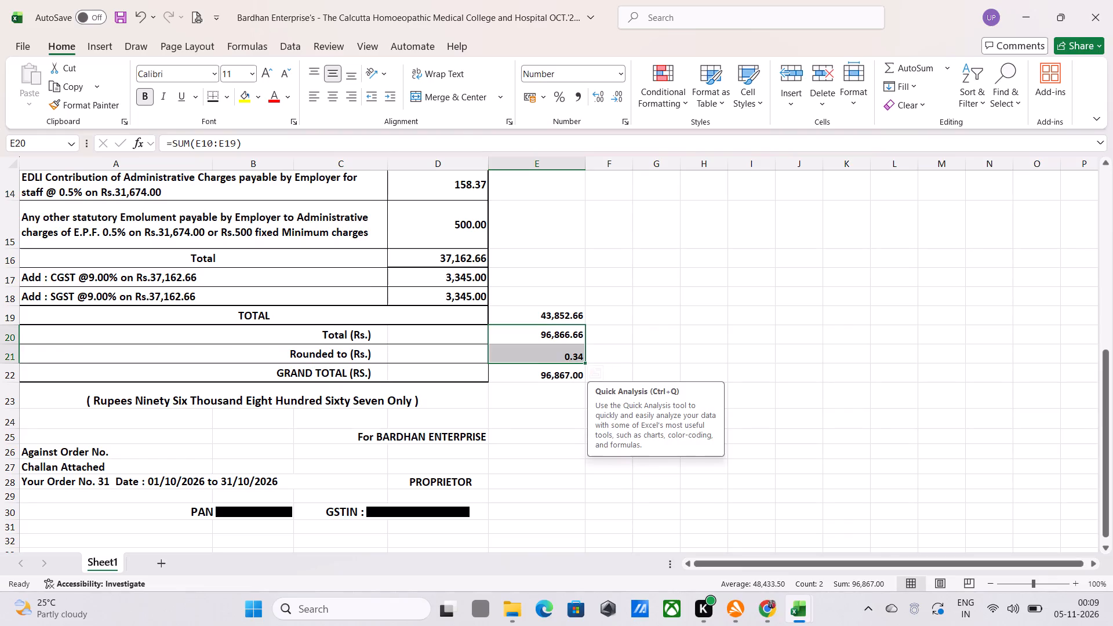
click(332, 78)
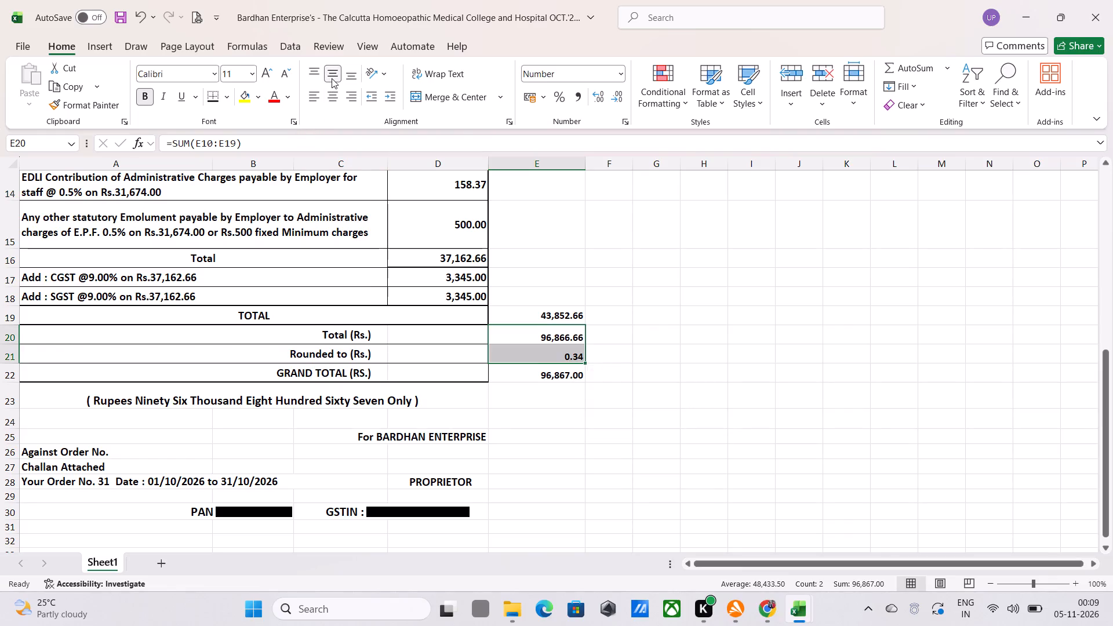
click(332, 78)
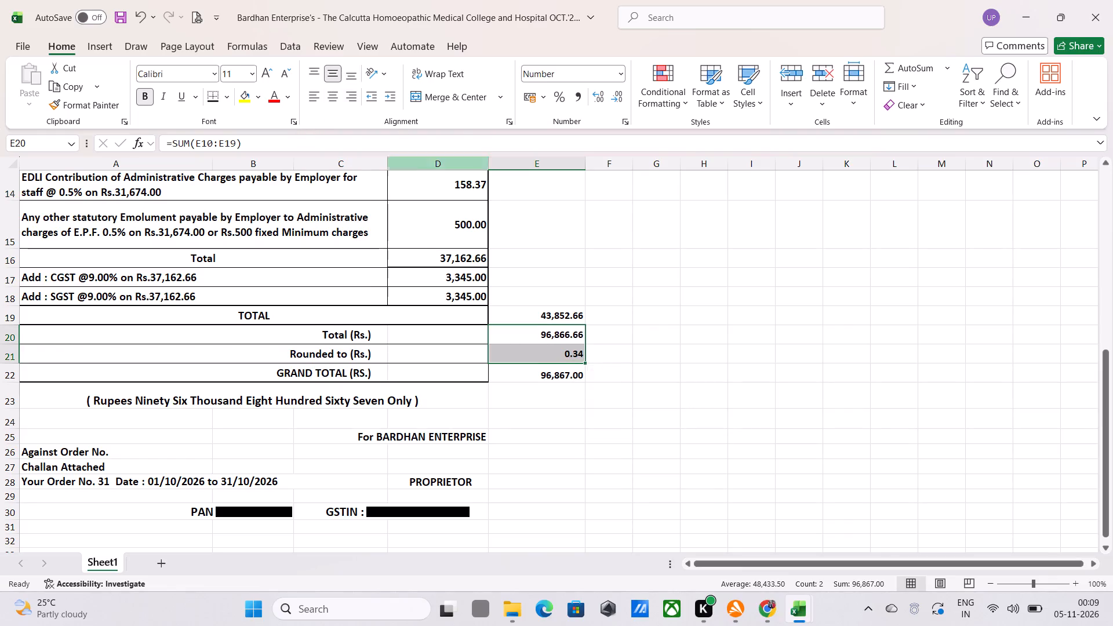
click(752, 278)
click(537, 373)
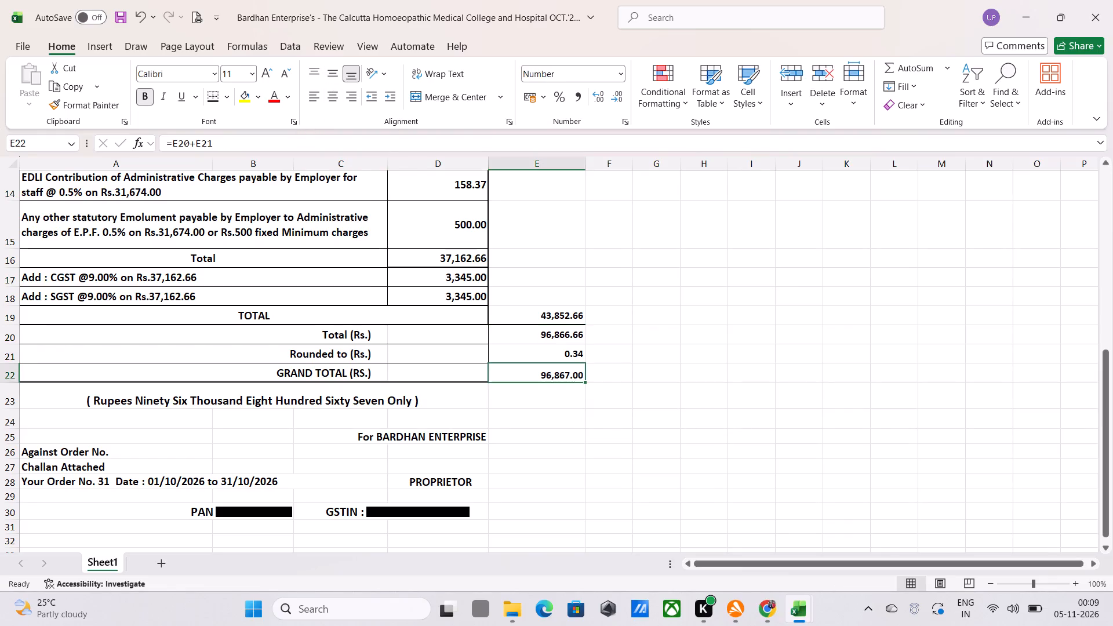
click(332, 75)
click(845, 382)
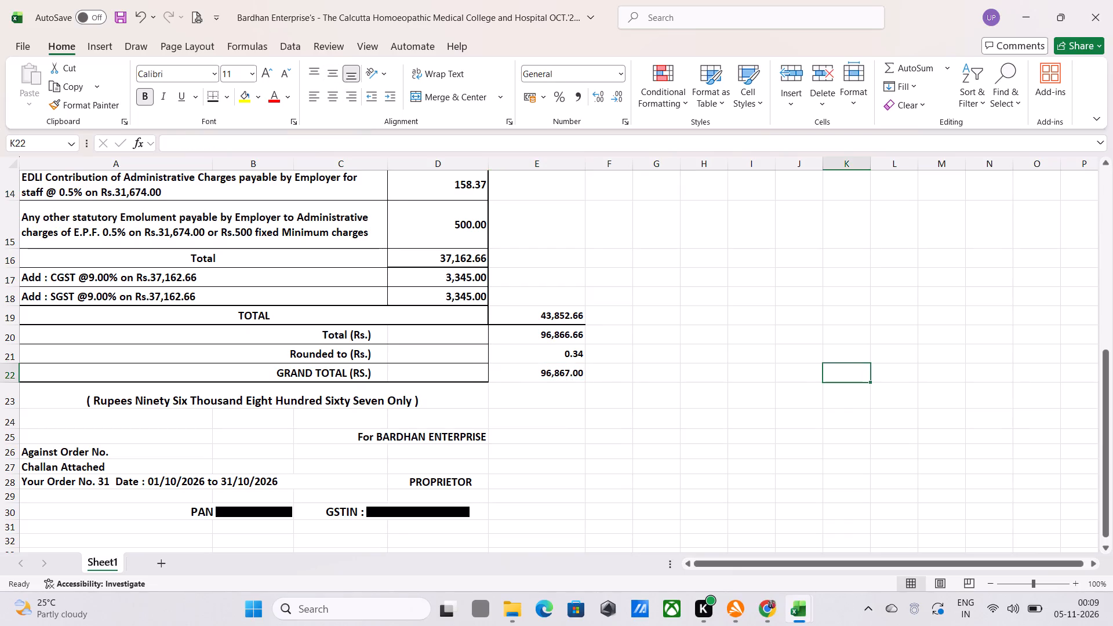
Apply all borders to the net amount cells E20:E22.
drag(546, 332, 552, 374)
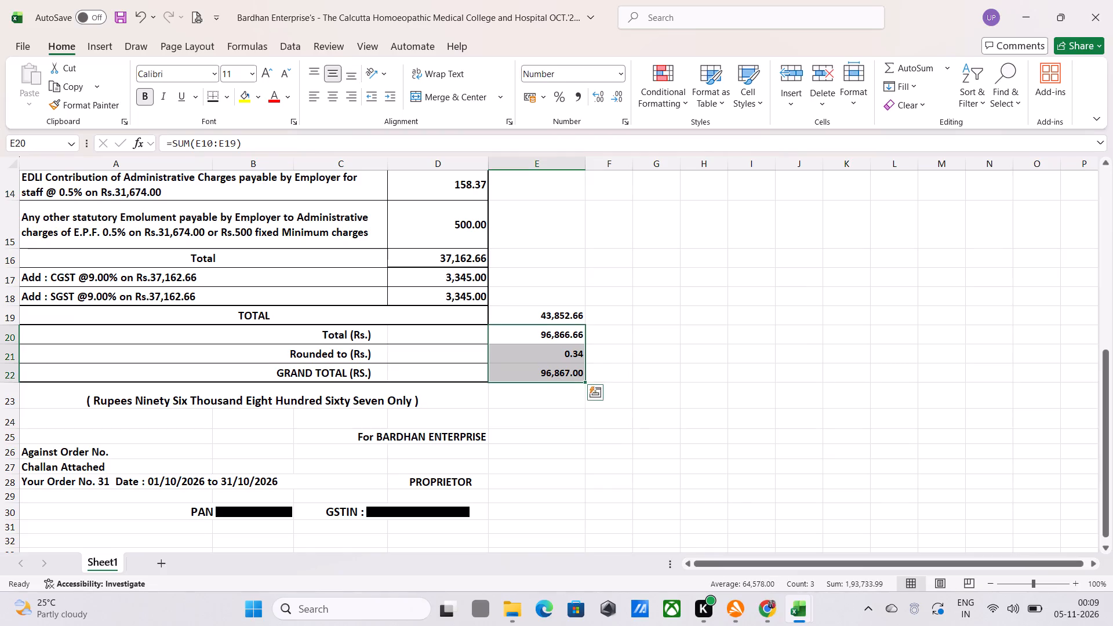
click(225, 99)
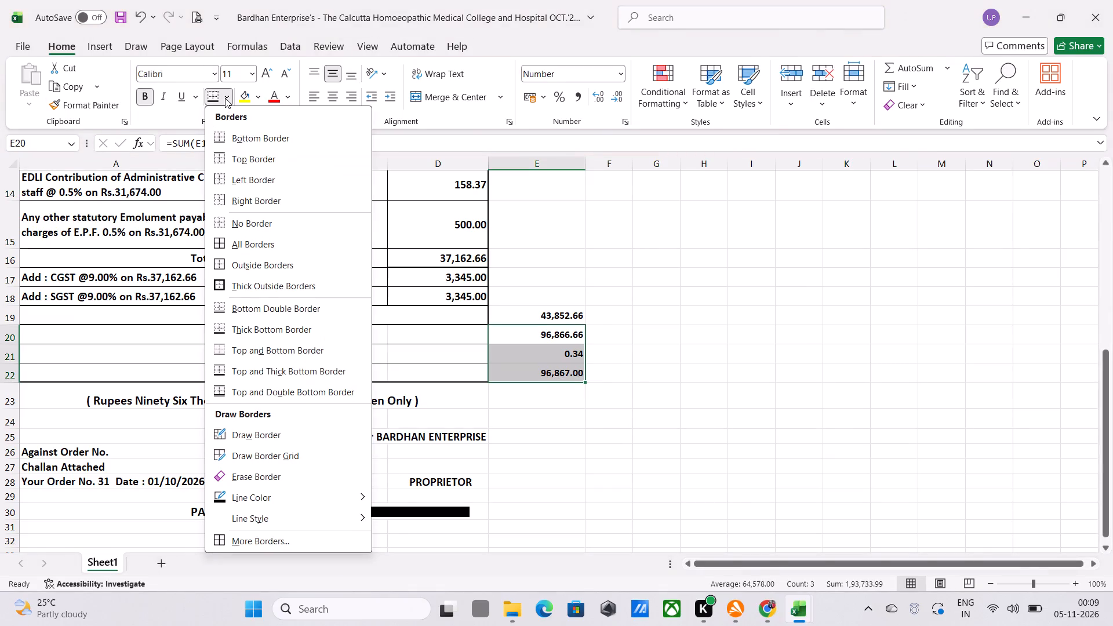
click(228, 235)
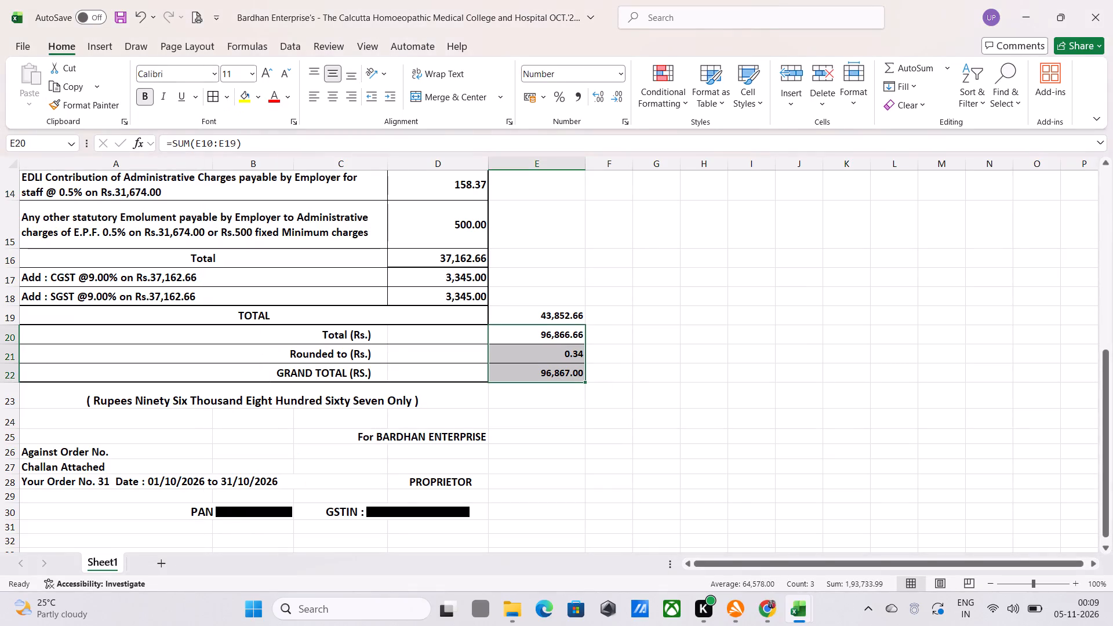
click(881, 364)
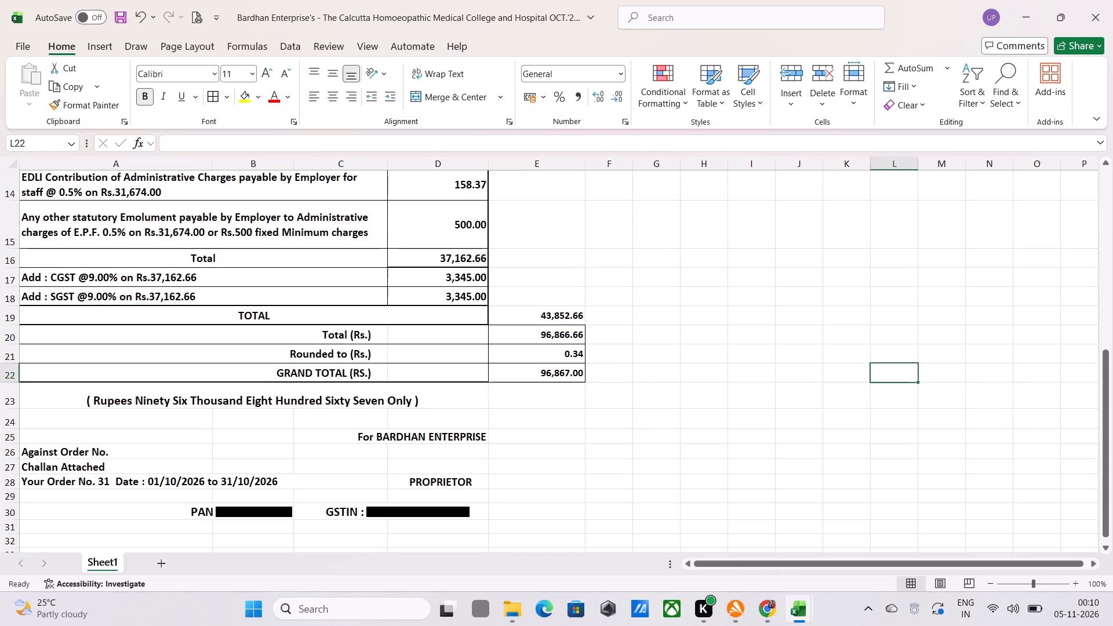
scroll(629, 406, down, 3)
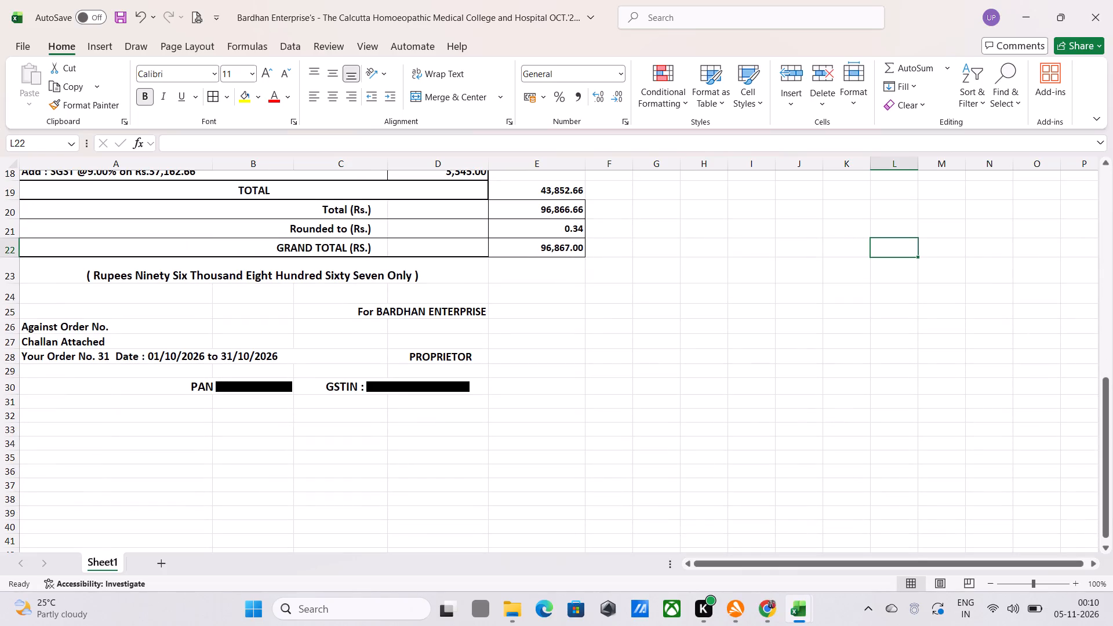
Merge D25:E25 containing For BARDHAN ENTERPRISE, and align the text to the middle vertically and to the right.
click(641, 365)
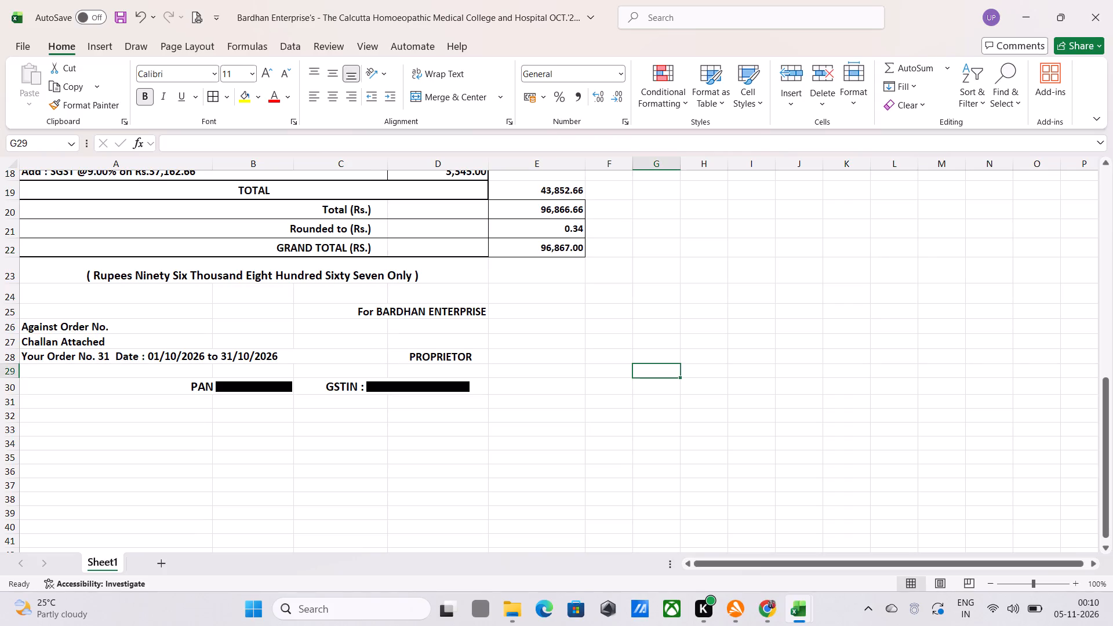
drag(419, 309, 547, 307)
click(781, 375)
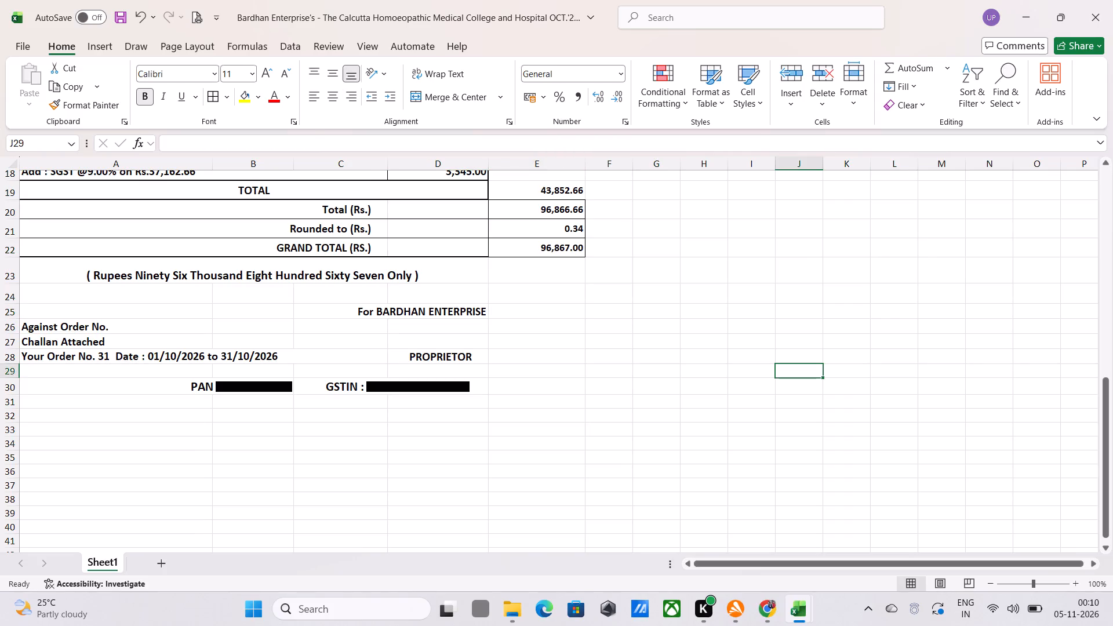
drag(354, 311, 395, 311)
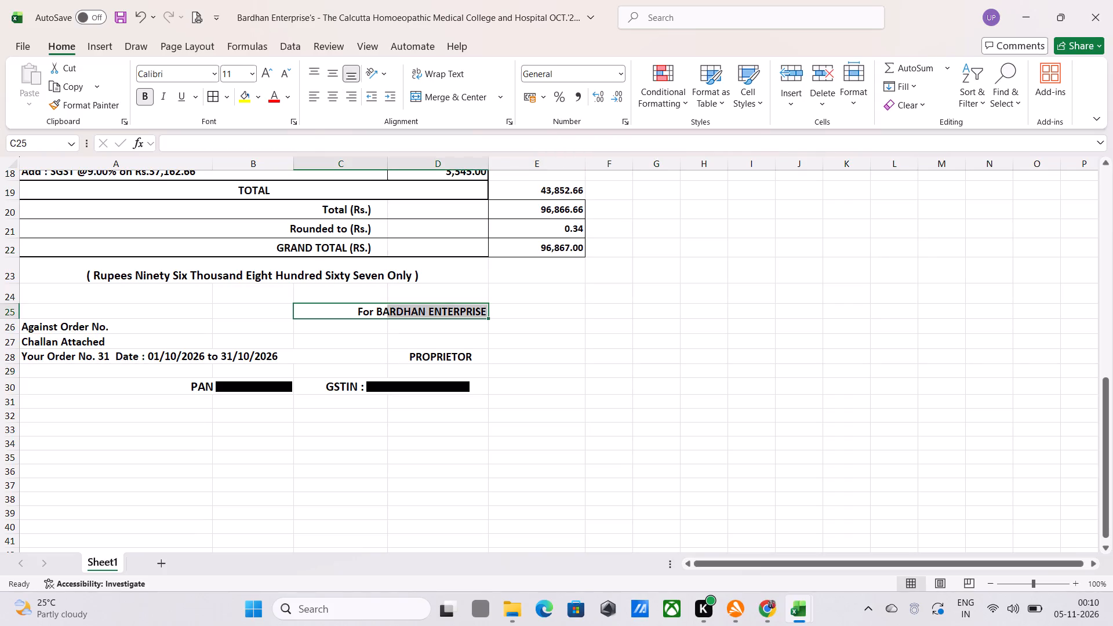
drag(395, 311, 505, 314)
click(597, 445)
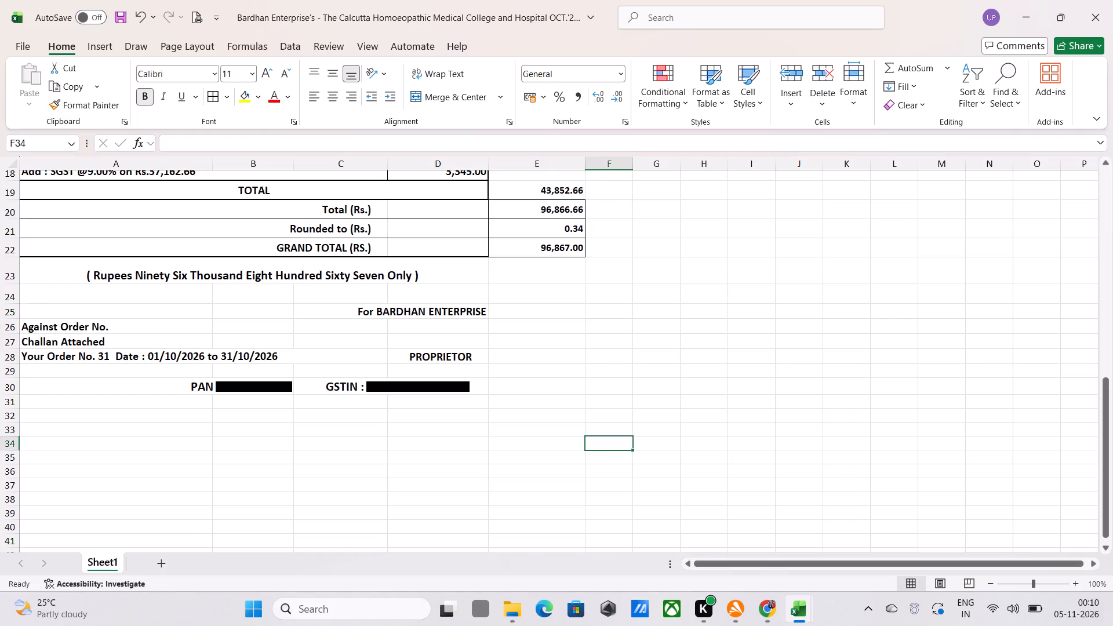
click(441, 314)
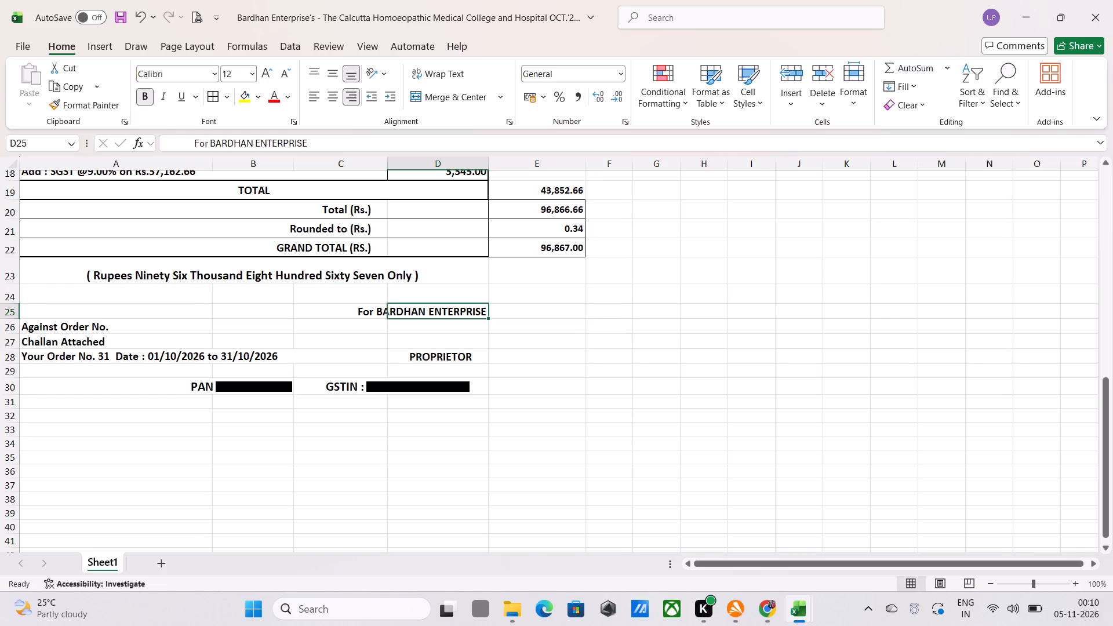
click(358, 312)
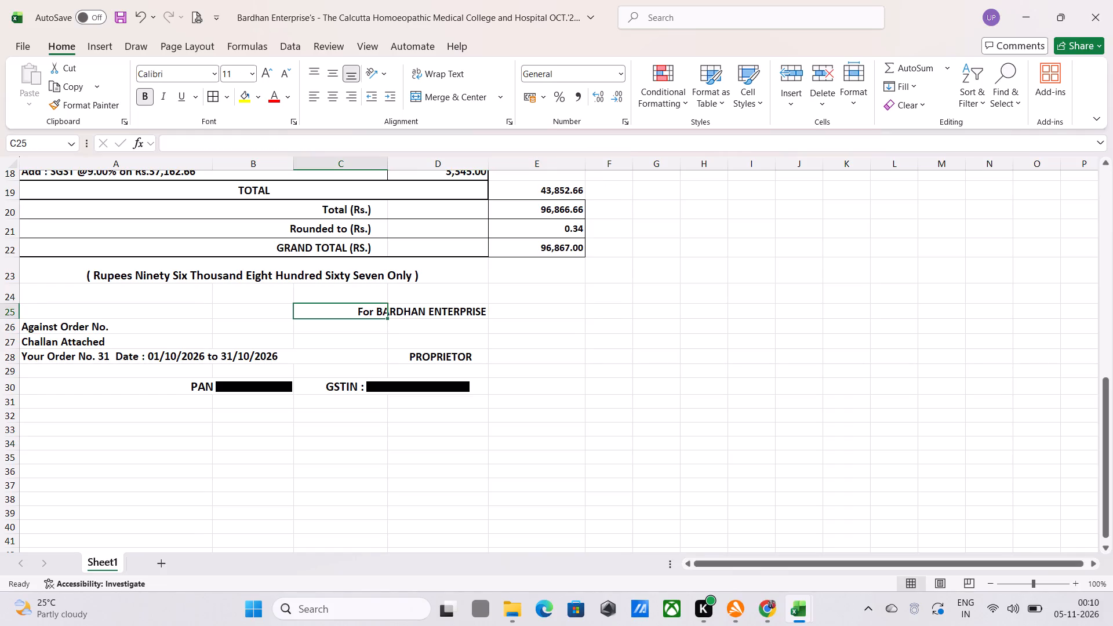
click(456, 308)
click(698, 385)
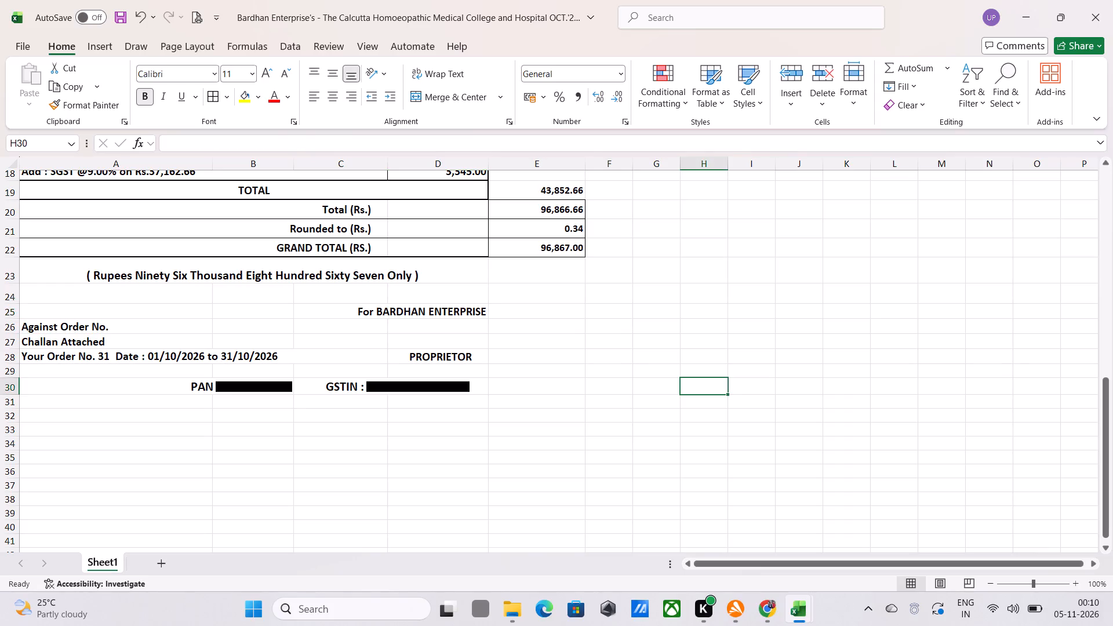
drag(453, 314, 503, 310)
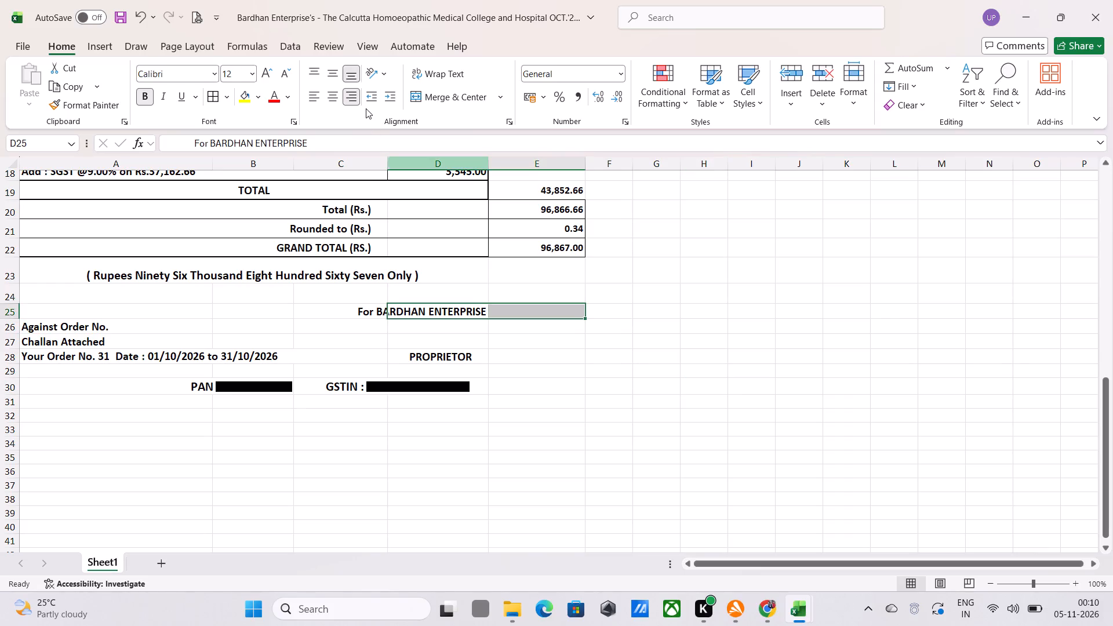
click(428, 96)
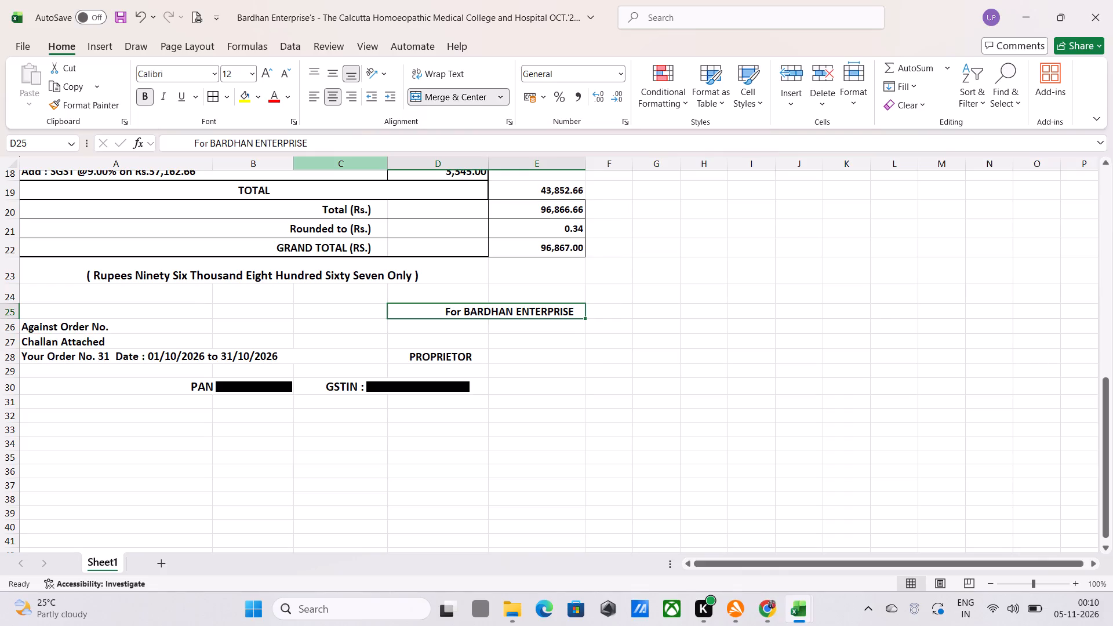
click(331, 71)
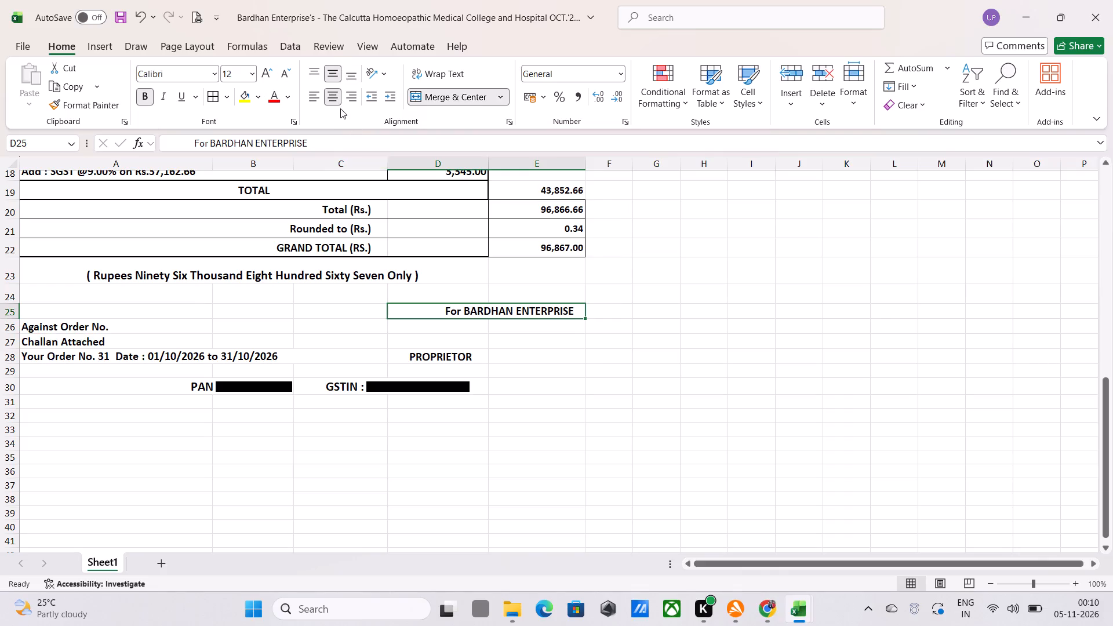
click(355, 94)
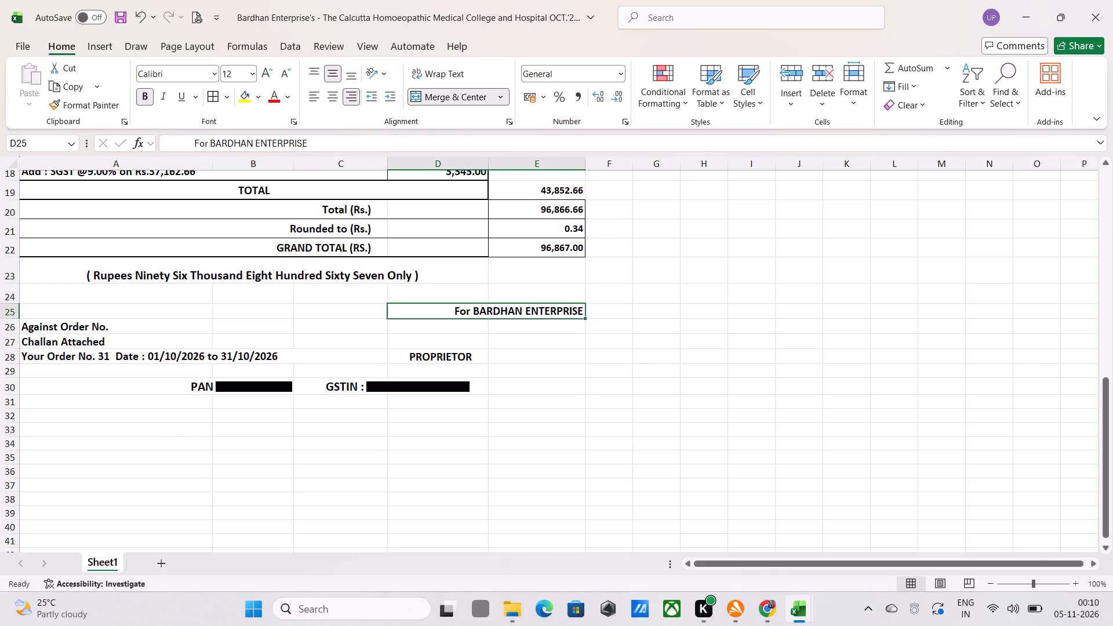
click(706, 366)
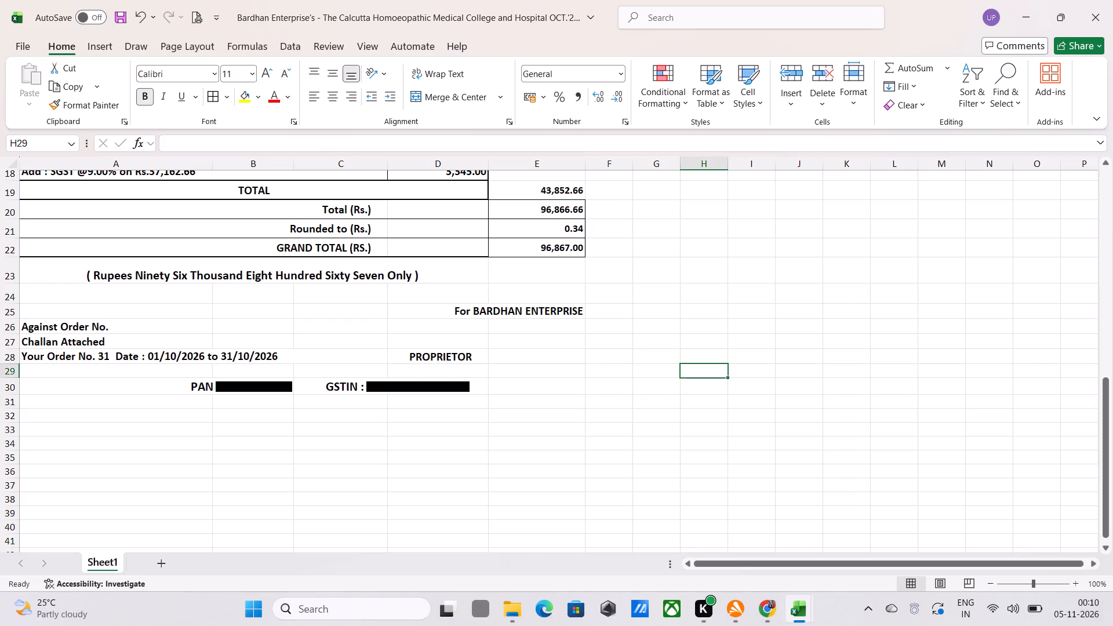
Merge D28:E28 containing PROPRIETOR, and right-align the text with bottom vertical alignment.
drag(430, 361, 544, 359)
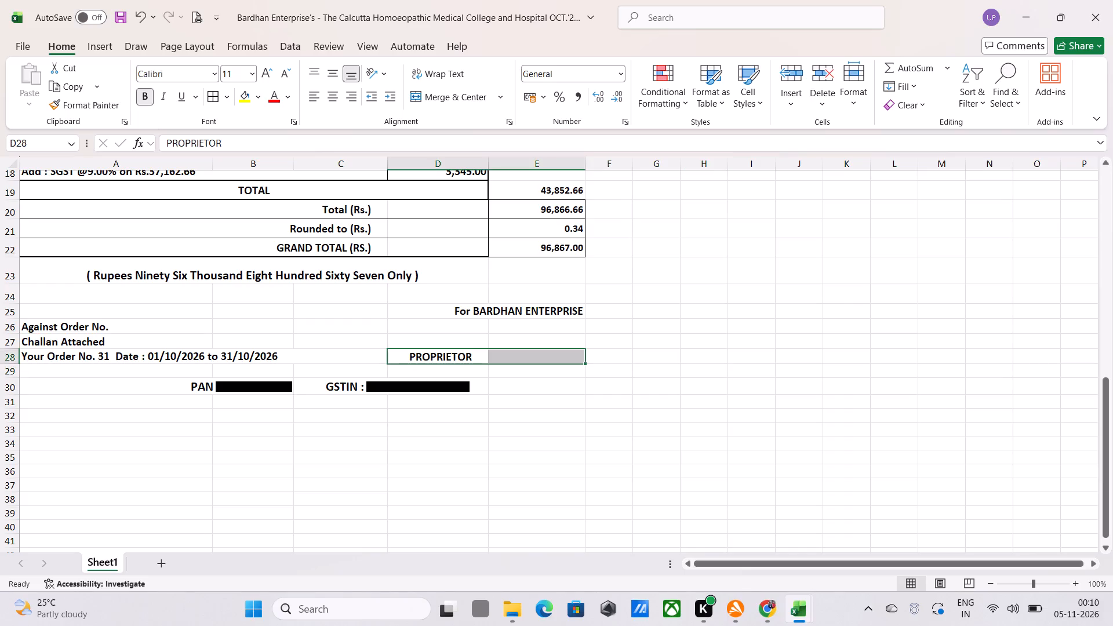
click(455, 94)
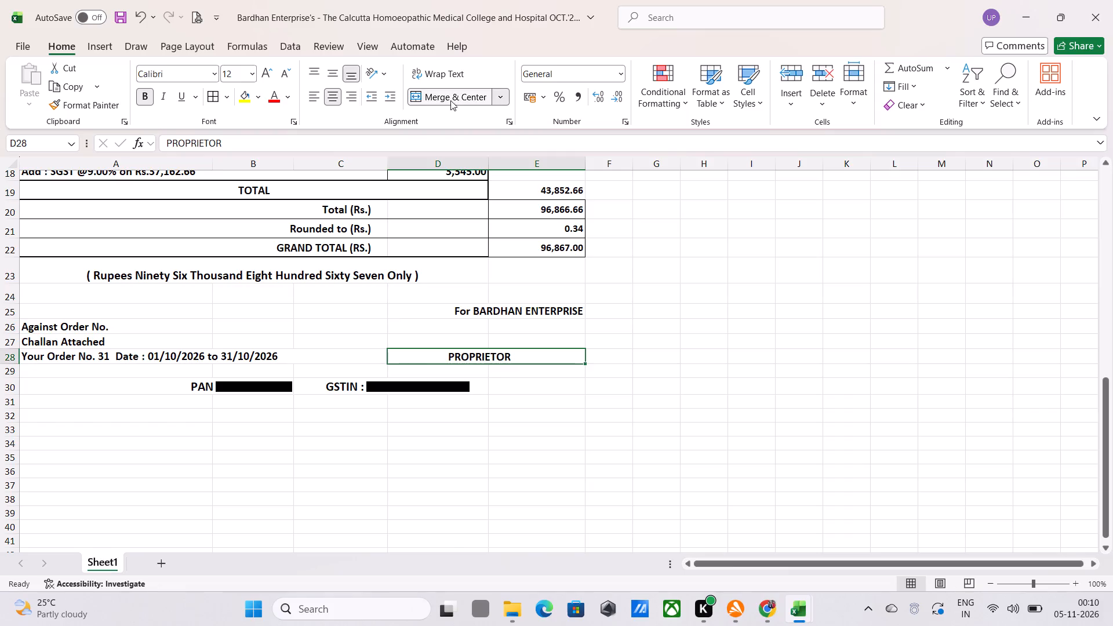
click(333, 79)
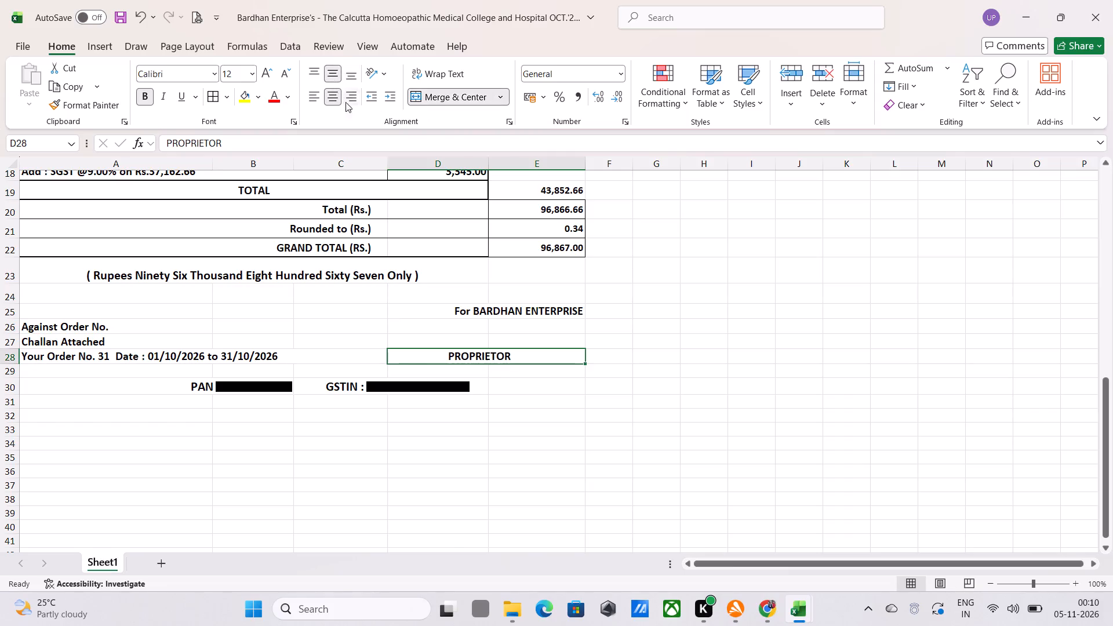
click(348, 97)
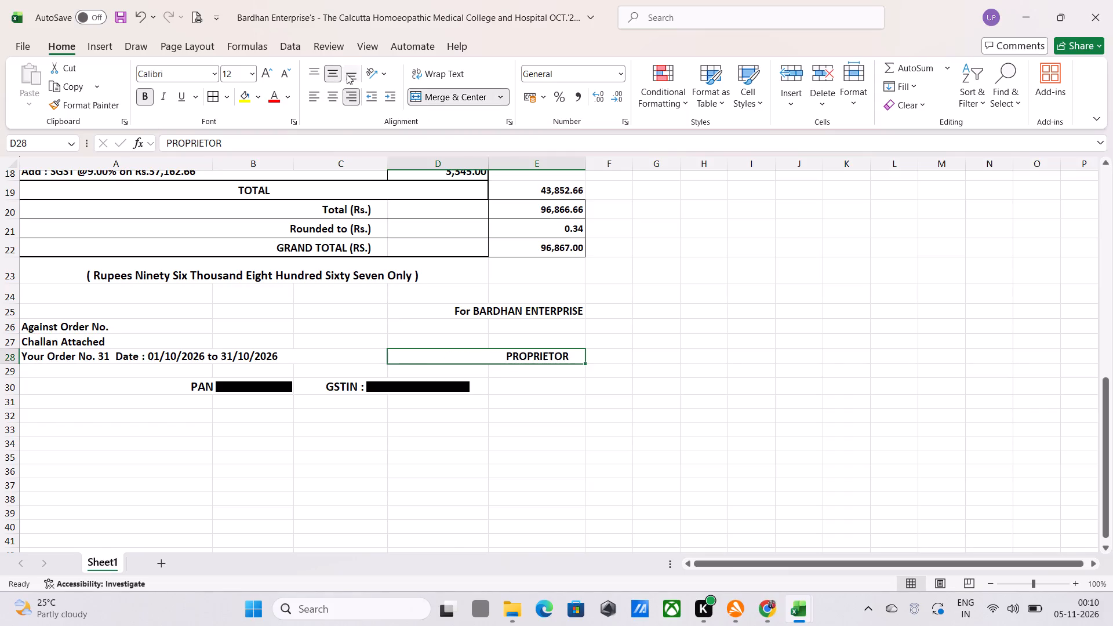
click(348, 74)
click(777, 394)
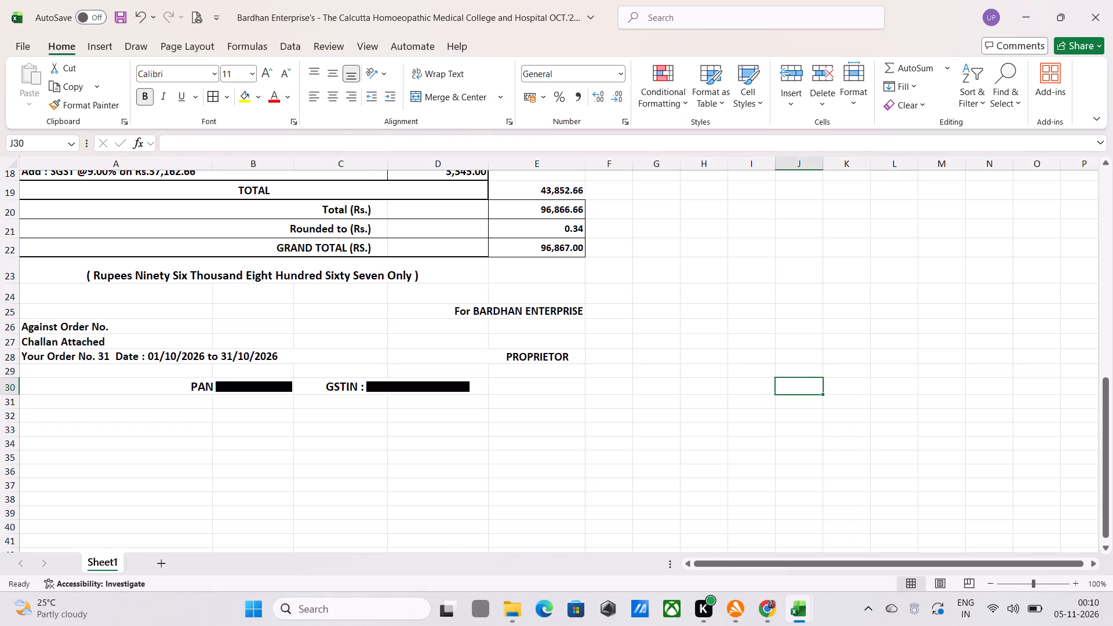
Add two trailing spaces after For BARDHAN ENTERPRISE in merged cell D25 to shift the text slightly left.
click(477, 307)
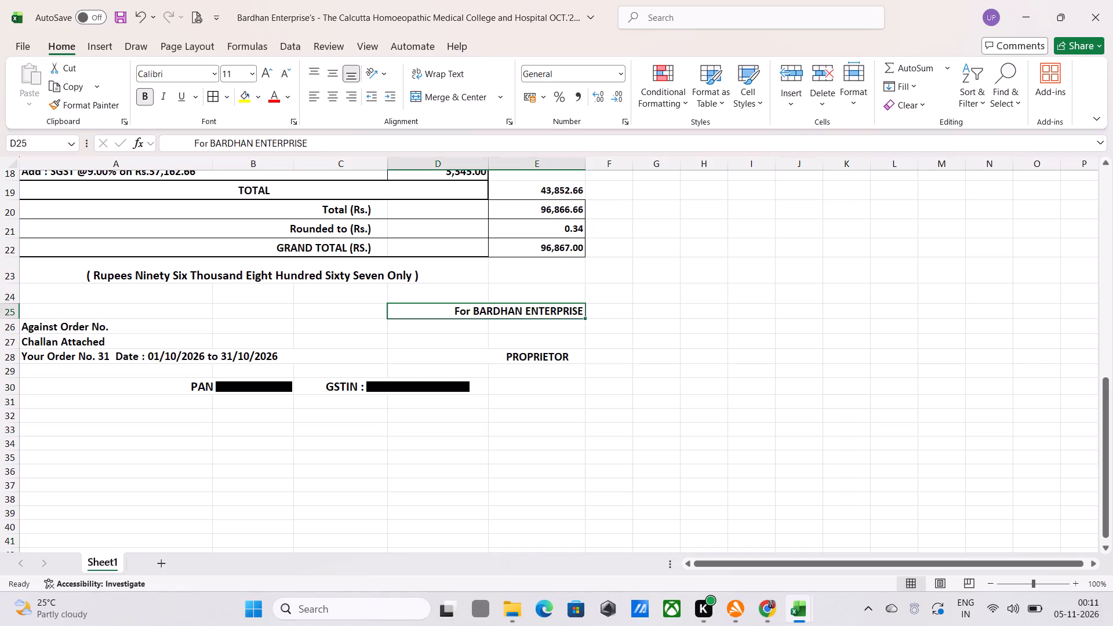
click(329, 144)
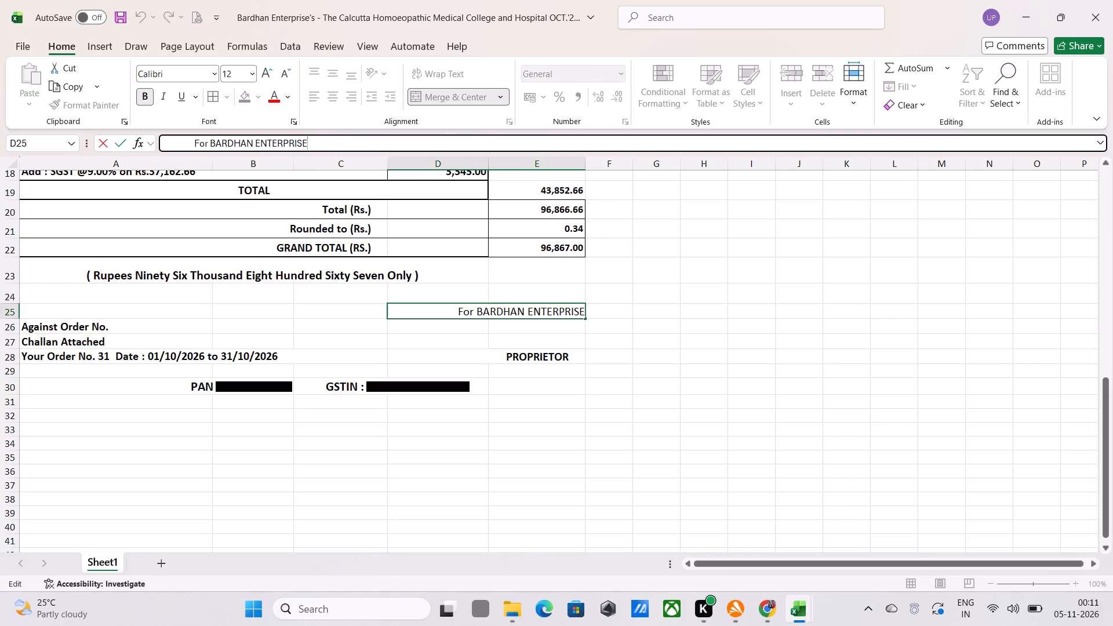
key(space)
key(space)
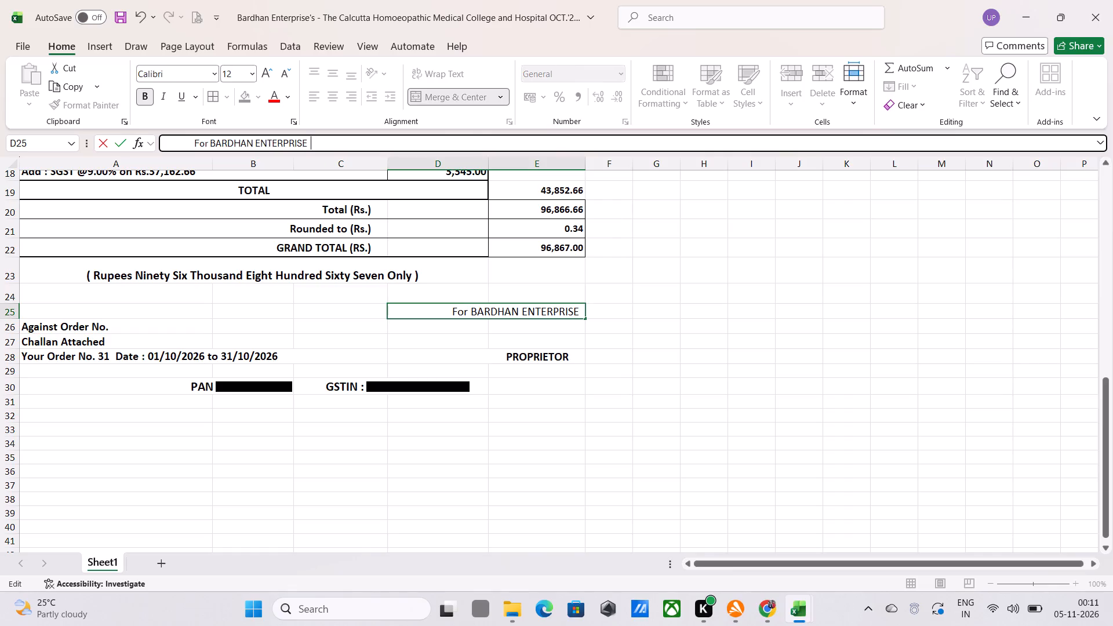
key(Return)
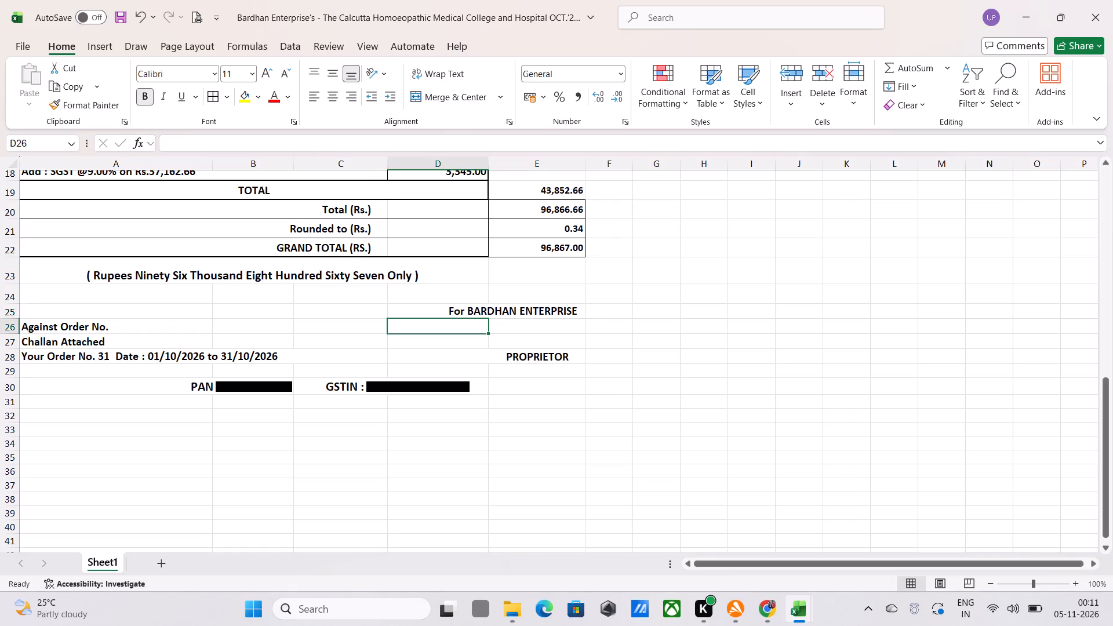
click(748, 386)
Add four trailing spaces after PROPRIETOR in merged cell D28 to shift it left under For BARDHAN ENTERPRISE.
click(475, 363)
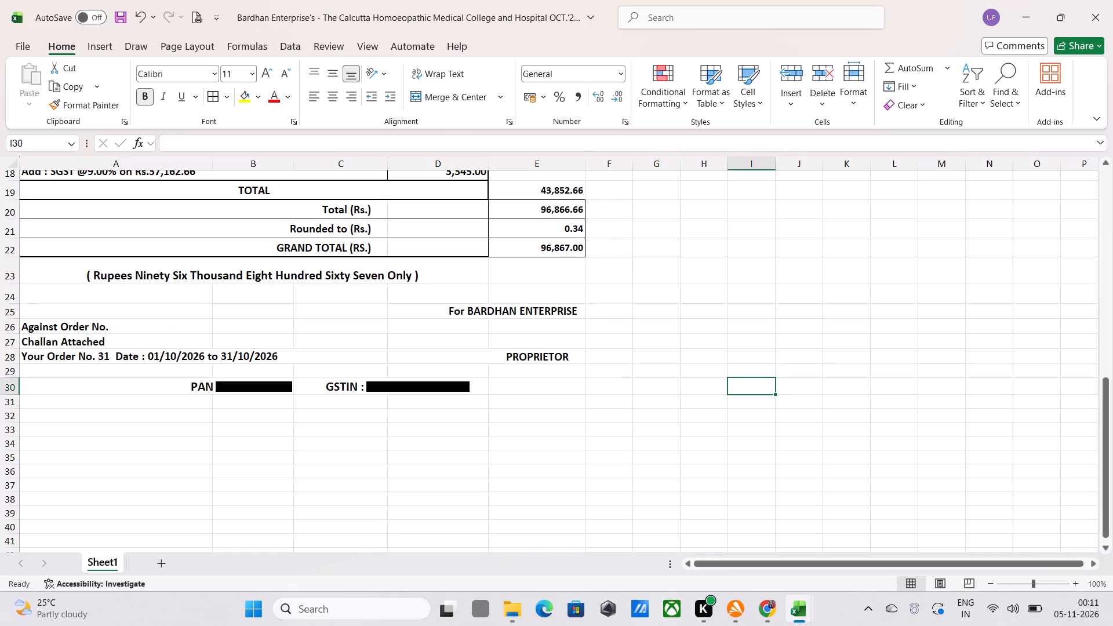
click(320, 137)
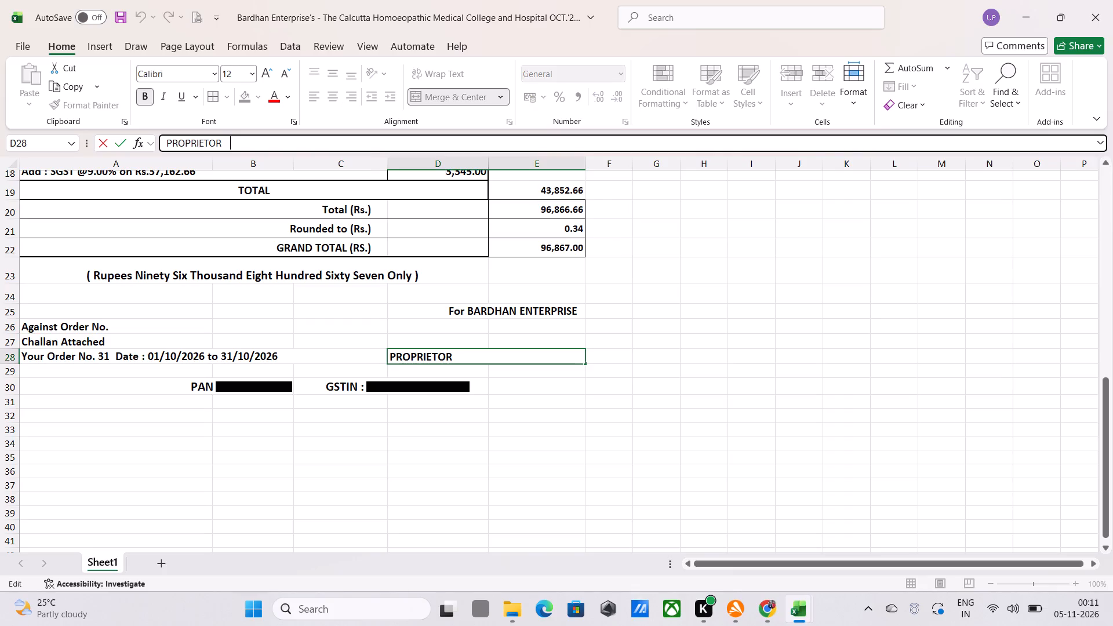
key(space)
key(space)
key(space)
key(space)
key(Return)
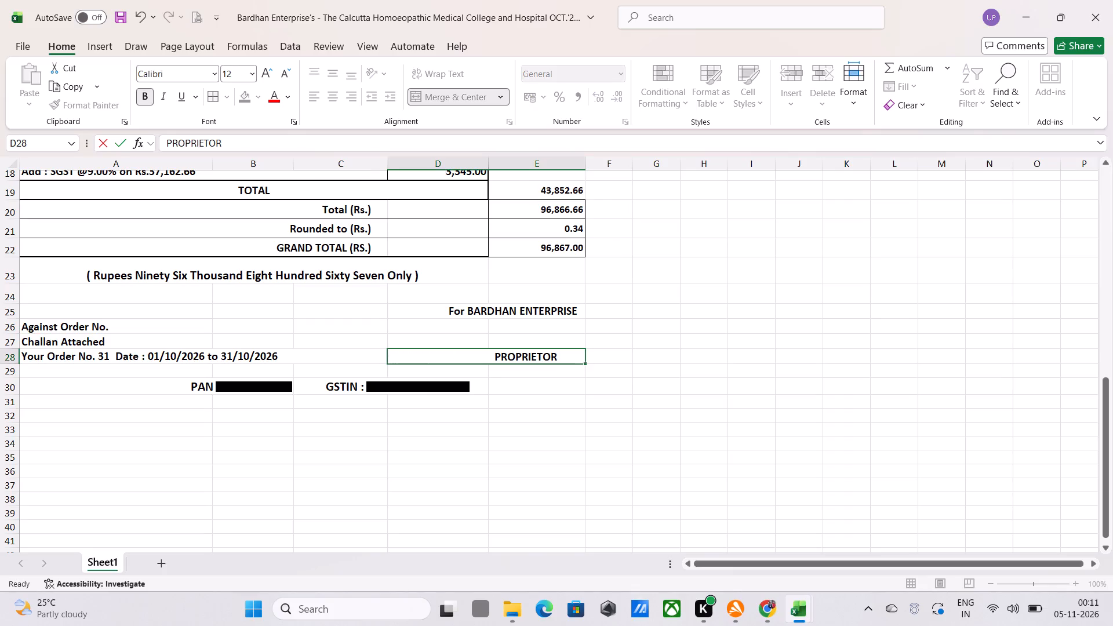
click(863, 392)
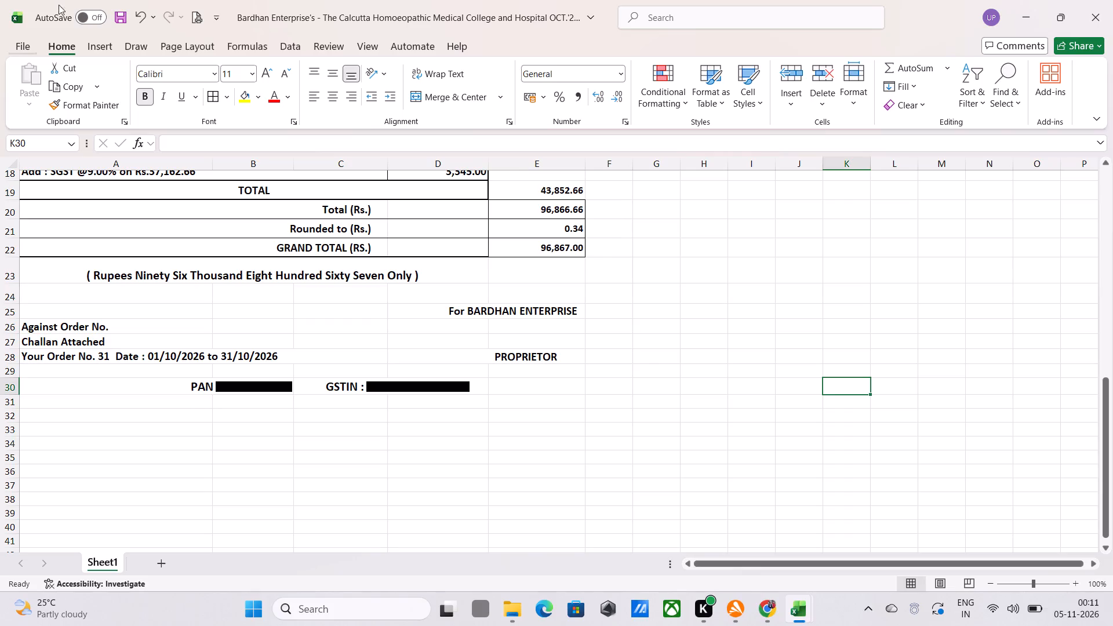
Apply all borders to the Net Amount (Rs.) header cell E9.
scroll(281, 438, up, 4)
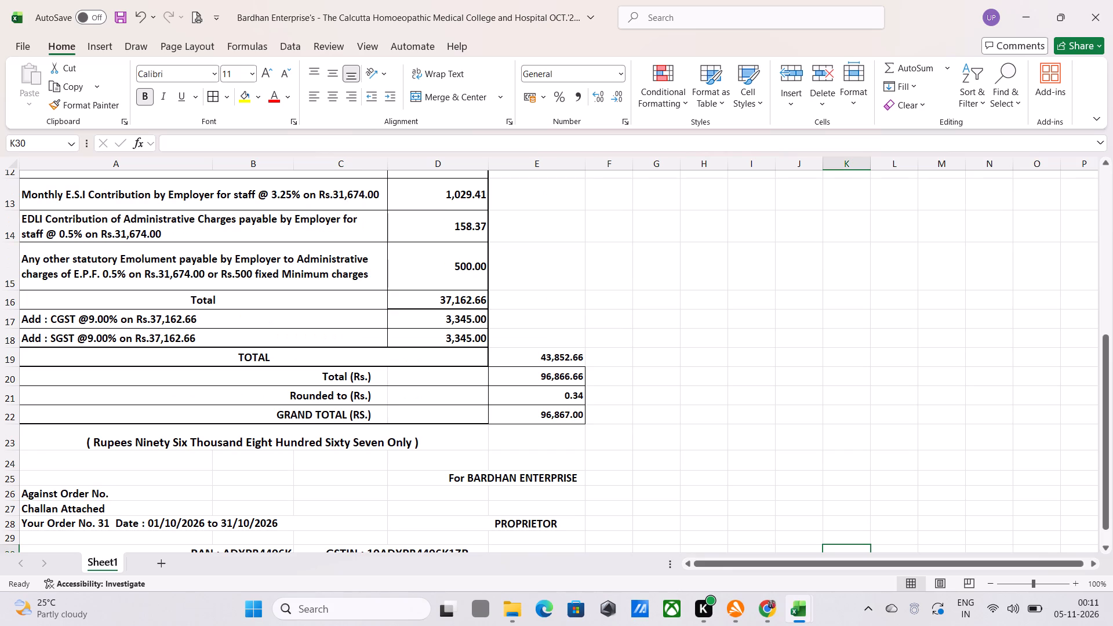
scroll(300, 449, up, 6)
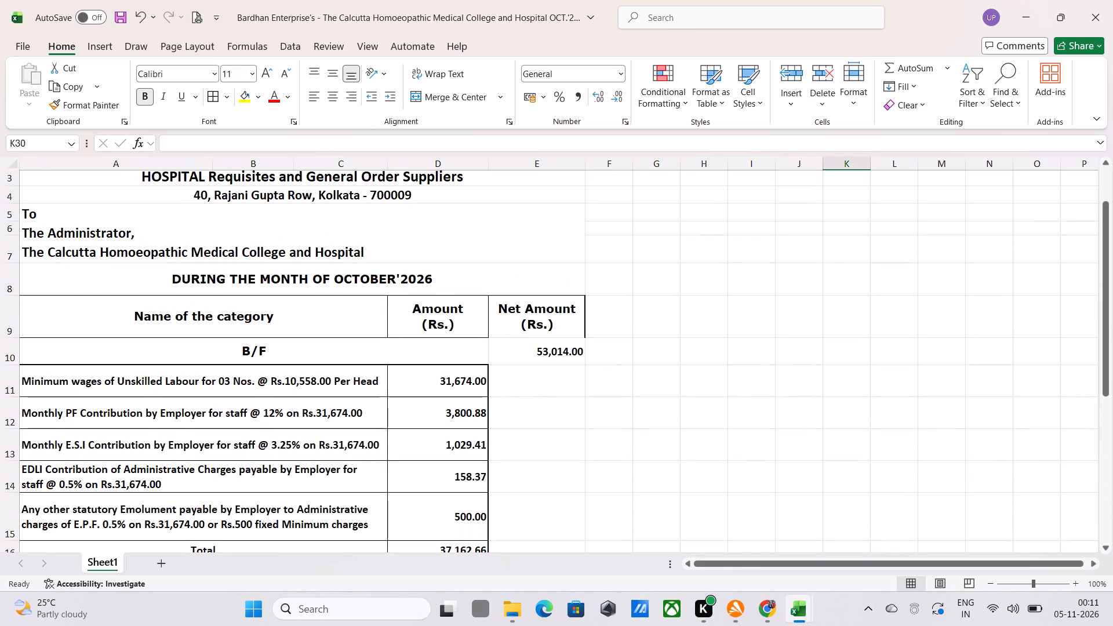
click(545, 307)
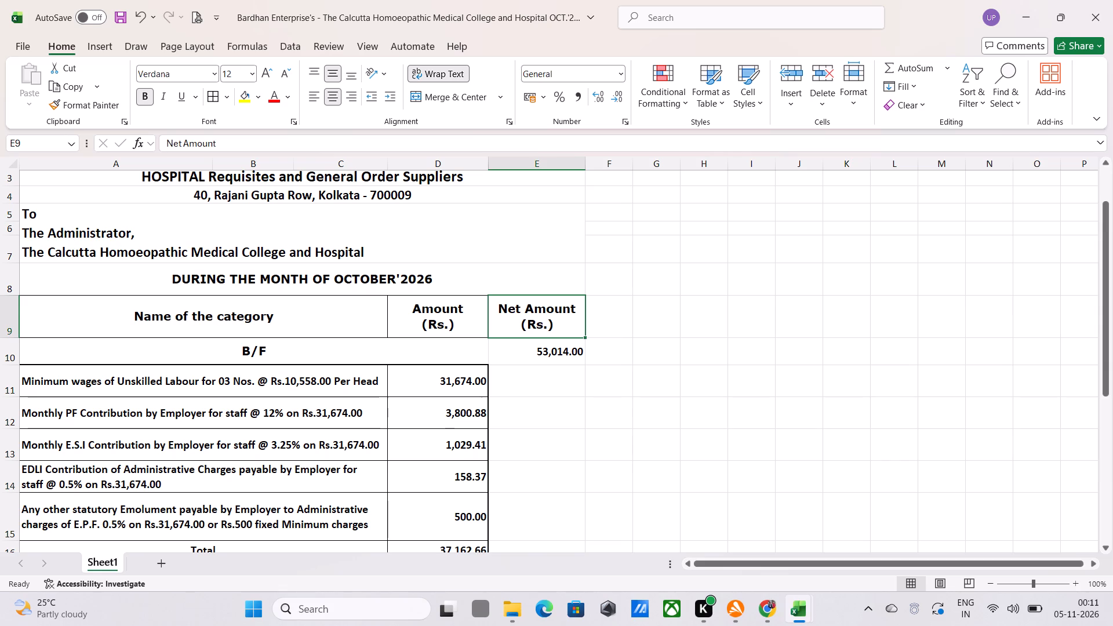
click(212, 98)
click(763, 390)
Apply outside borders around the Net Amount (Rs.) column from E9 through the TOTAL row, E19.
scroll(641, 418, down, 2)
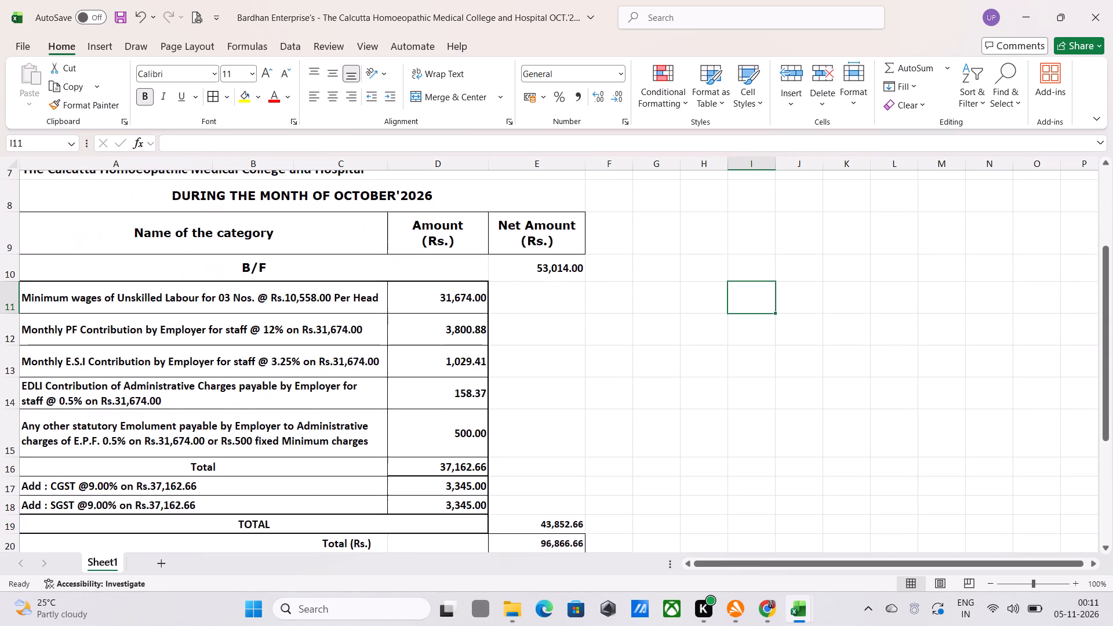
scroll(639, 420, down, 2)
scroll(639, 419, up, 2)
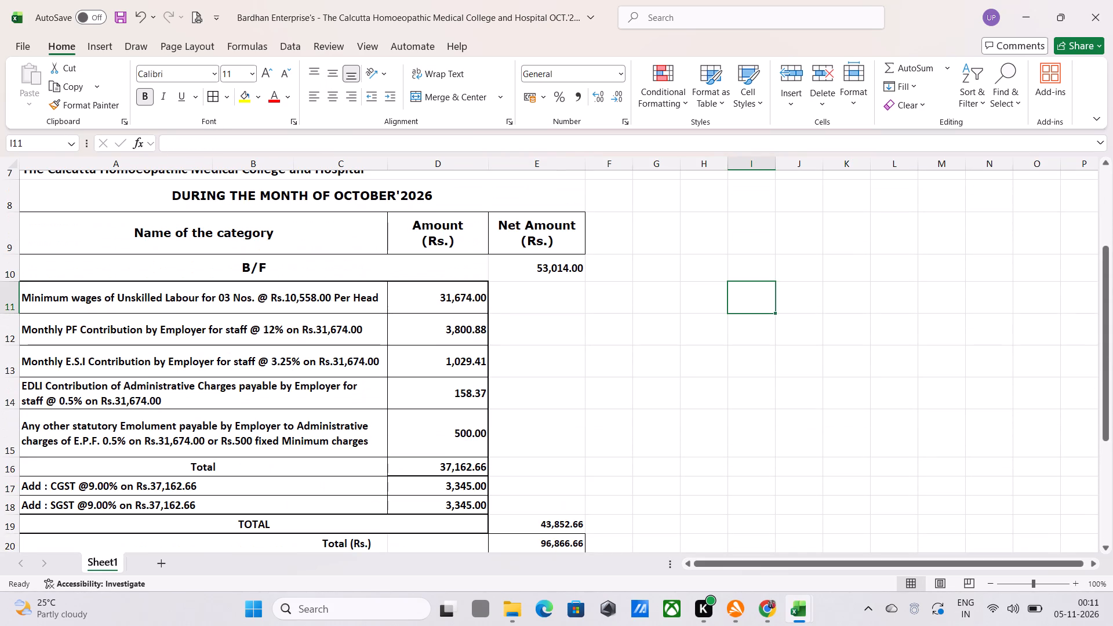
click(717, 440)
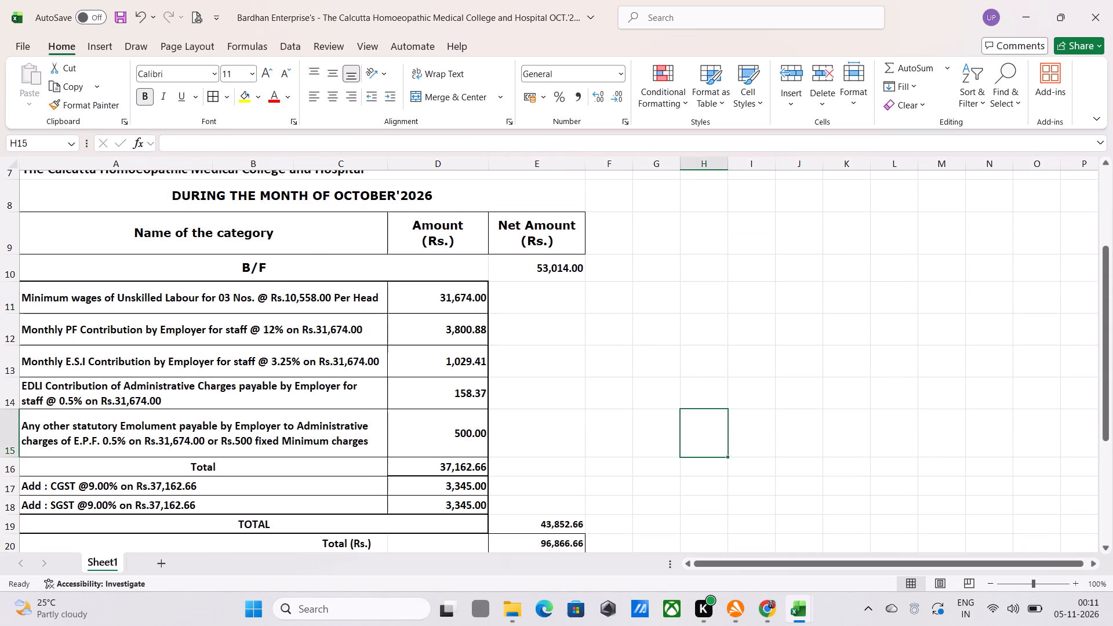
click(524, 234)
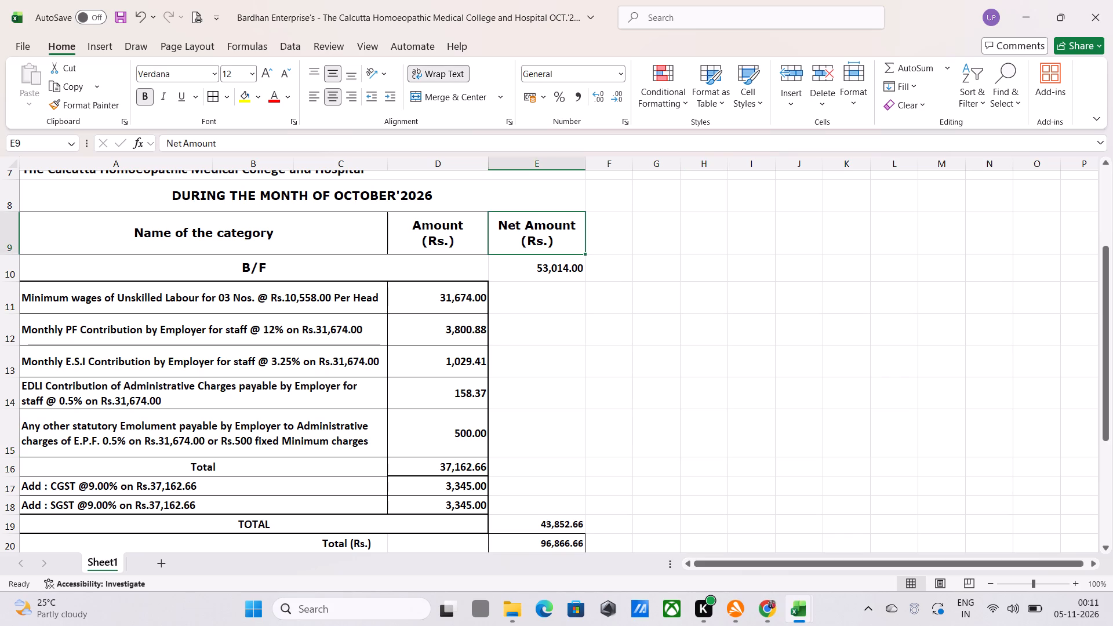
key(shift+Down)
key(shift+Down)
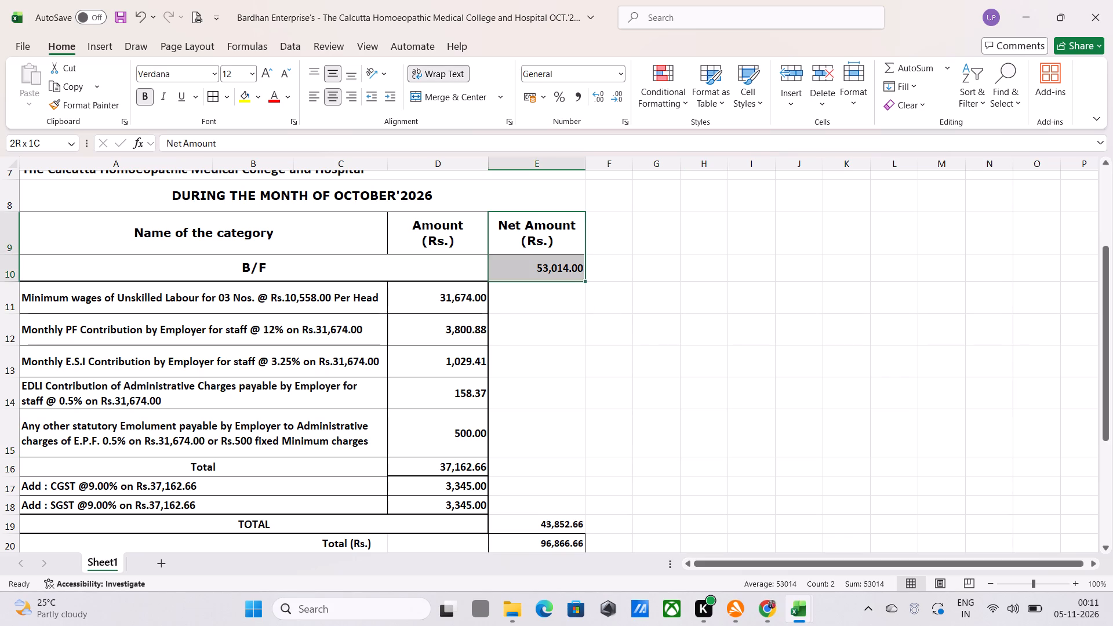
key(shift+Down)
key(shift+Down)
key(shift+Down)
key(shift+Down)
key(shift+Down)
key(shift+Down)
key(shift+Down)
key(shift+Down)
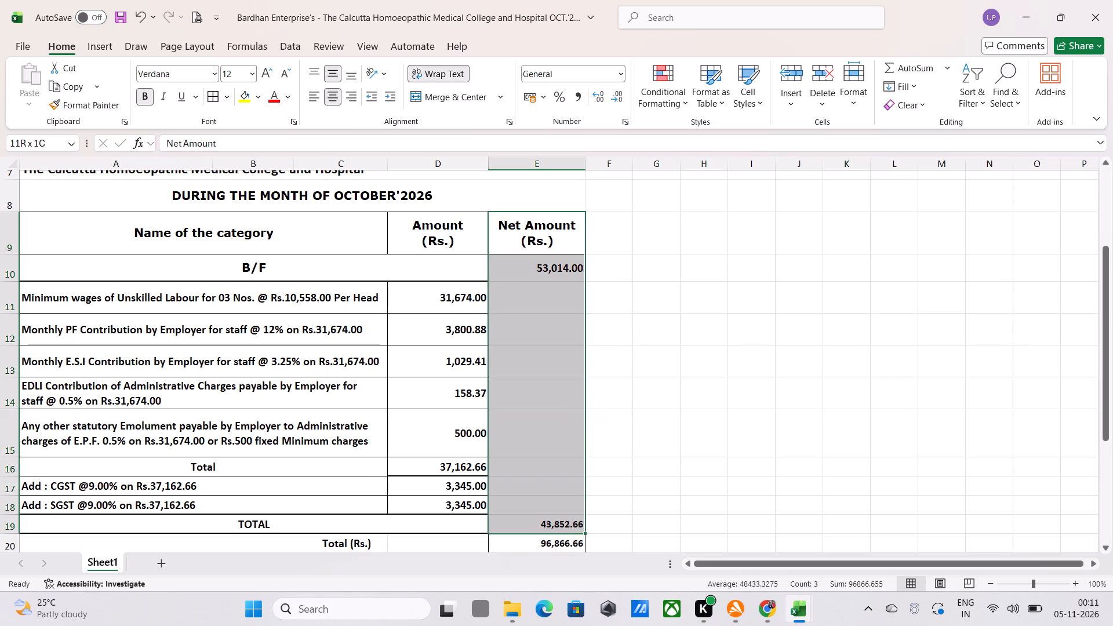
scroll(744, 365, down, 1)
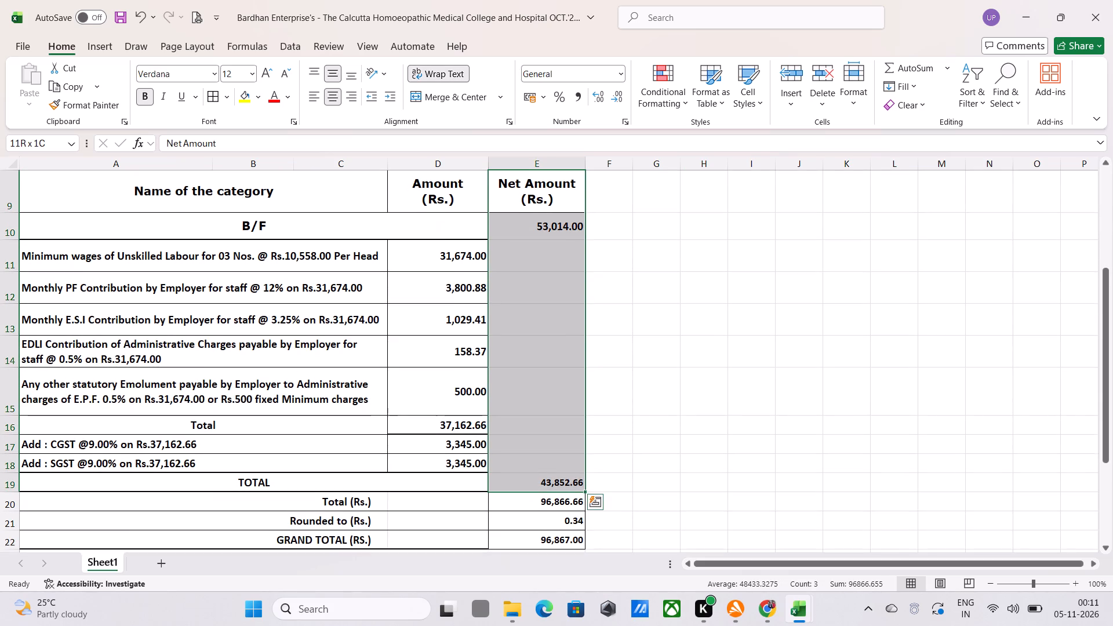
scroll(743, 374, down, 2)
scroll(743, 375, up, 4)
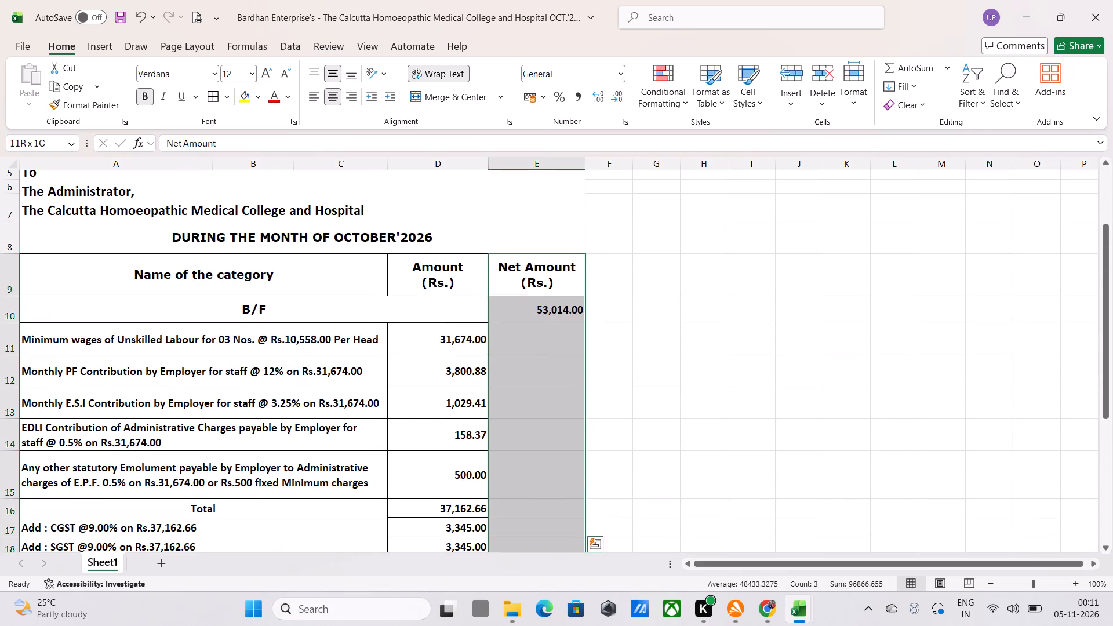
scroll(743, 375, down, 2)
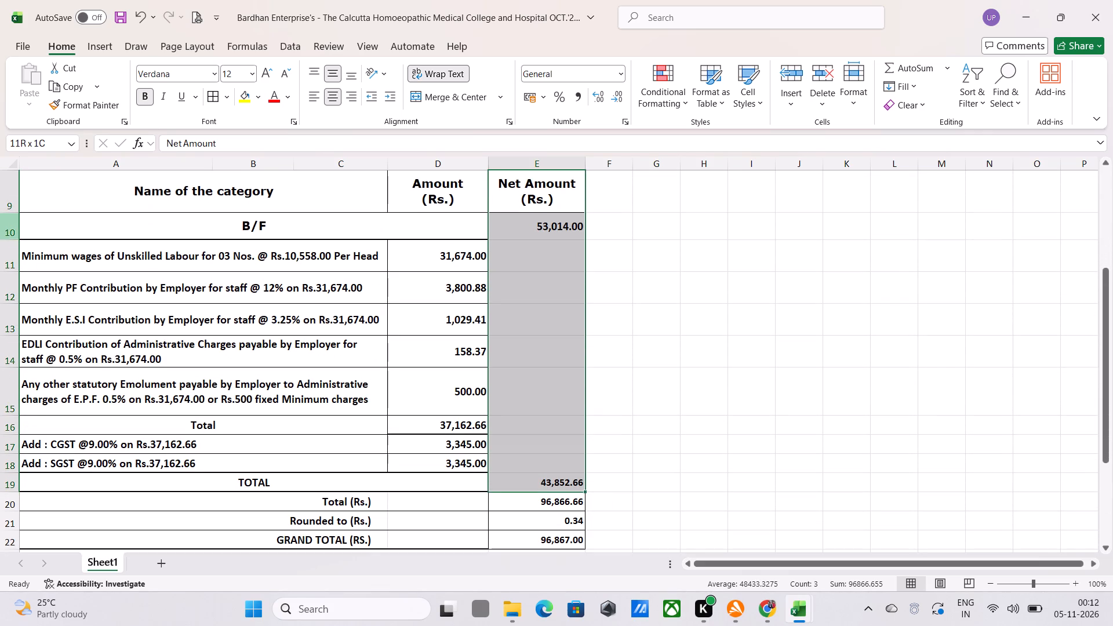
click(227, 96)
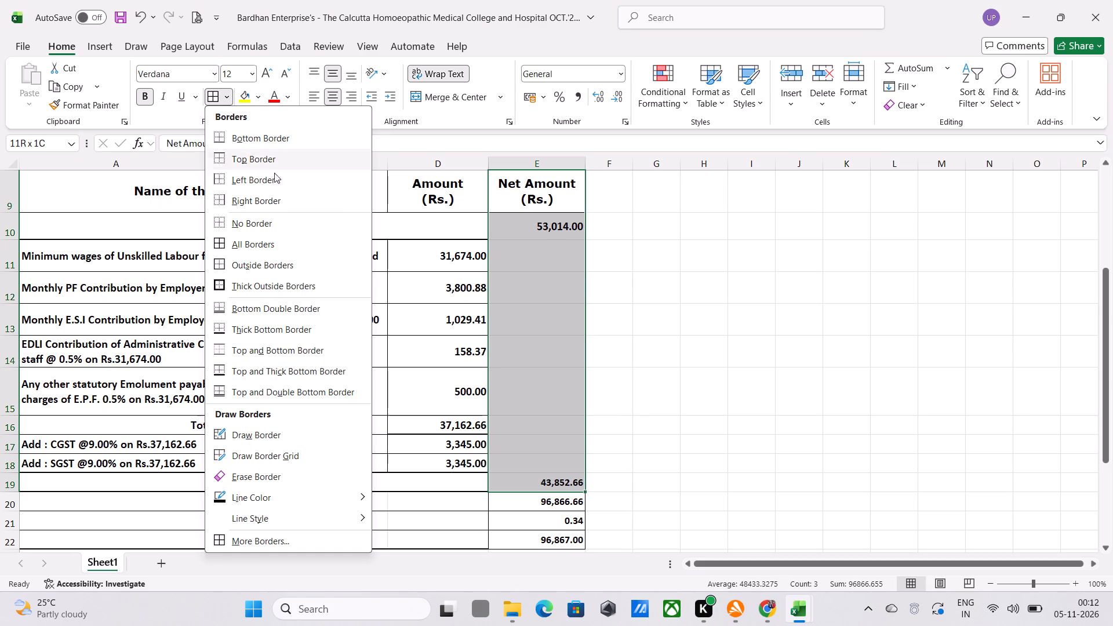
click(264, 264)
click(767, 390)
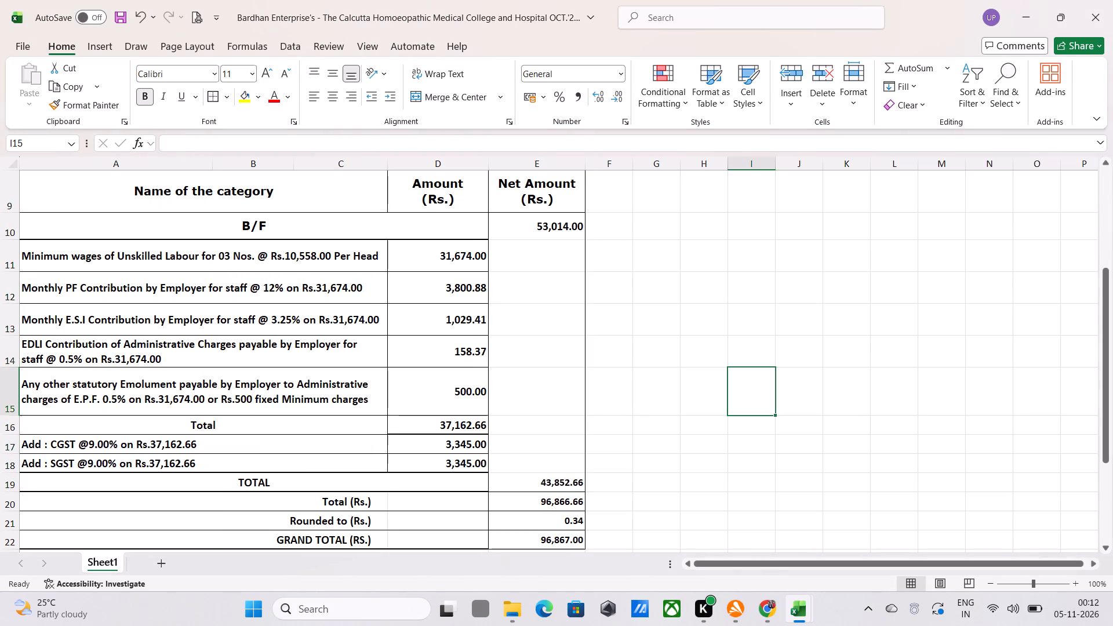
Check the bill down to the signature block and save the workbook.
scroll(672, 345, down, 1)
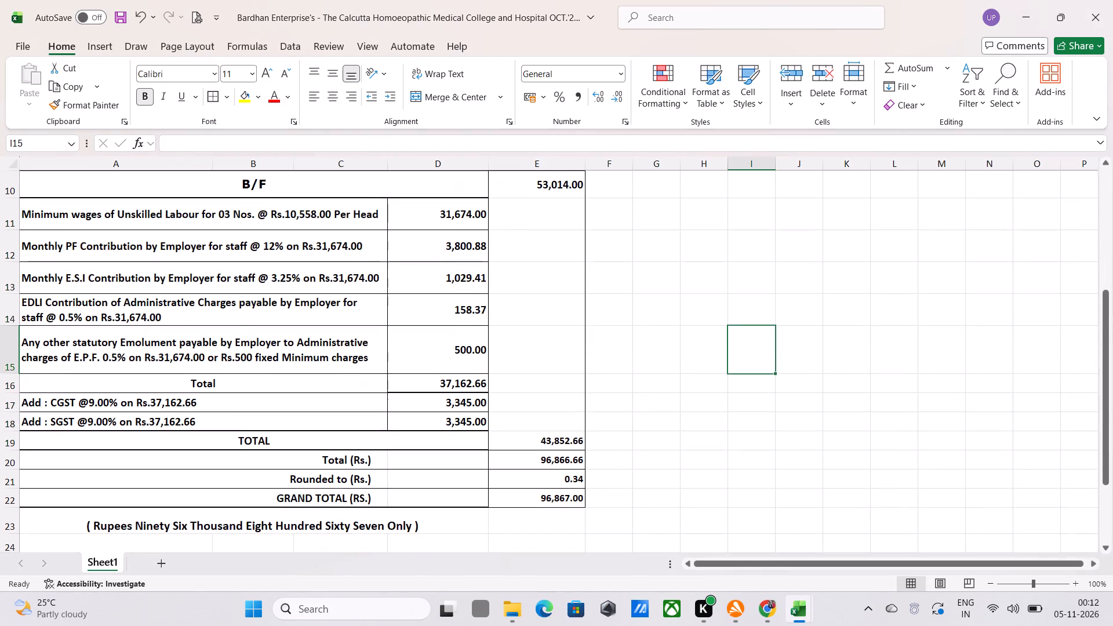
scroll(674, 345, down, 2)
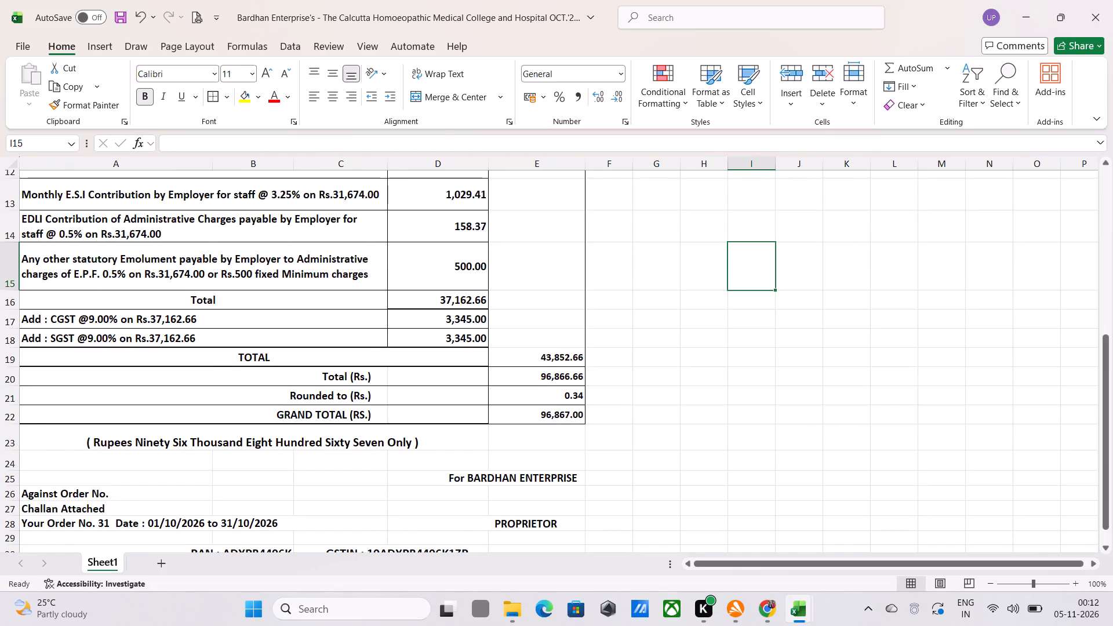
scroll(701, 376, down, 4)
scroll(701, 375, up, 10)
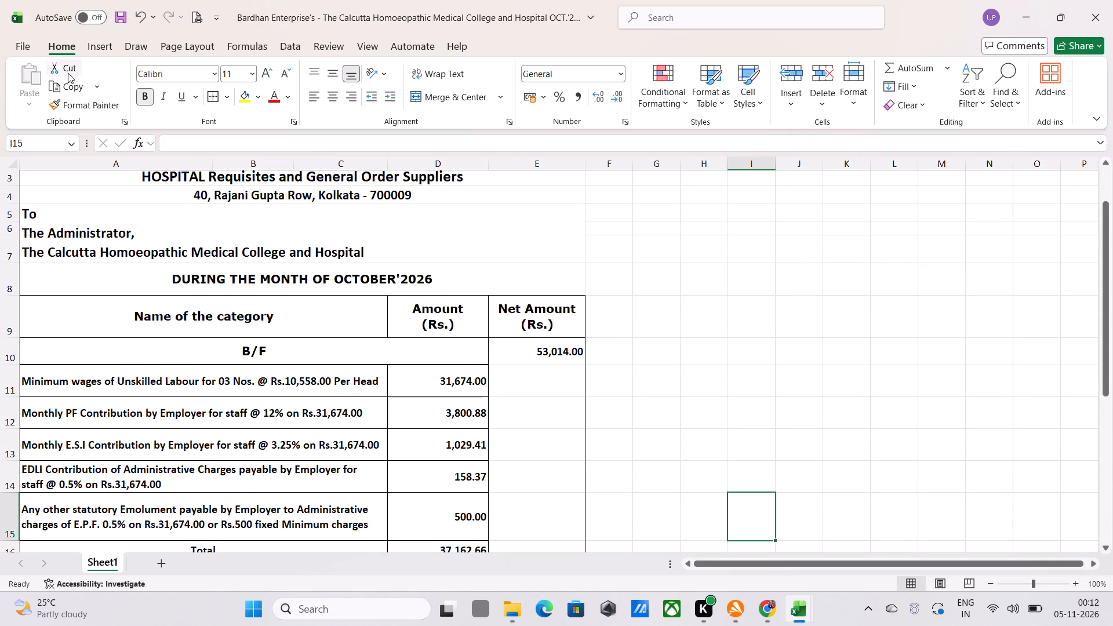
click(117, 15)
Apply thick outside borders around the whole bill table, A9:E22, from the header row to GRAND TOTAL (RS.).
scroll(381, 296, down, 3)
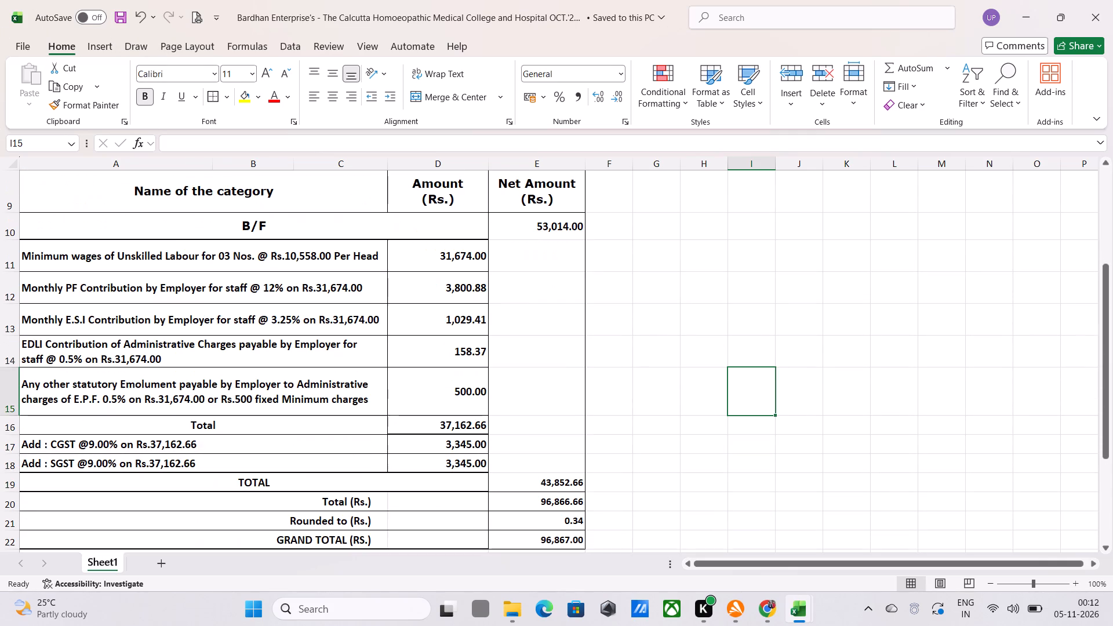
scroll(667, 374, down, 1)
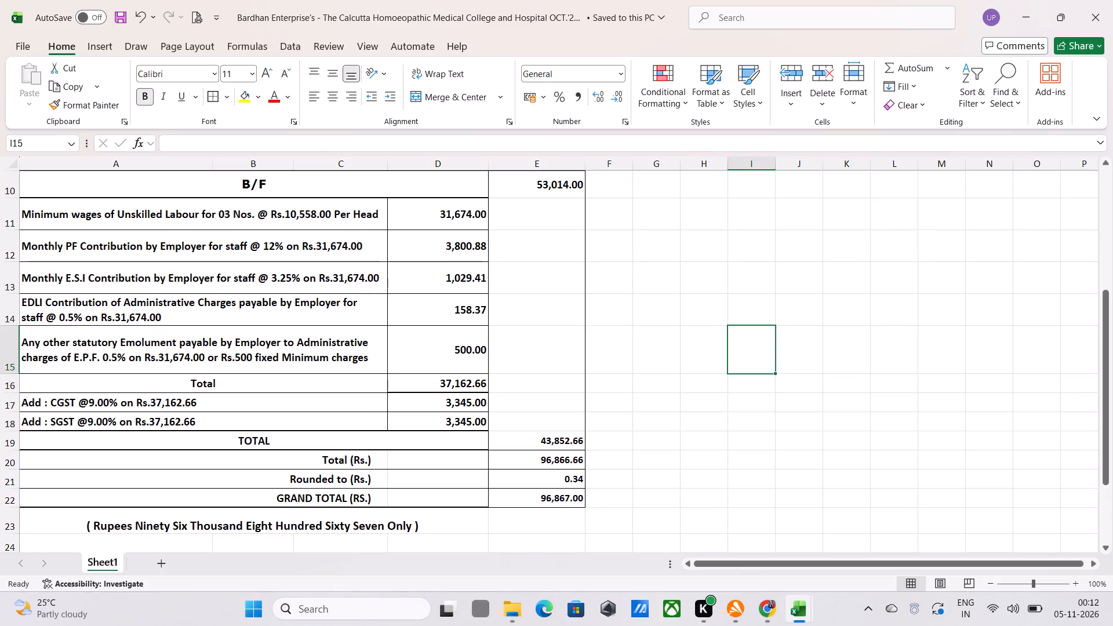
scroll(657, 406, down, 3)
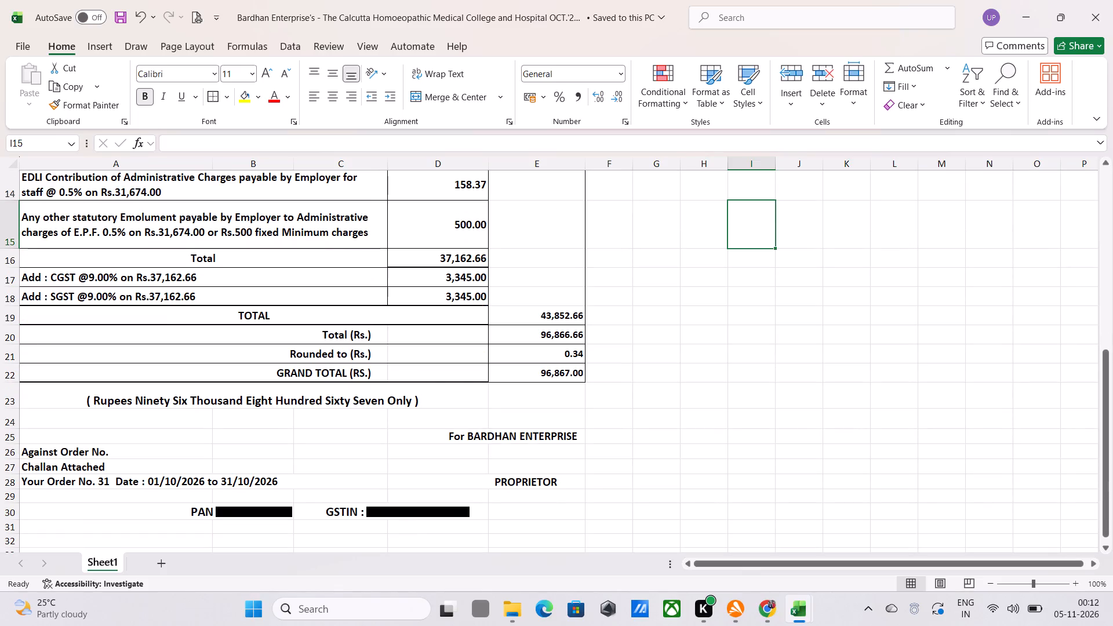
scroll(660, 398, up, 5)
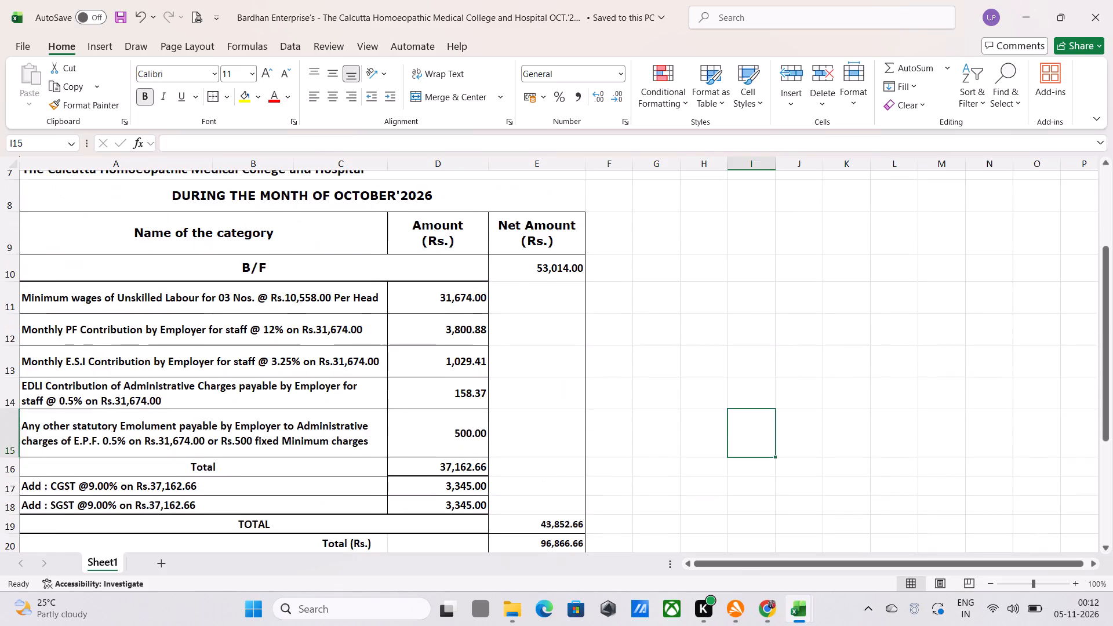
scroll(661, 398, up, 6)
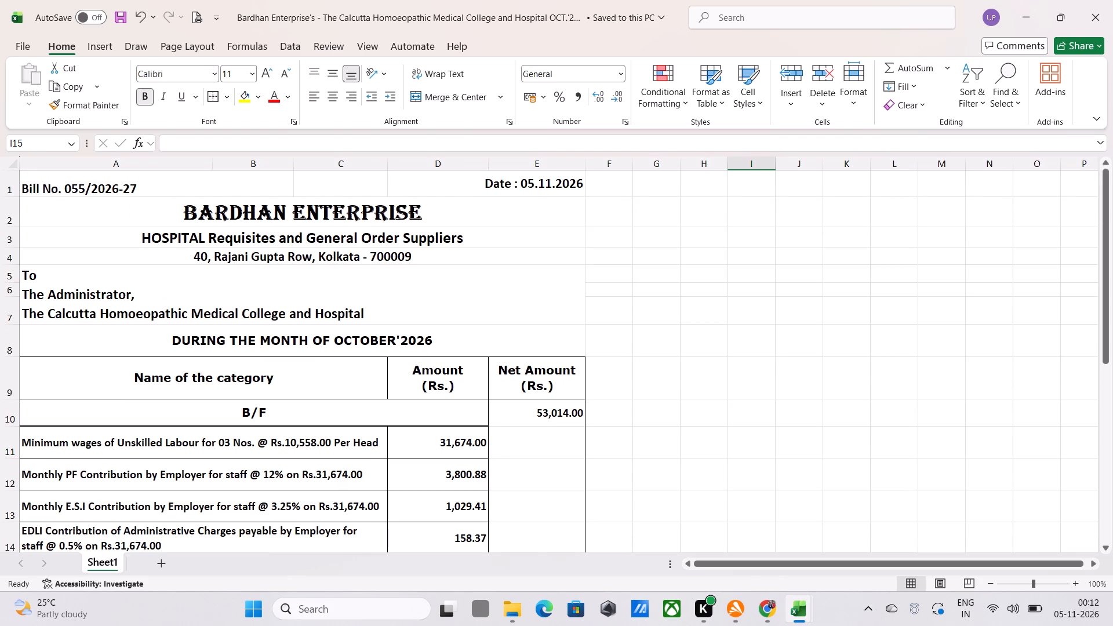
click(129, 365)
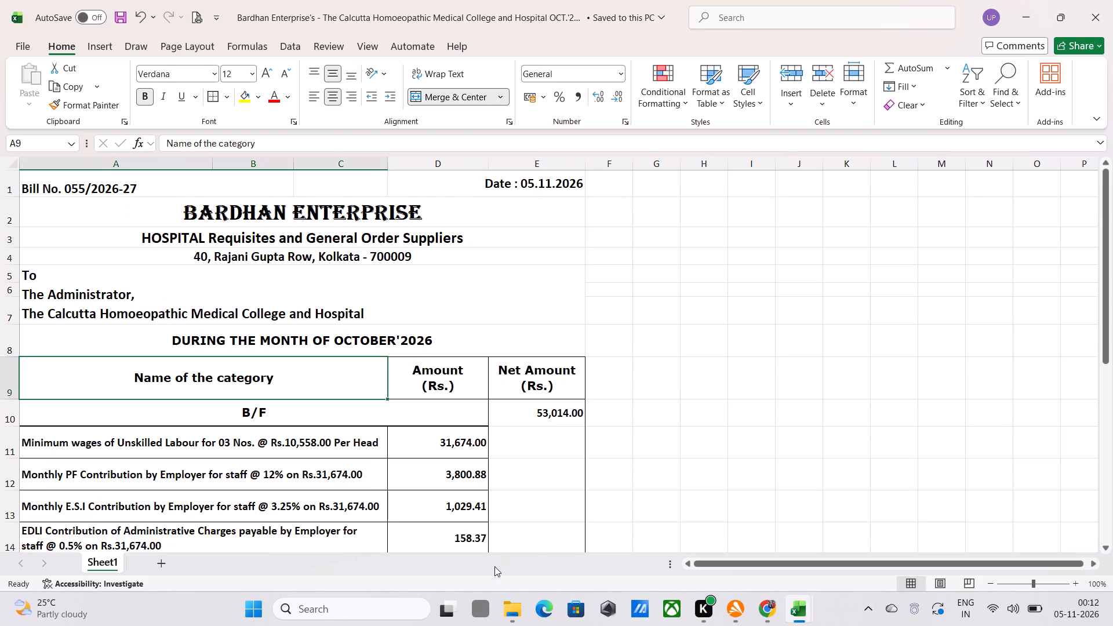
key(shift+Right)
key(shift+Right)
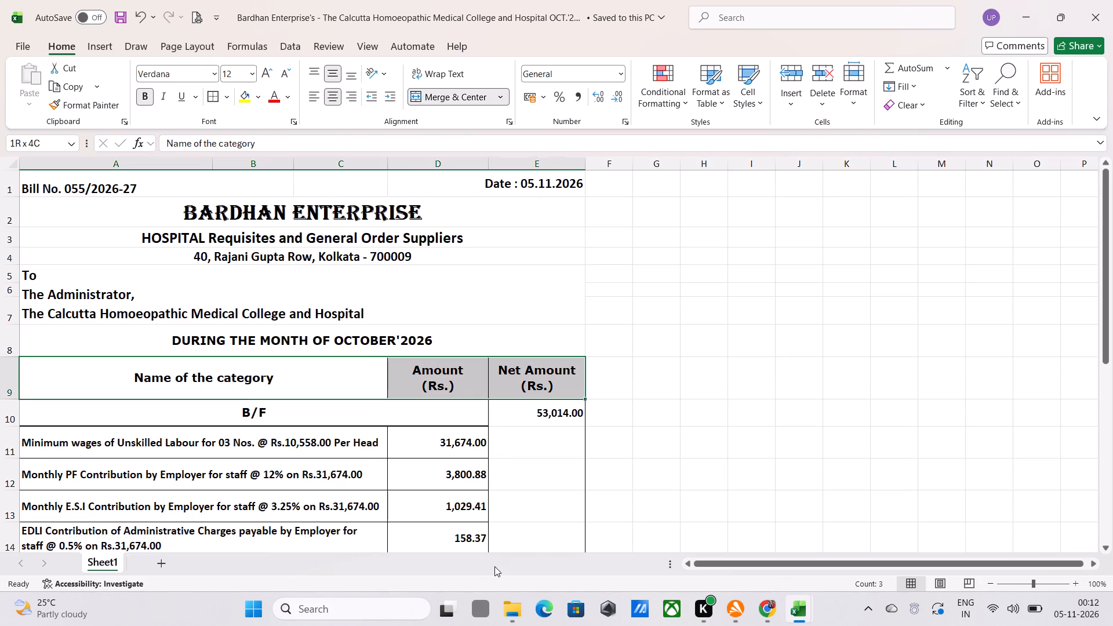
key(shift+Down)
key(shift+Down)
key(shift+Down)
key(shift+Down)
key(shift+Down)
key(shift+Down)
key(shift+Down)
key(shift+Down)
key(shift+Down)
key(shift+Down)
key(shift+Down)
key(shift+Down)
key(shift+Down)
key(shift+Down)
key(shift+Down)
key(shift+Down)
key(shift+Down)
key(shift+Down)
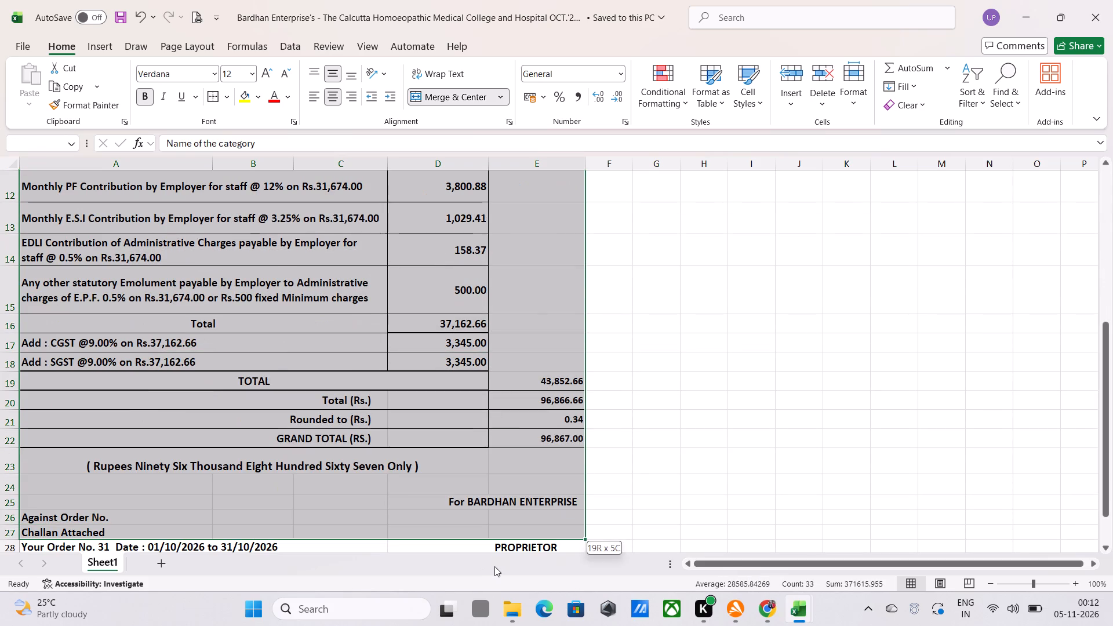
key(shift+Up)
key(shift+Up)
key(shift+Up)
key(shift+Up)
key(shift+Up)
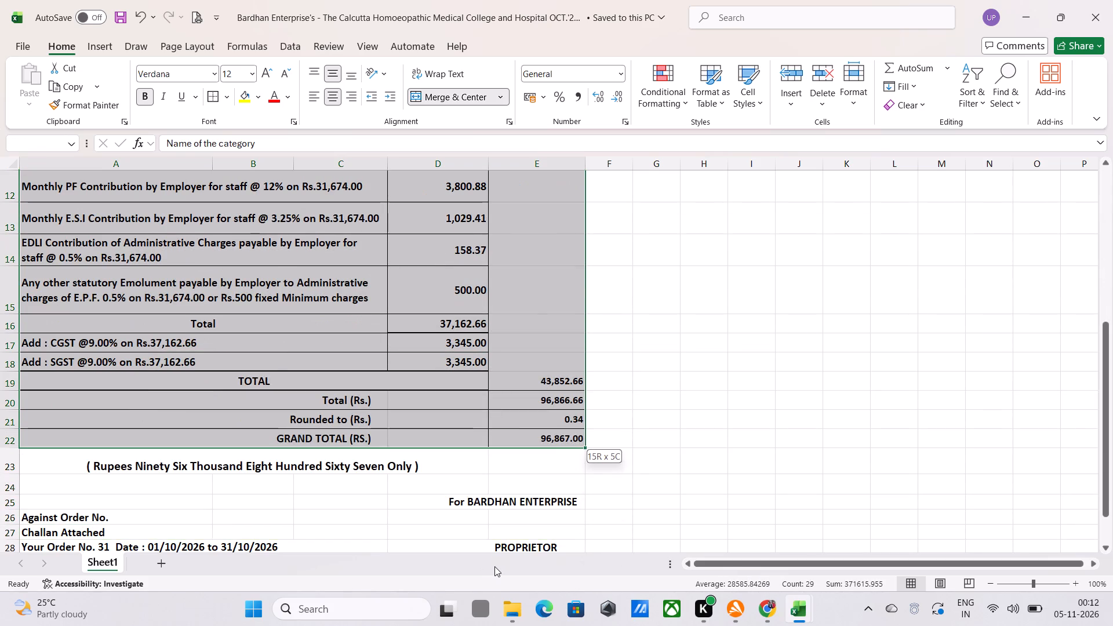
click(224, 96)
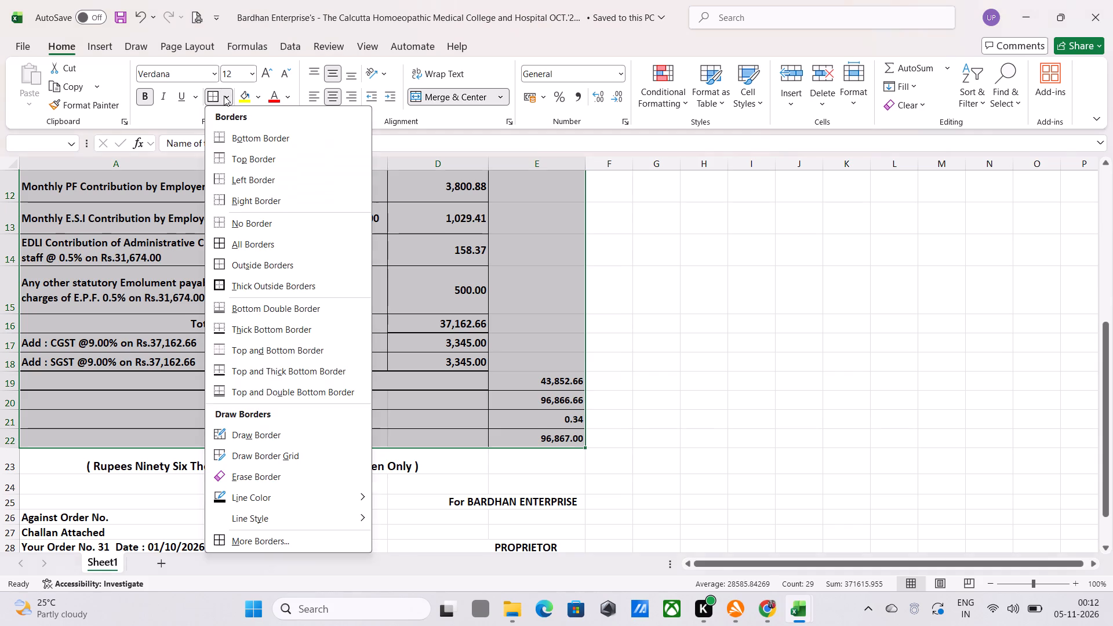
click(240, 287)
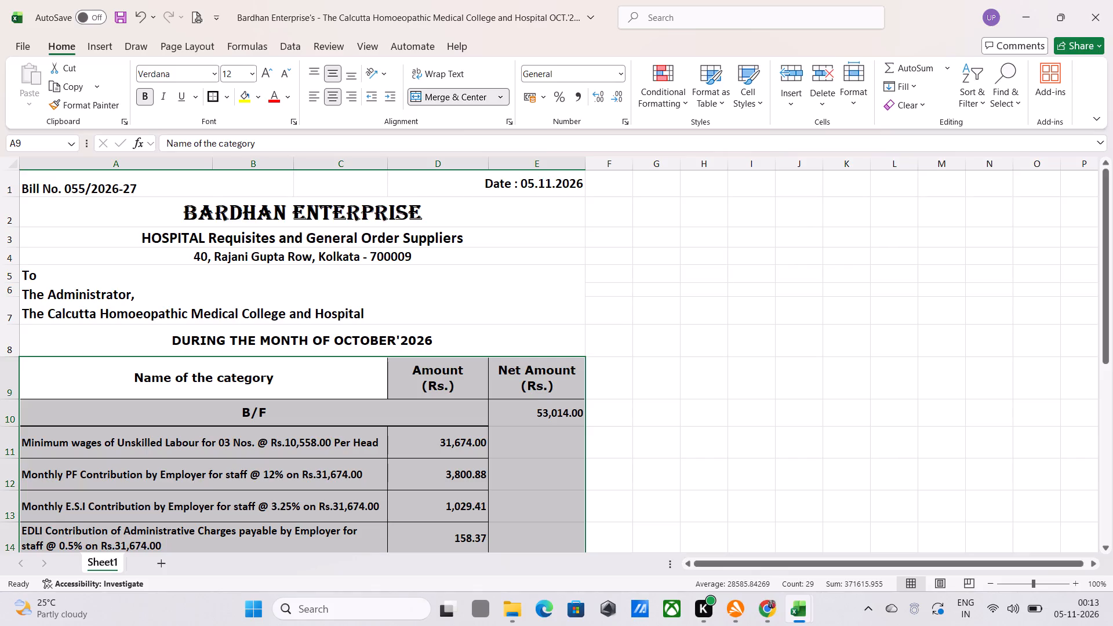
Review the whole bill from the heading to the PAN and GSTIN line, checking the table borders, and clear the table selection.
scroll(691, 412, down, 3)
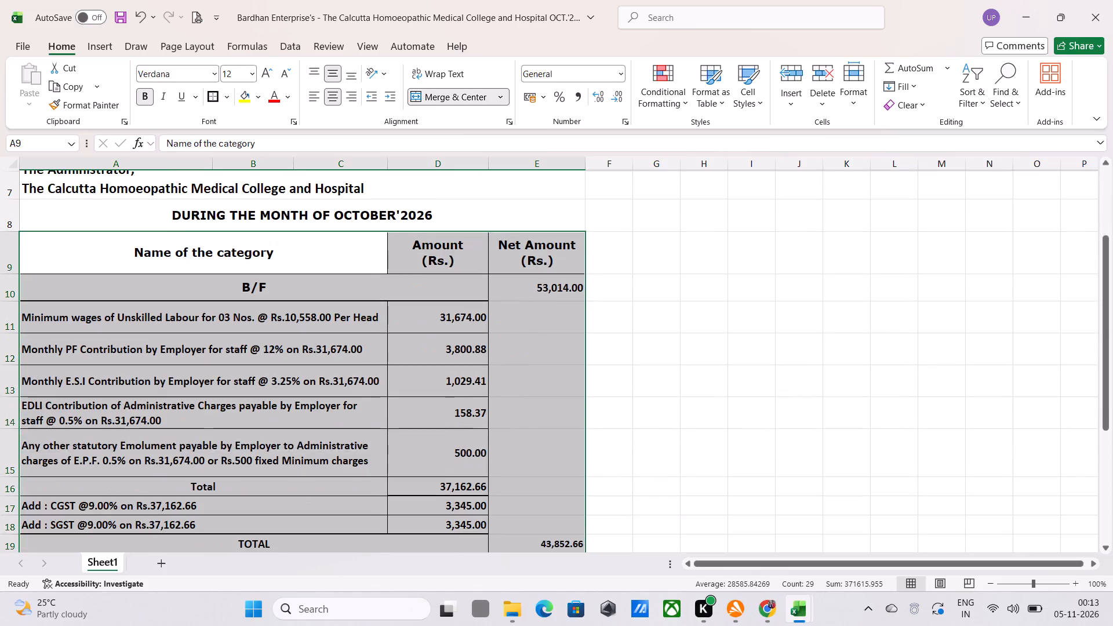
scroll(692, 411, down, 8)
scroll(693, 412, up, 1)
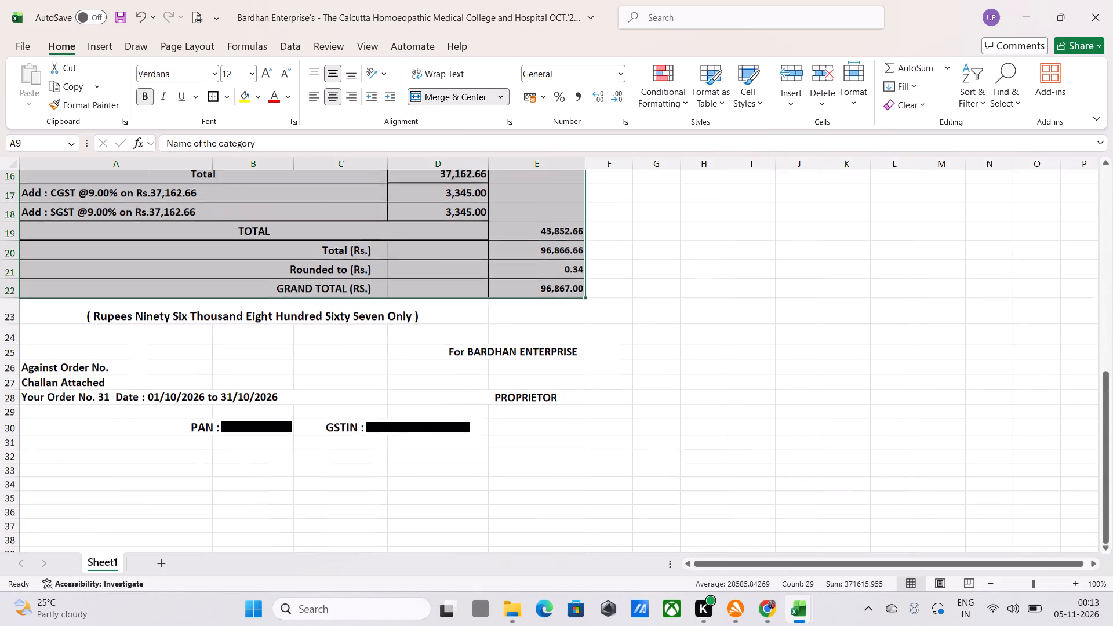
scroll(693, 412, up, 1)
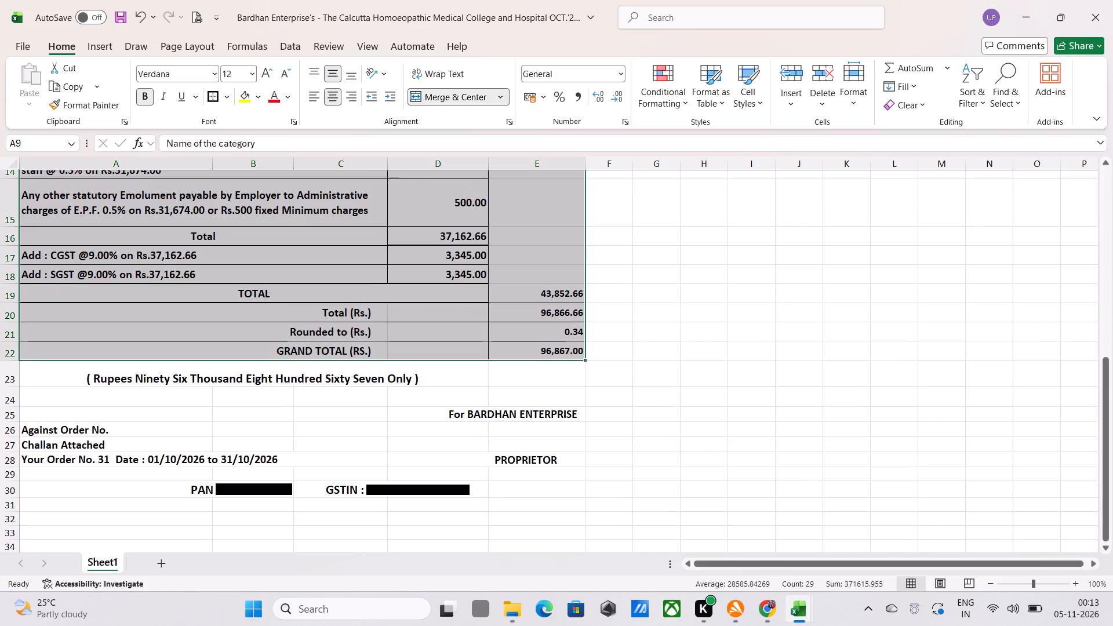
scroll(693, 412, up, 8)
scroll(694, 413, down, 5)
scroll(694, 413, up, 3)
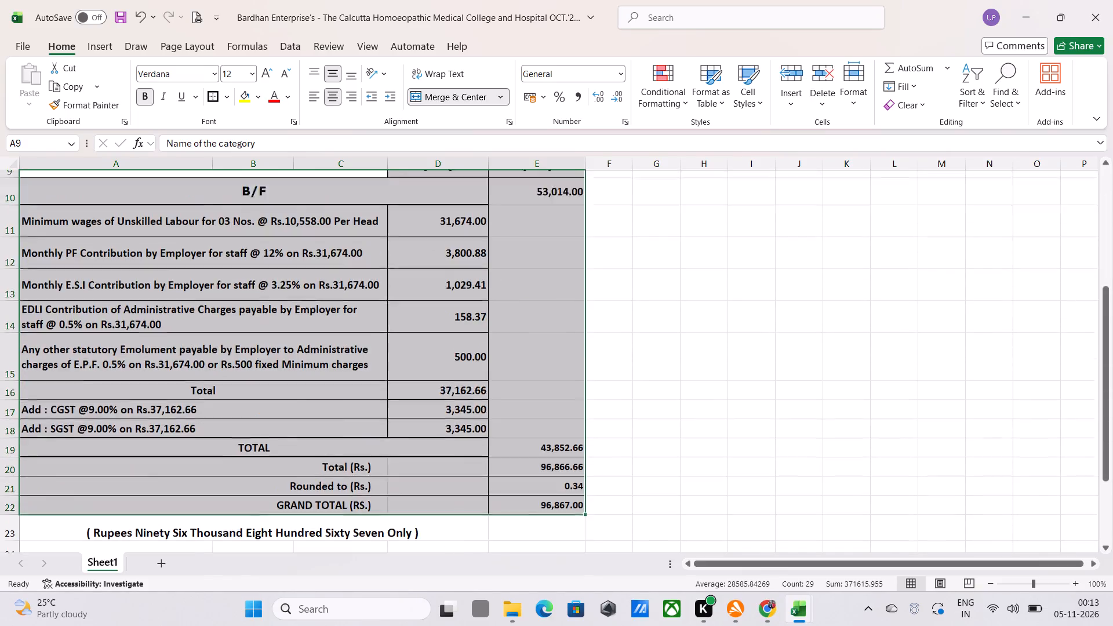
scroll(694, 413, up, 2)
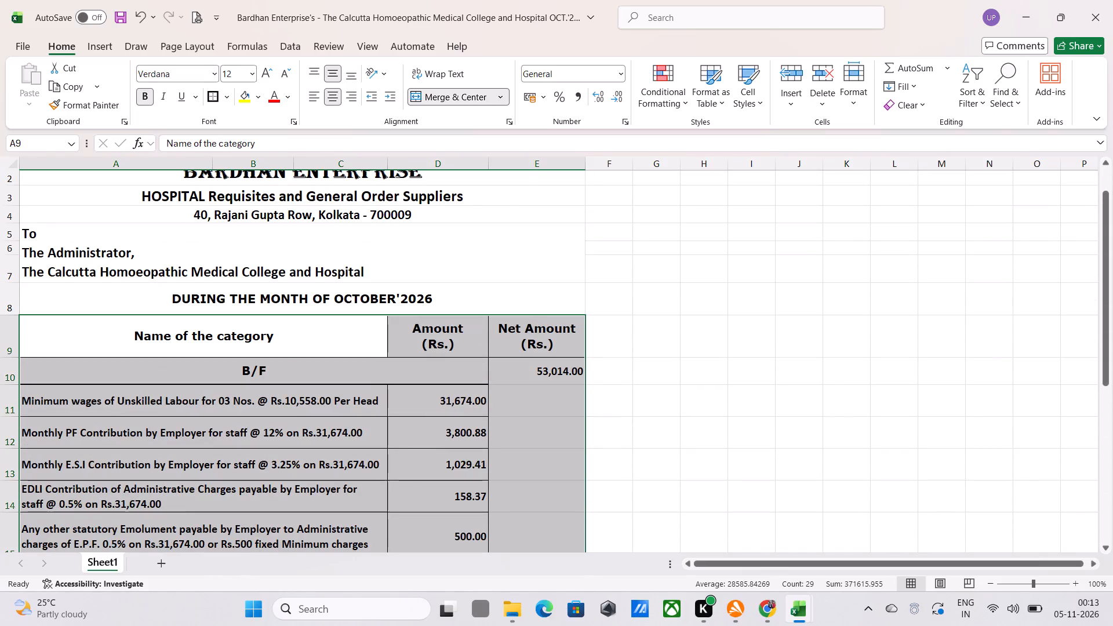
scroll(409, 449, down, 1)
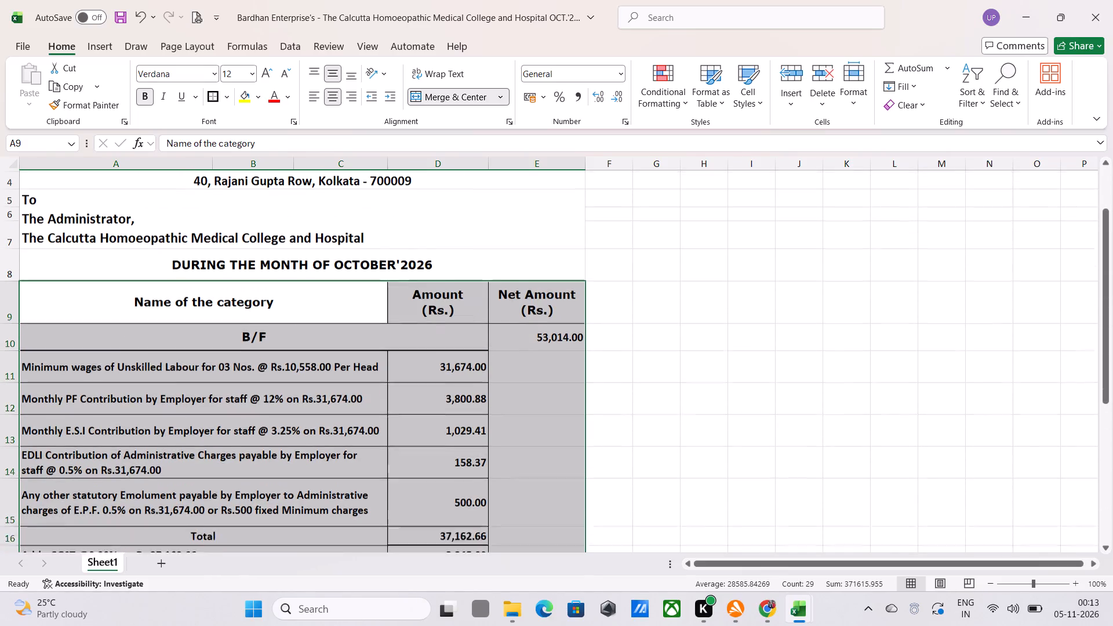
scroll(413, 446, up, 6)
scroll(420, 434, down, 5)
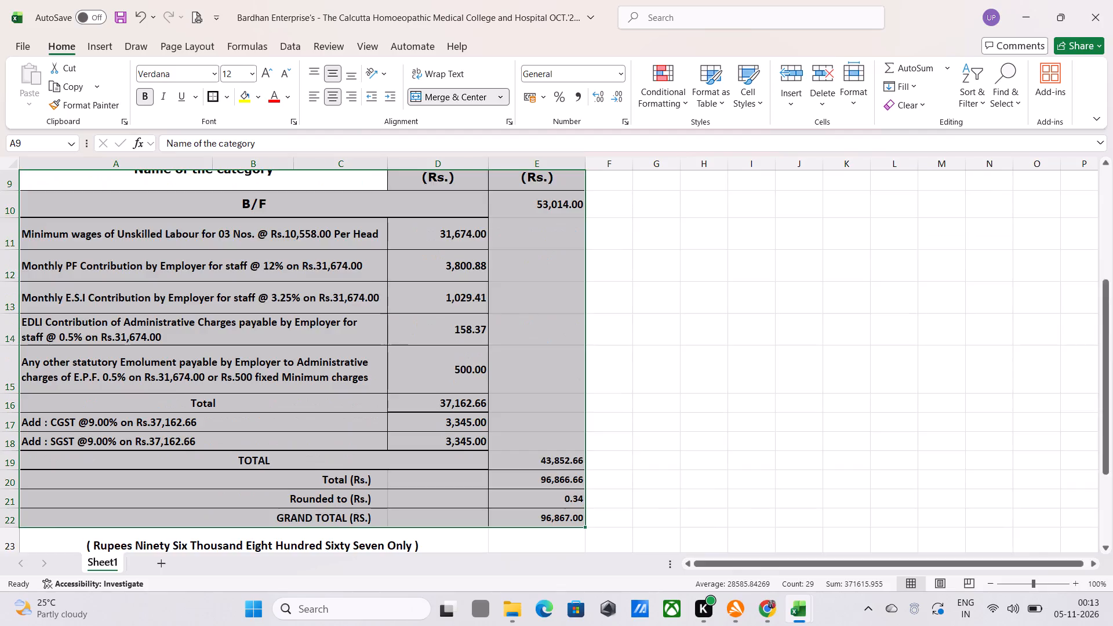
scroll(421, 439, down, 5)
scroll(425, 436, up, 1)
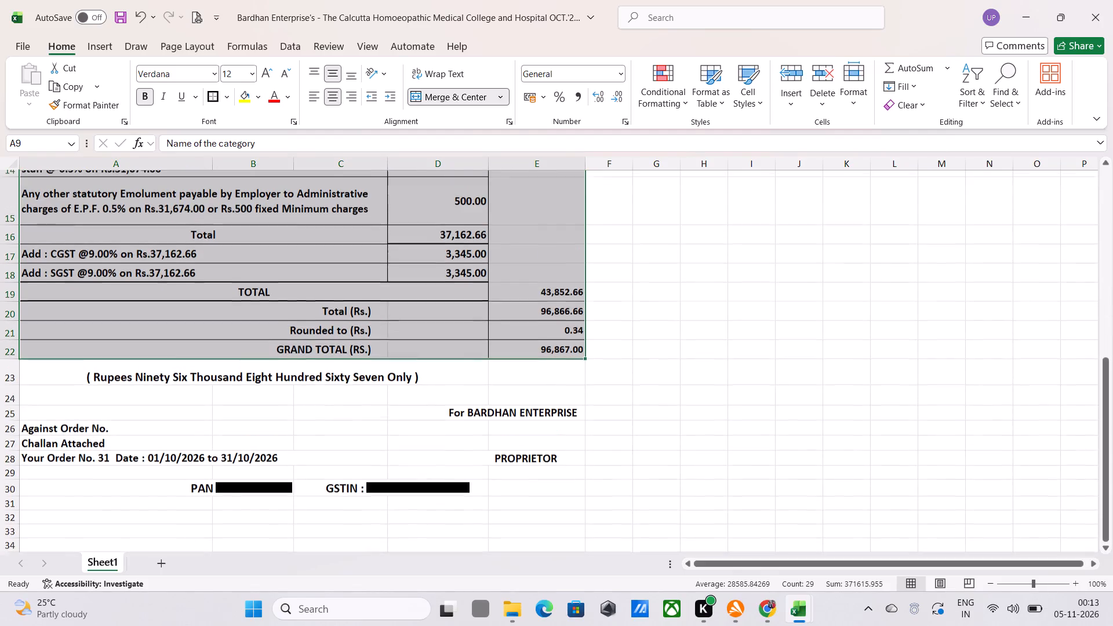
scroll(425, 436, up, 14)
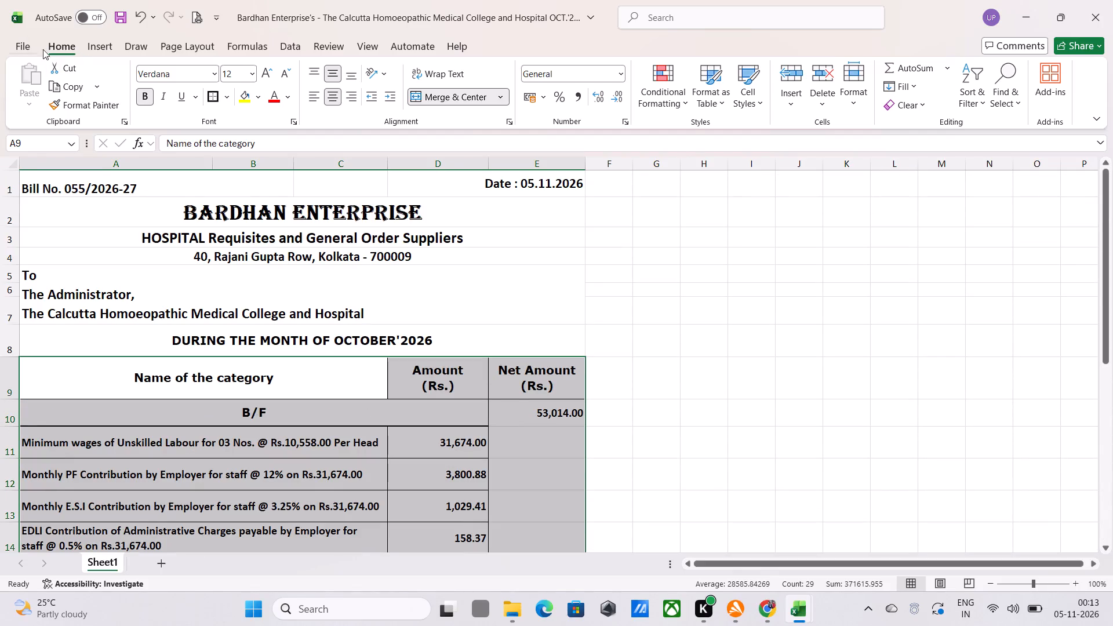
scroll(268, 329, up, 5)
scroll(269, 321, down, 2)
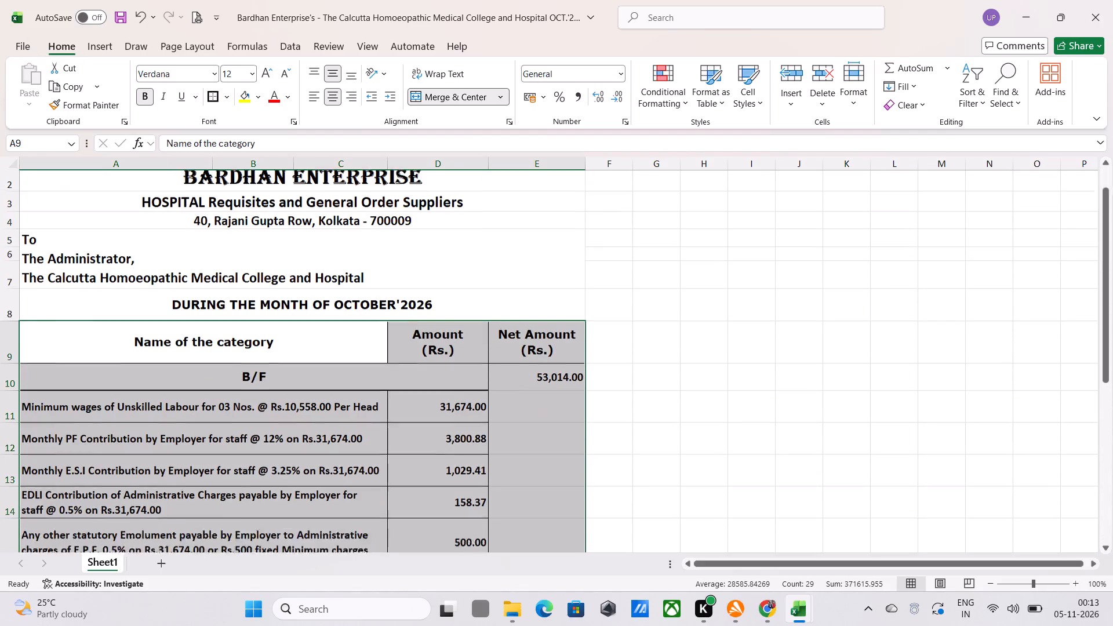
scroll(269, 321, down, 10)
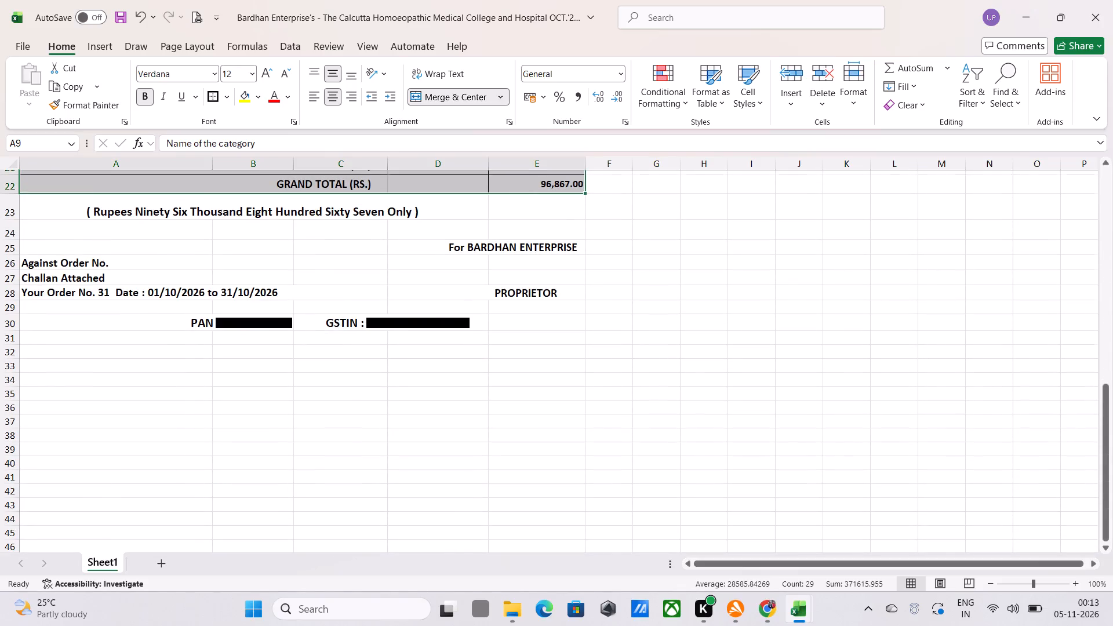
scroll(270, 314, down, 1)
scroll(337, 417, up, 8)
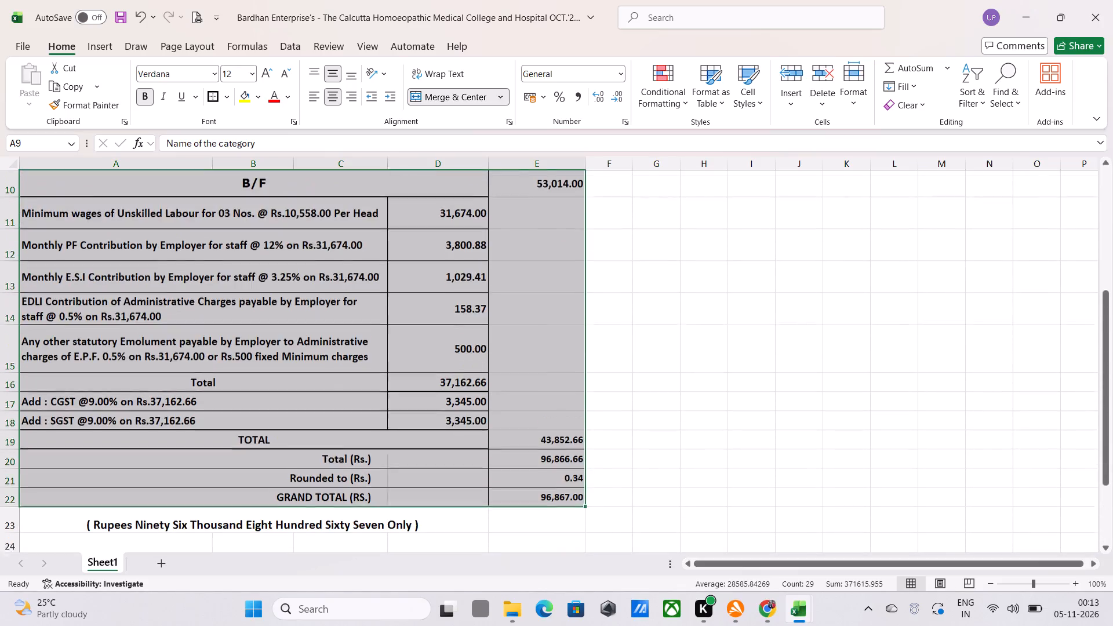
scroll(337, 417, up, 10)
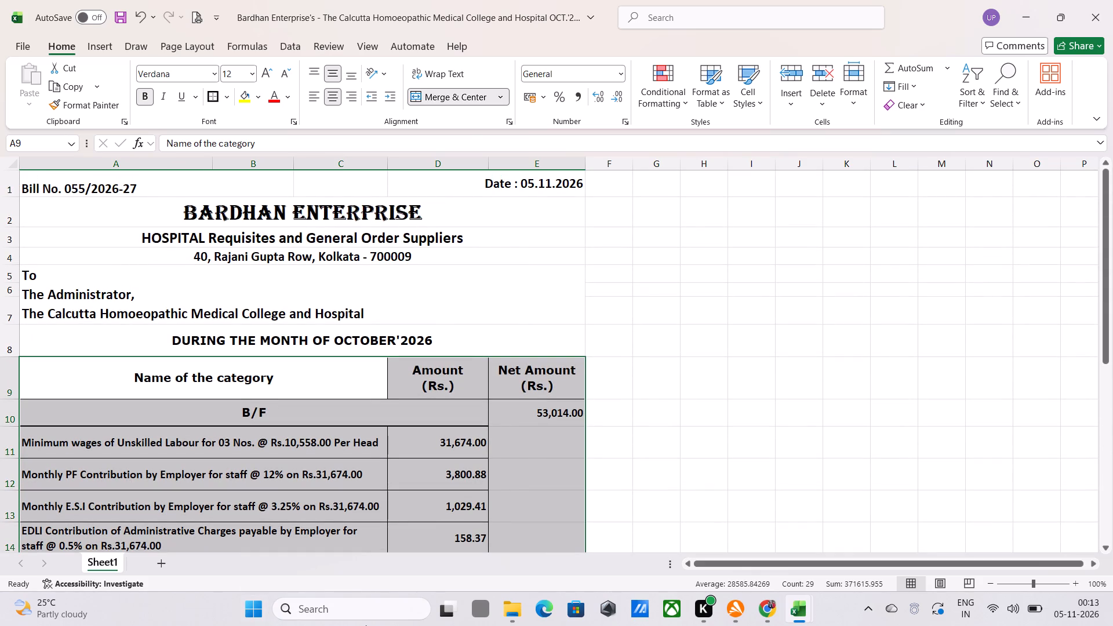
click(703, 323)
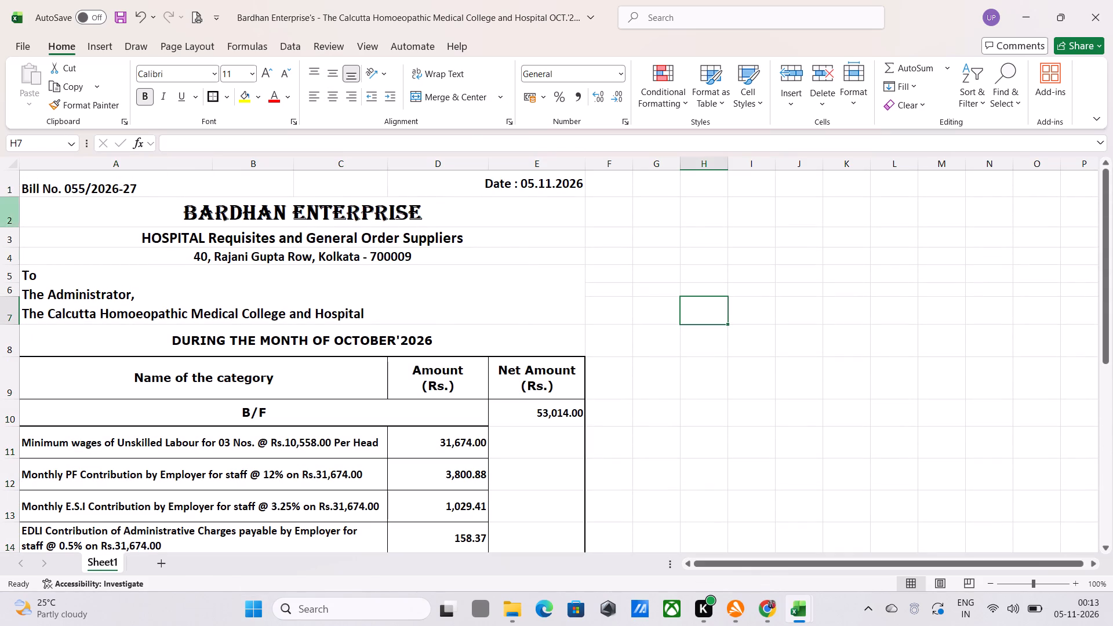
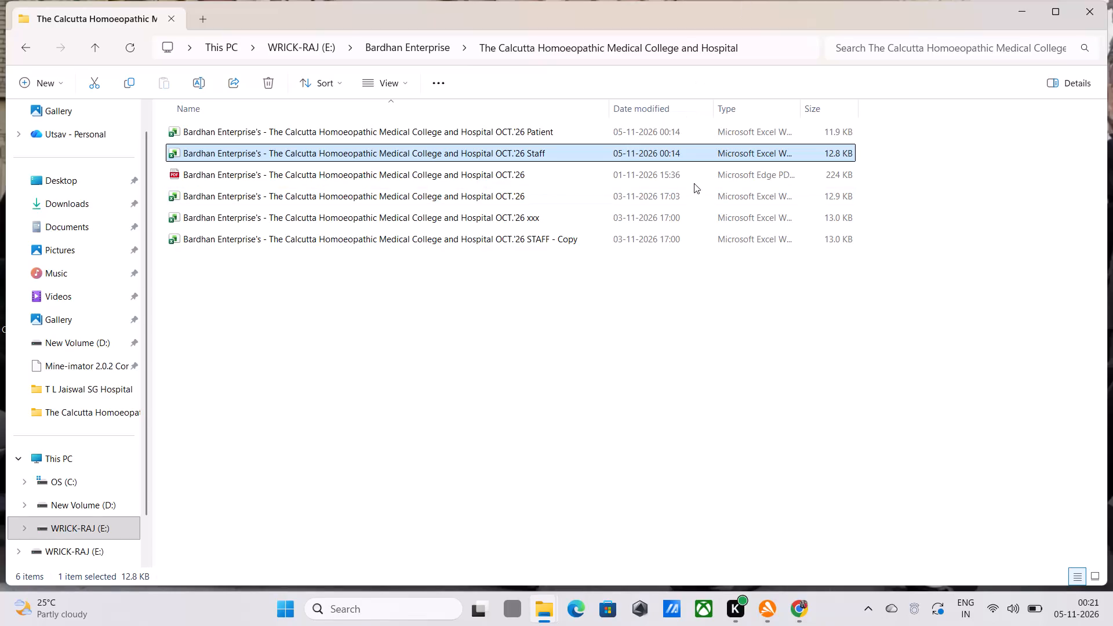
Open the Bardhan Enterprise's OCT.'26 xxx workbook from the Calcutta Homoeopathic Medical College and Hospital folder.
click(679, 392)
double_click(544, 218)
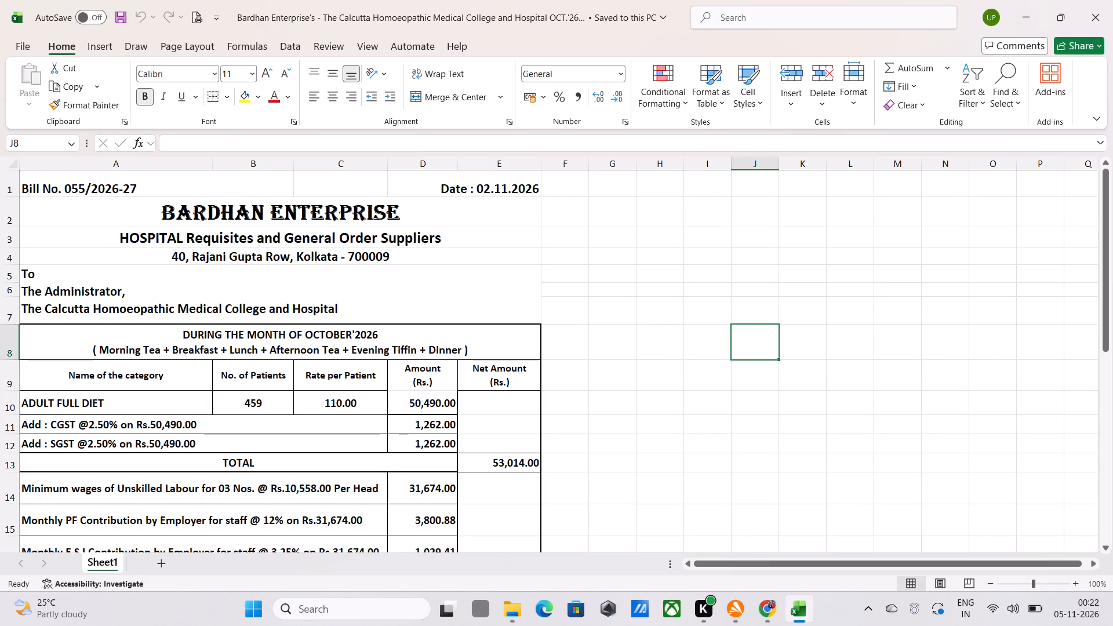
Change the bill date in D1 to 05.11.2026.
click(477, 187)
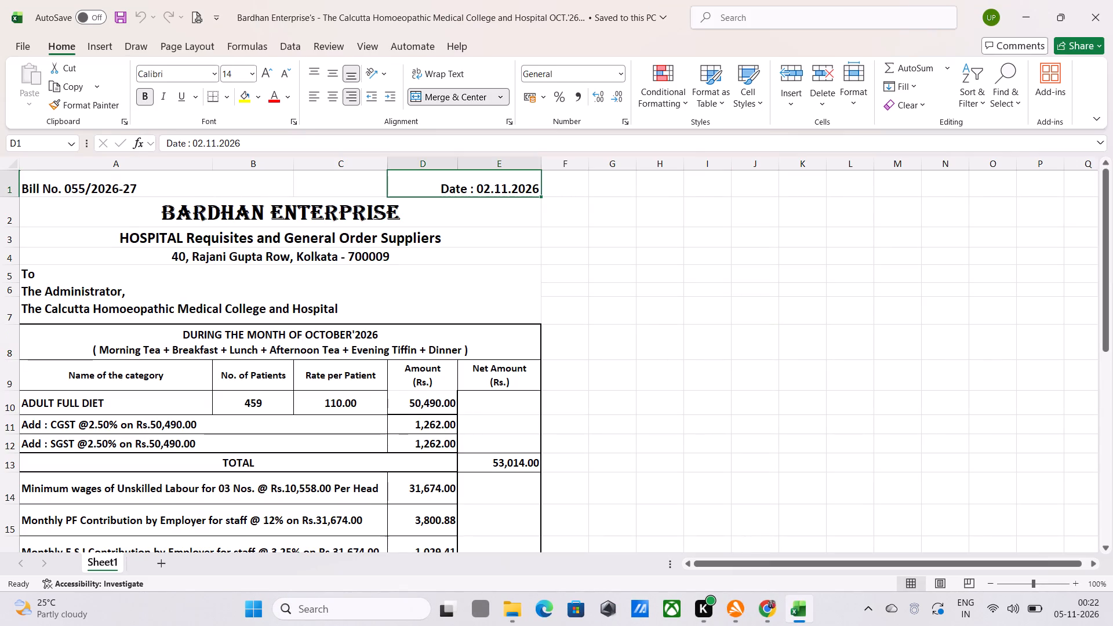
click(485, 188)
click(485, 188)
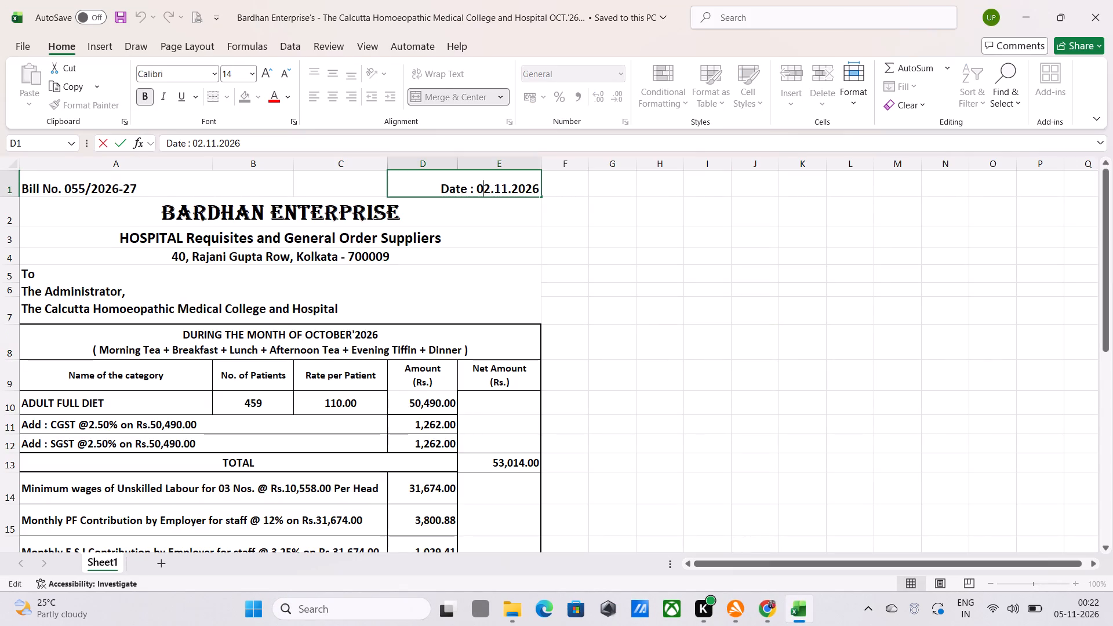
key(5)
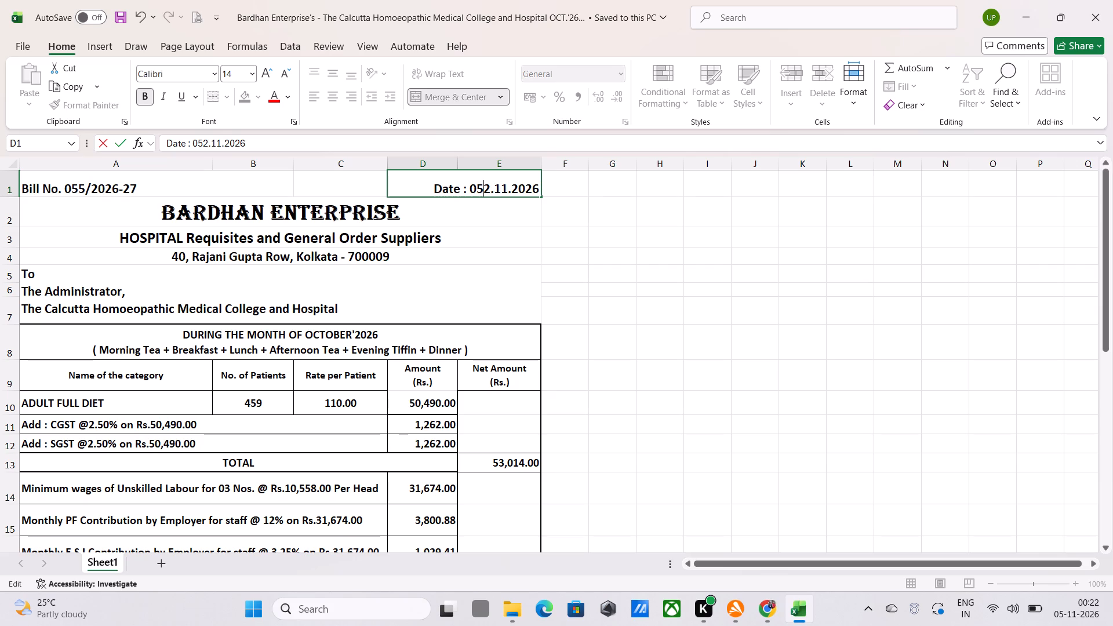
key(Delete)
key(Return)
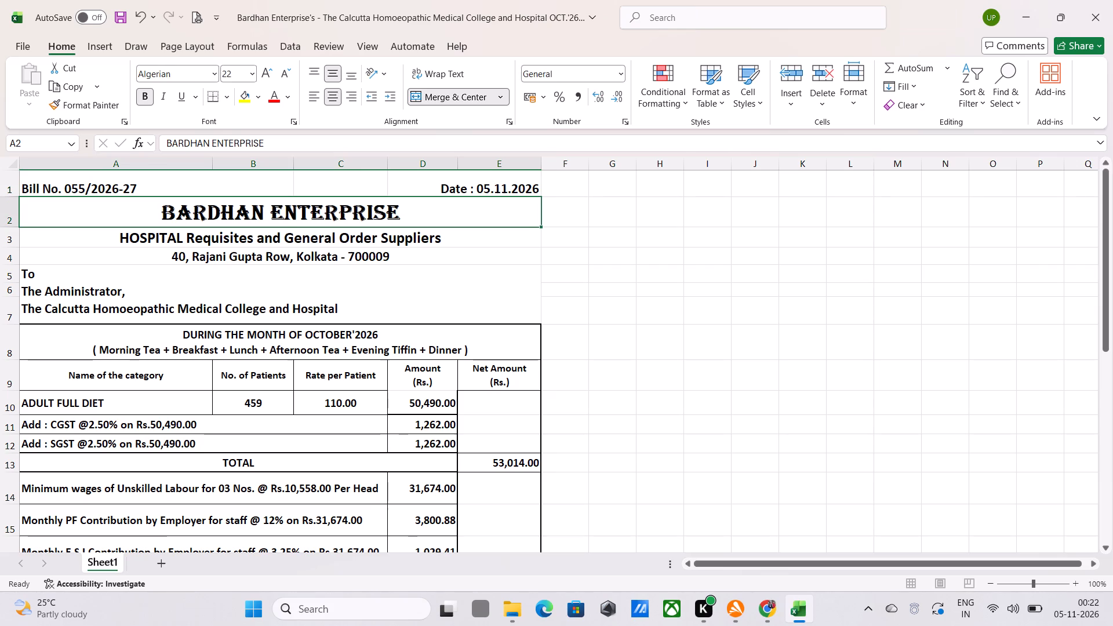
Review the bill table from the ADULT FULL DIET row through the staff contribution rows to the Total (Rs.) and Rounded to (Rs.) rows.
scroll(364, 434, down, 2)
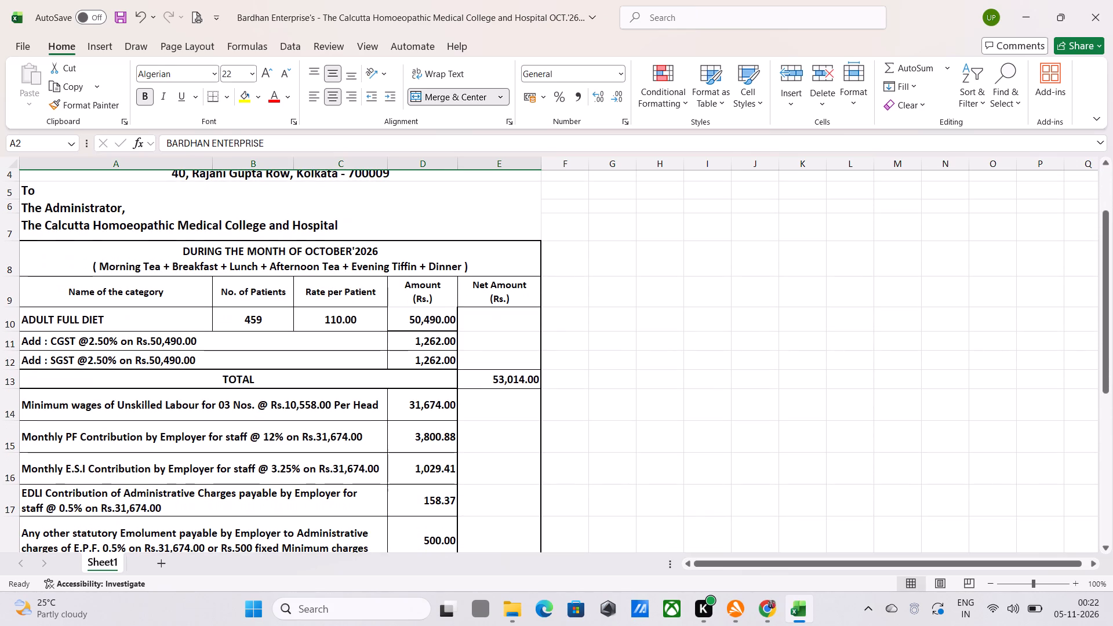
scroll(262, 452, down, 2)
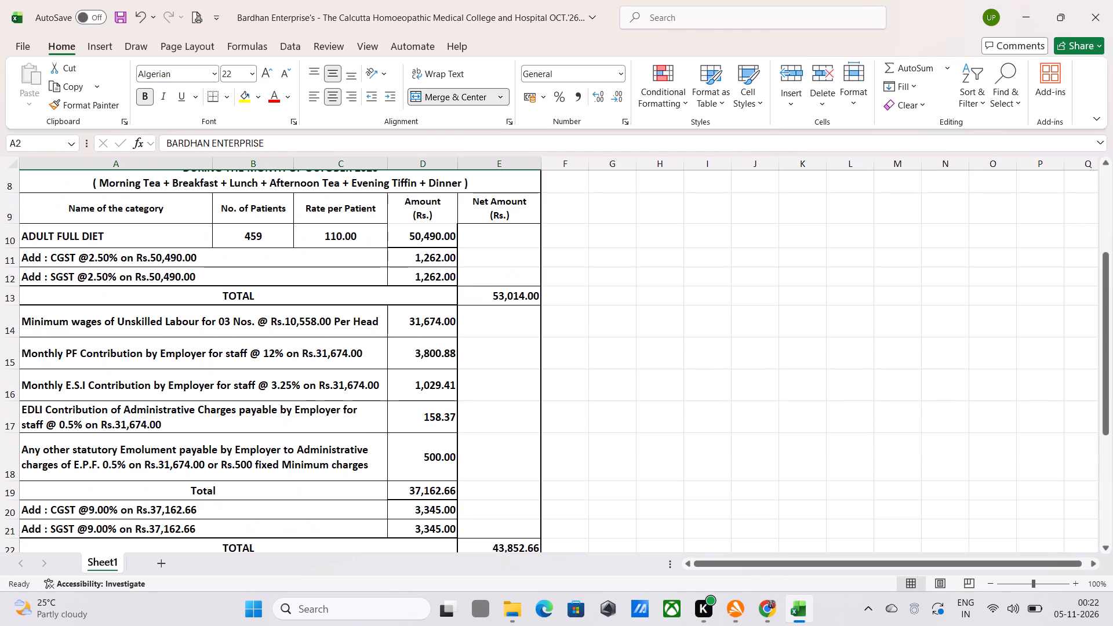
scroll(546, 367, up, 2)
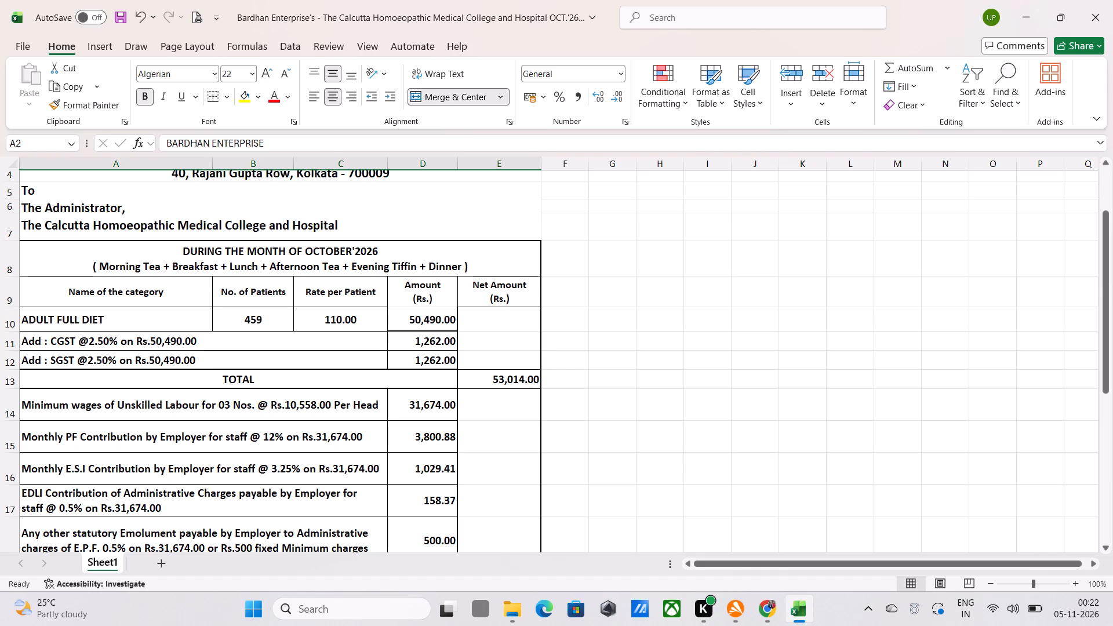
scroll(605, 377, down, 2)
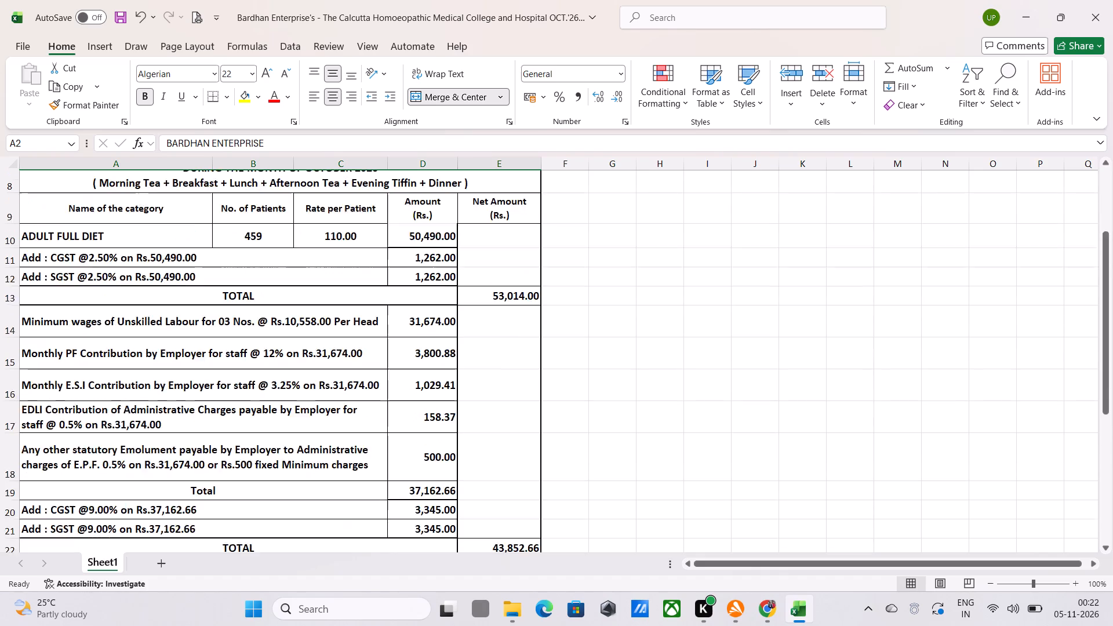
scroll(605, 377, down, 1)
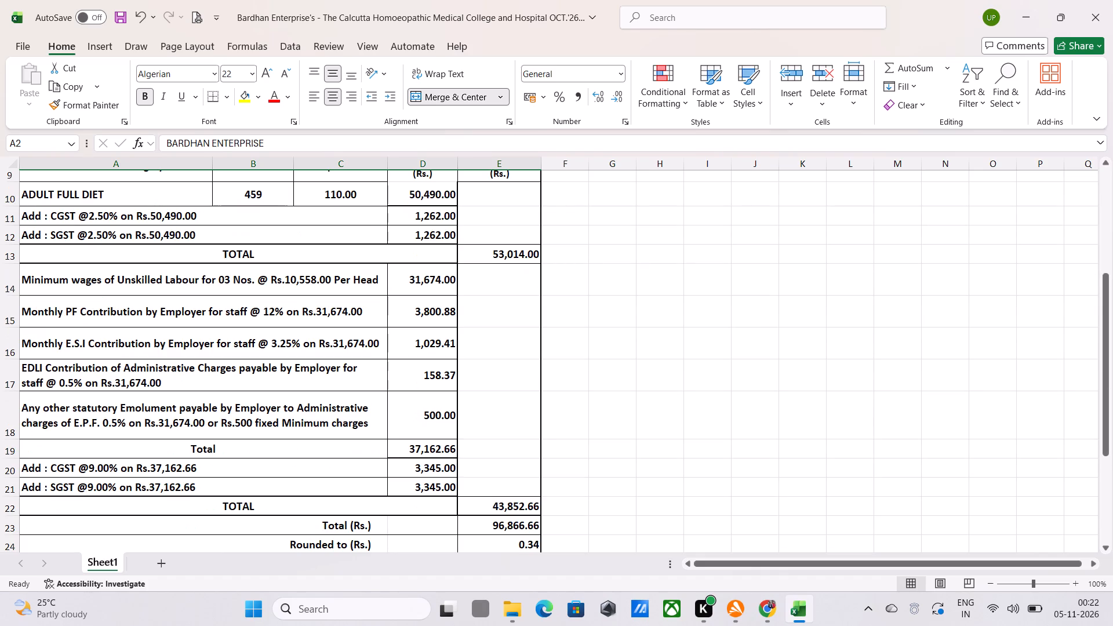
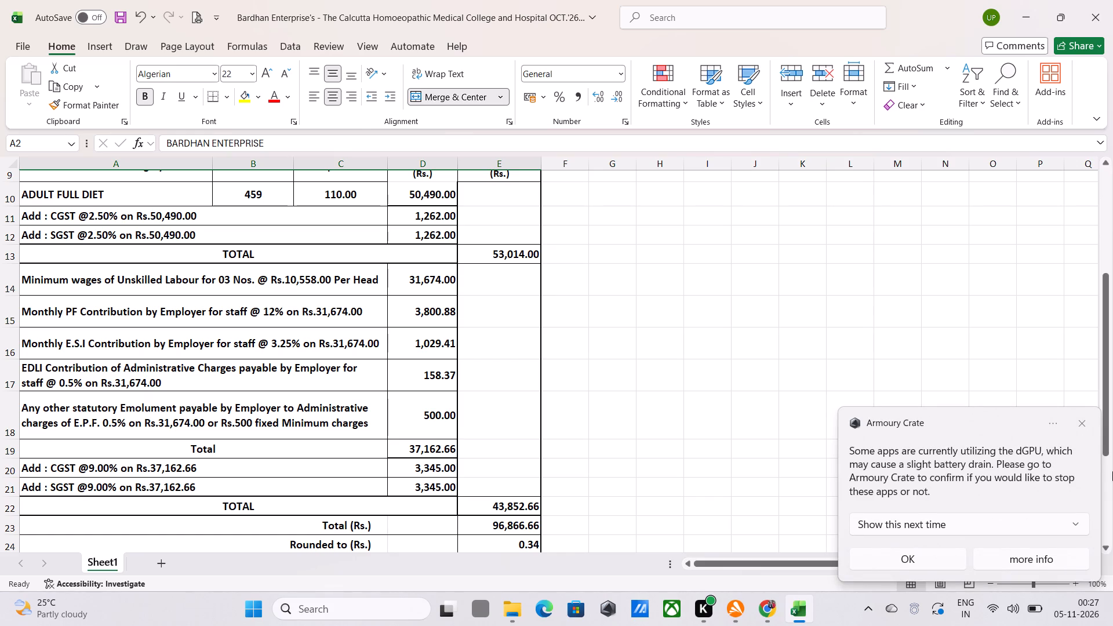
Dismiss the Armoury Crate notification about dGPU usage.
click(1083, 421)
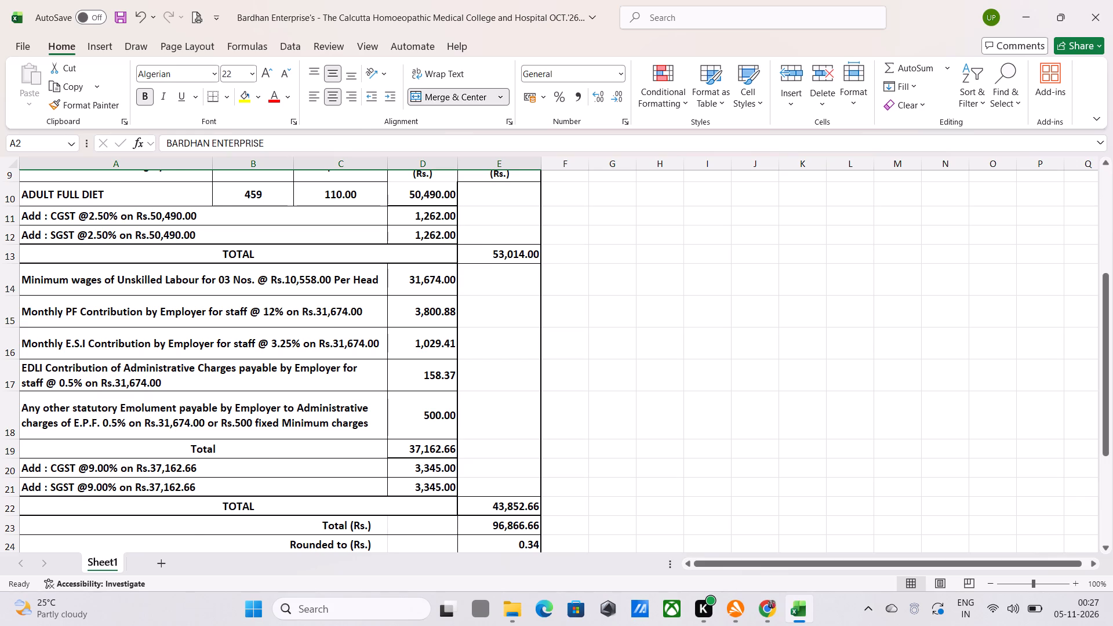
Review the full bill from the bill number and date header through the GRAND TOTAL row to the order period and PAN/GSTIN footer.
scroll(407, 436, up, 12)
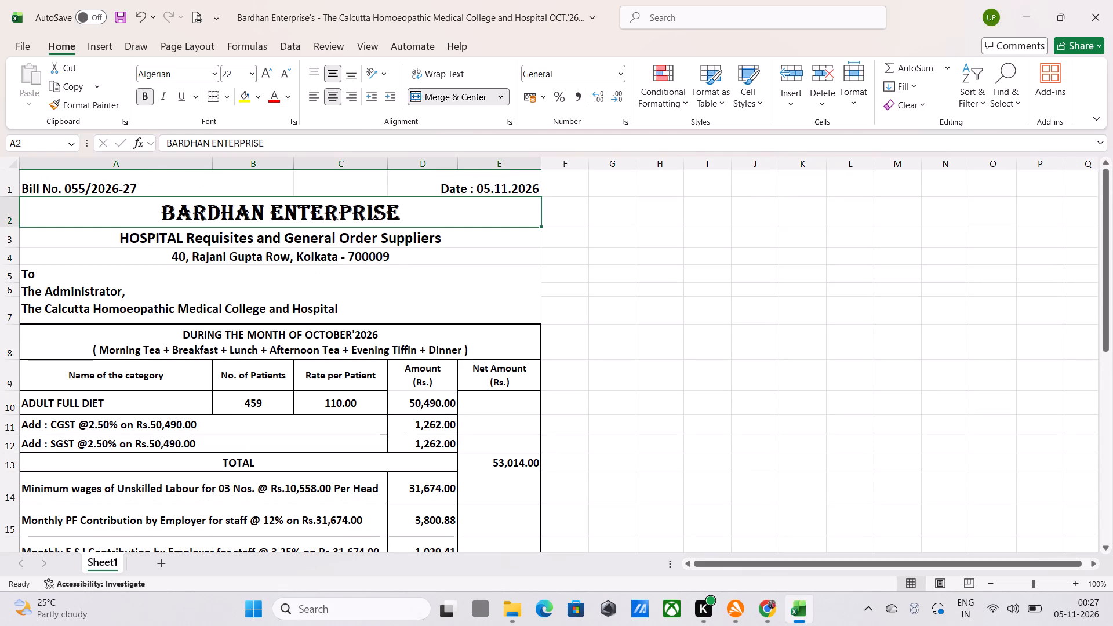
click(655, 294)
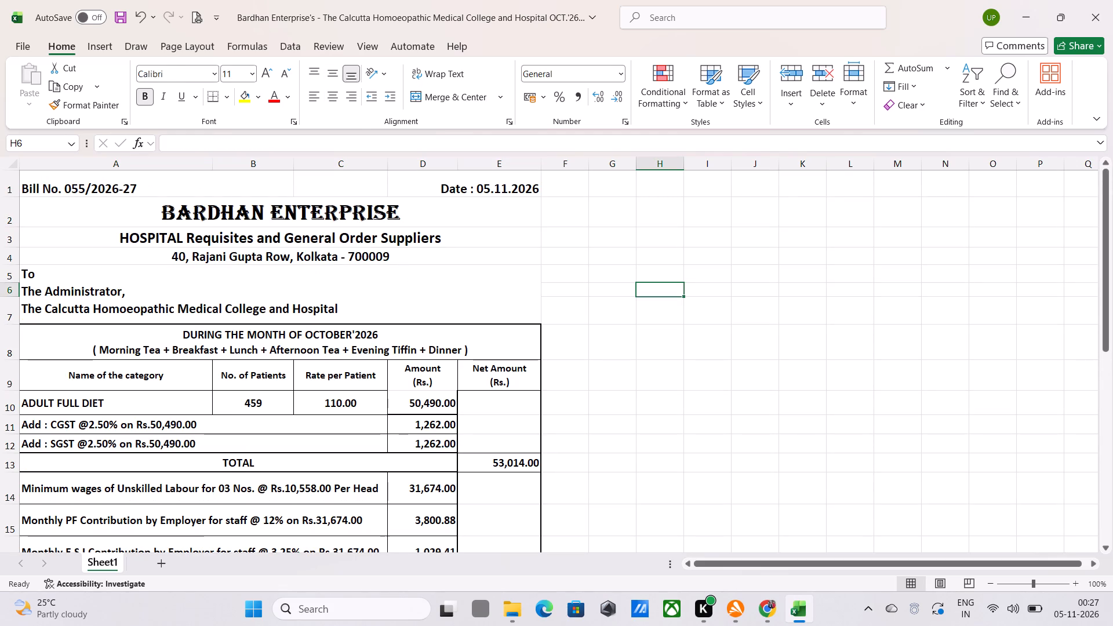
click(587, 260)
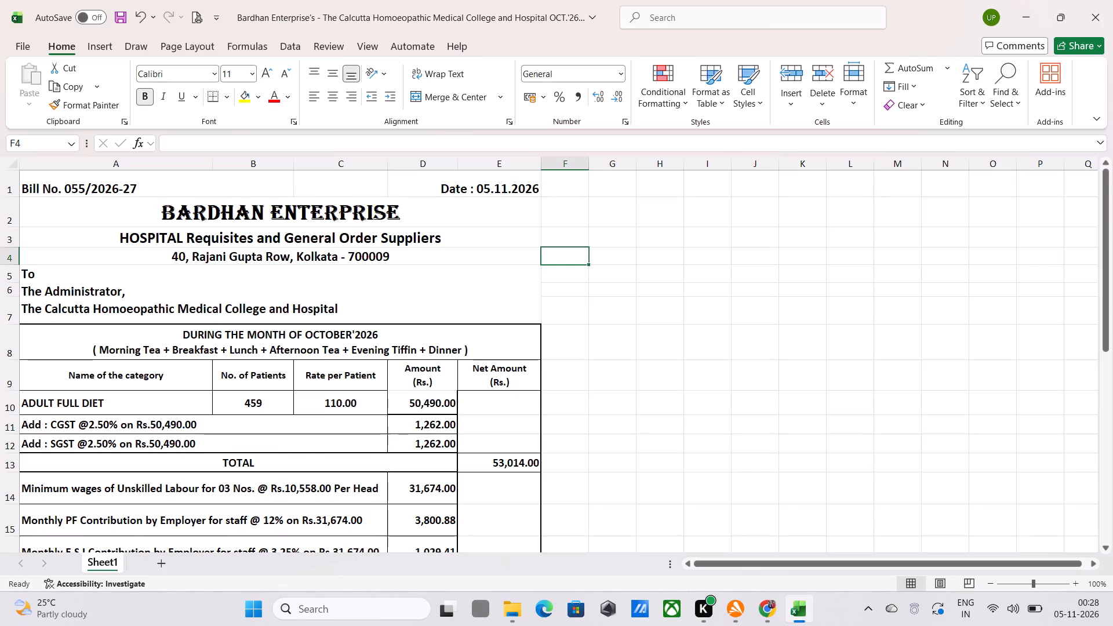
scroll(316, 427, down, 6)
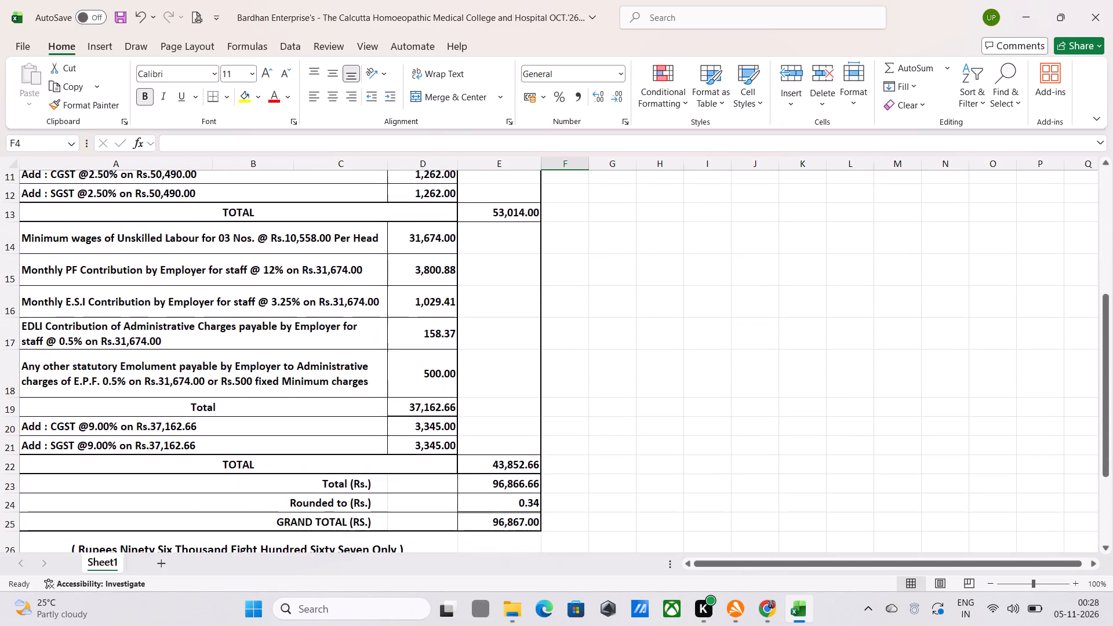
scroll(318, 419, down, 8)
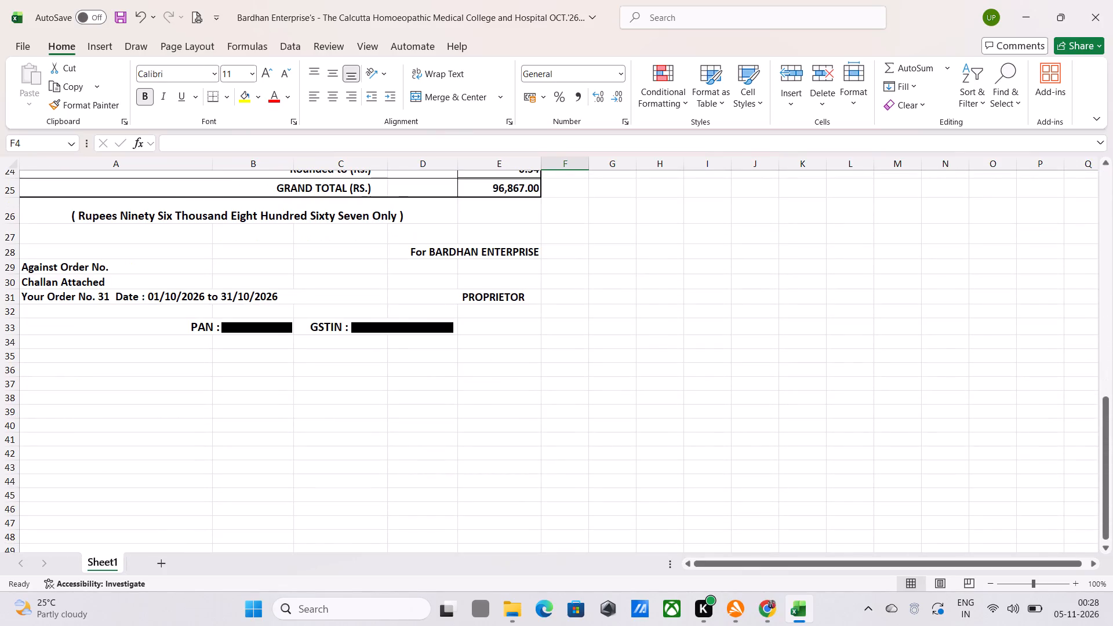
scroll(319, 417, up, 9)
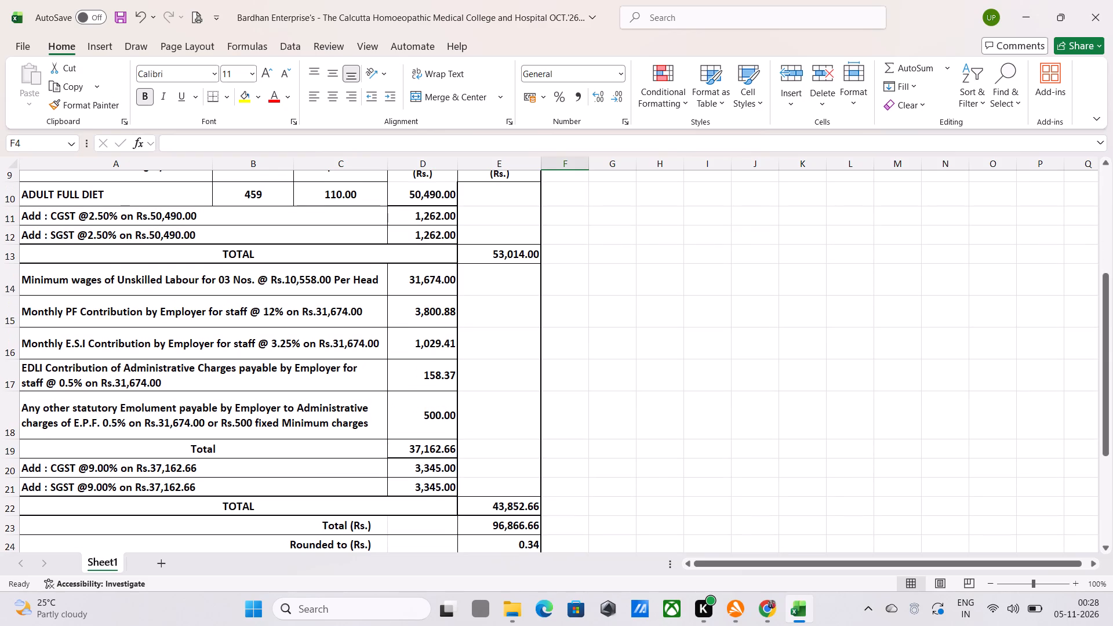
scroll(320, 412, up, 2)
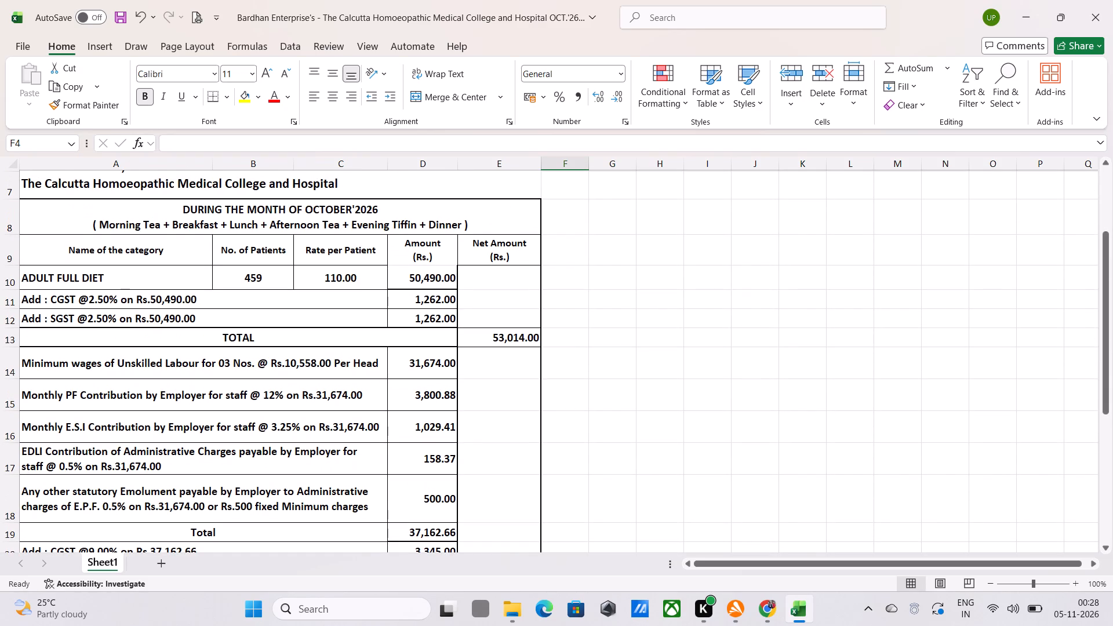
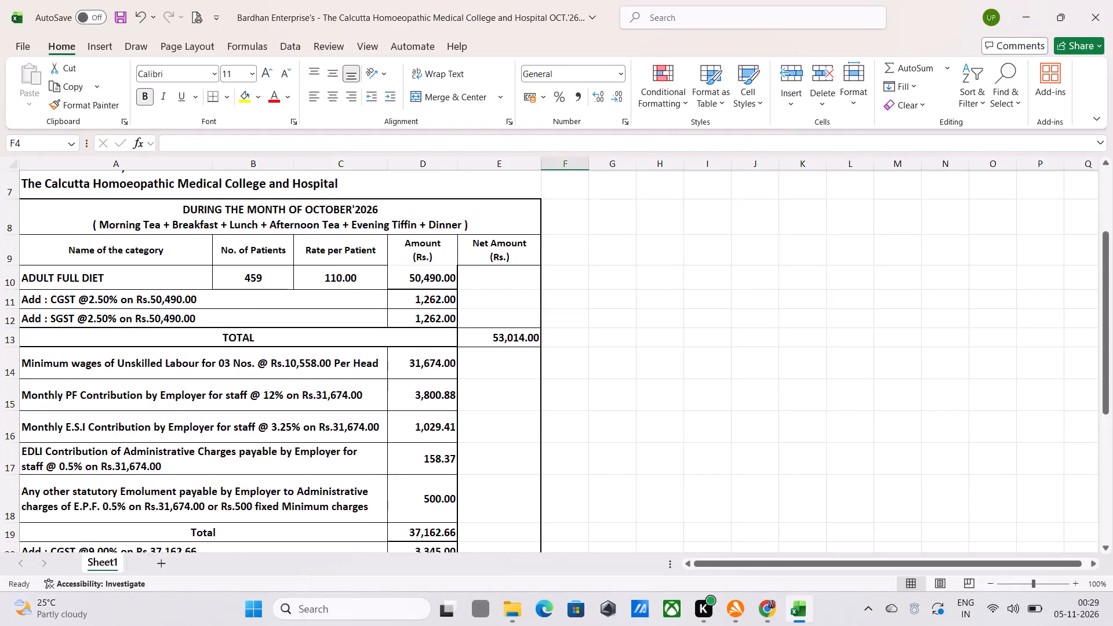
Re-check the whole xxx bill, from the bill number and date through the diet, labour and tax rows to the grand total and order period.
scroll(132, 460, down, 10)
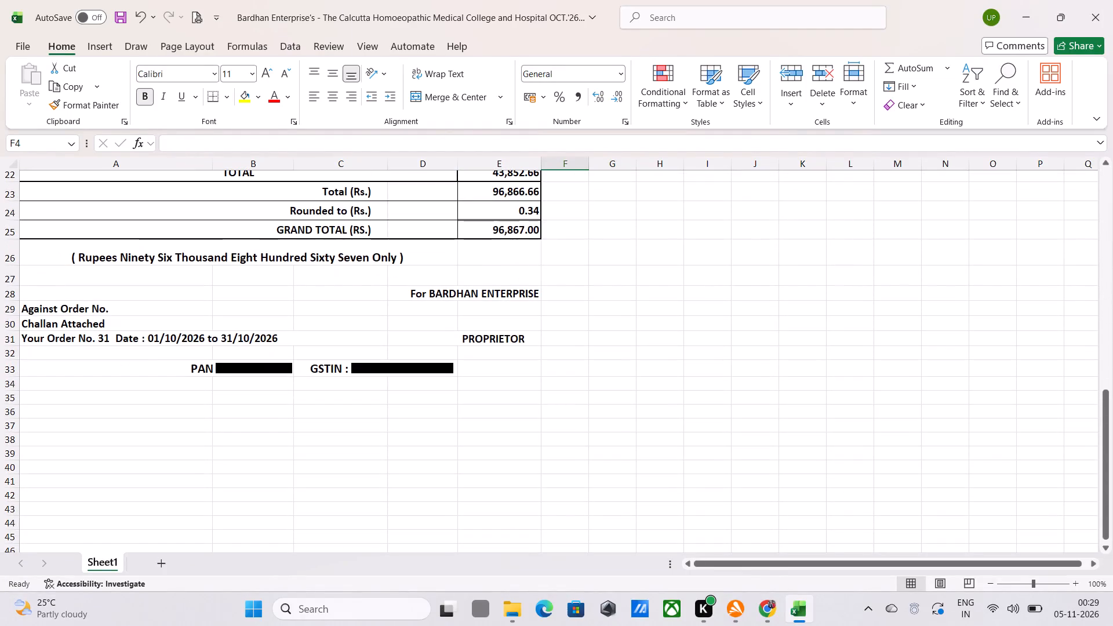
scroll(139, 477, up, 2)
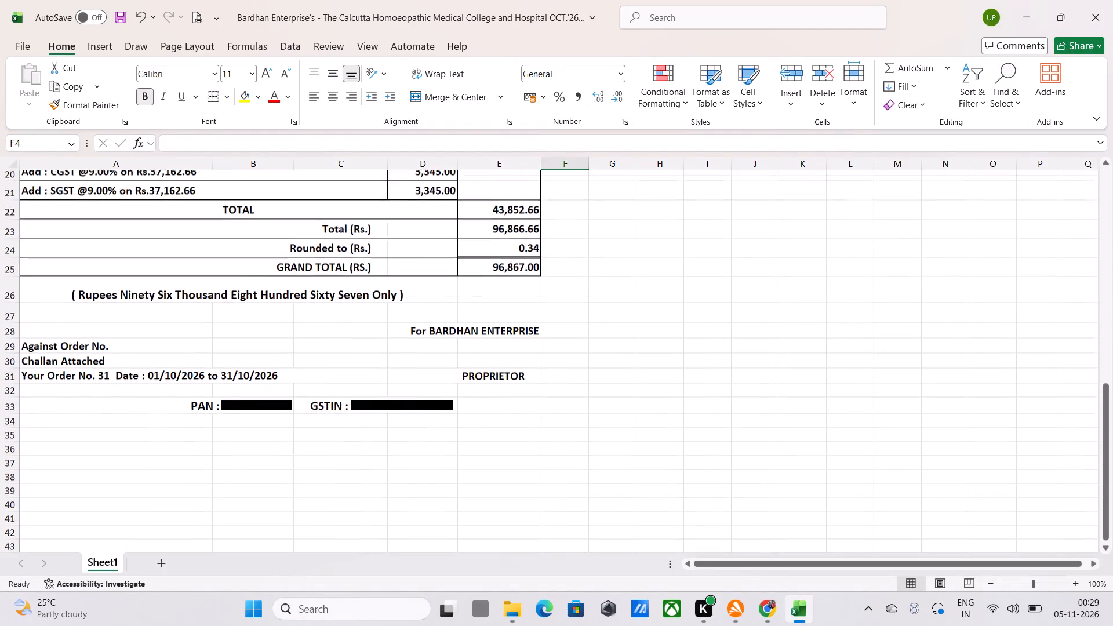
scroll(139, 477, up, 16)
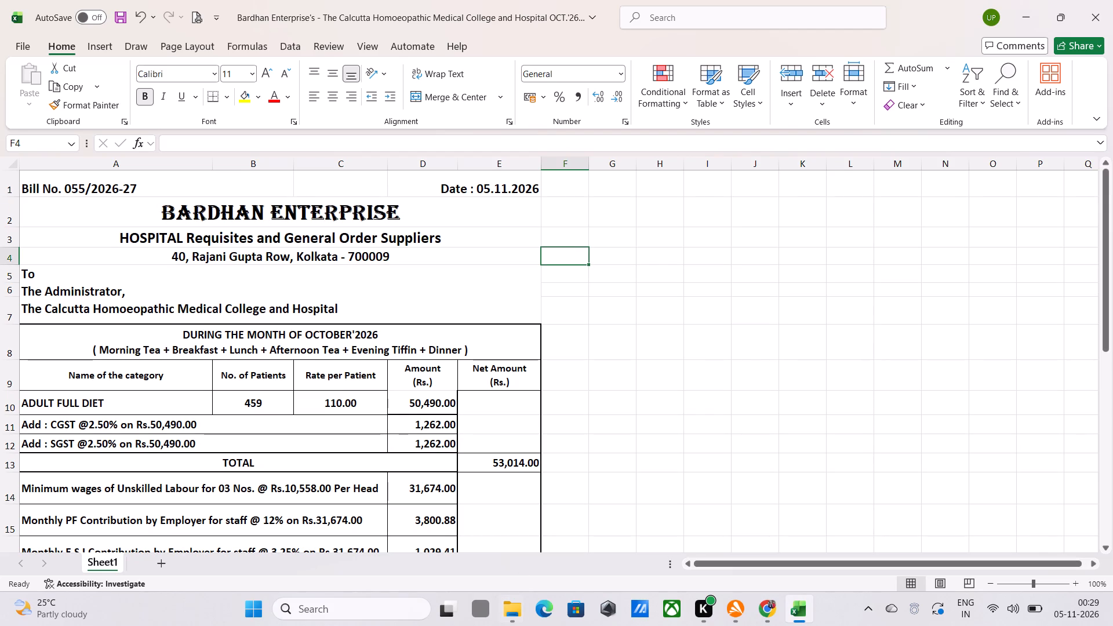
scroll(391, 440, up, 6)
scroll(391, 440, down, 11)
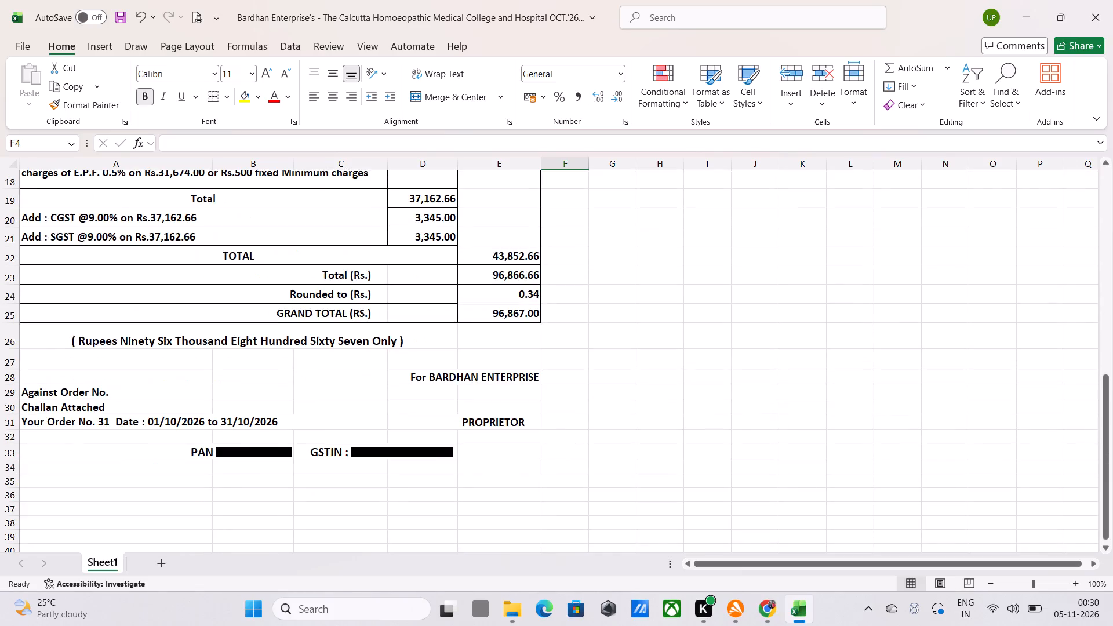
scroll(402, 456, up, 14)
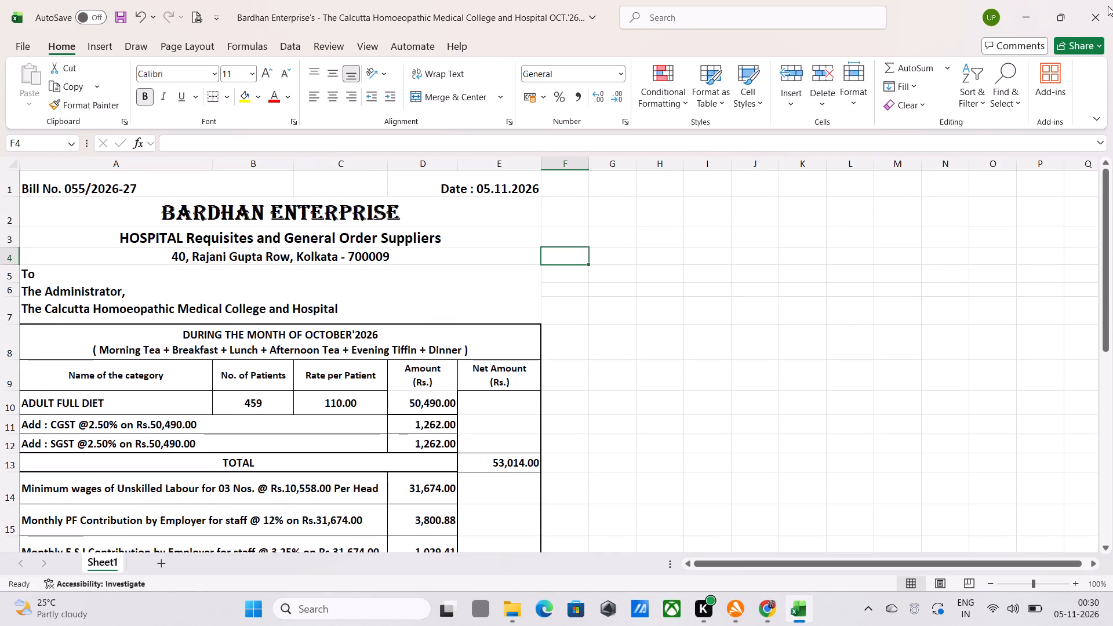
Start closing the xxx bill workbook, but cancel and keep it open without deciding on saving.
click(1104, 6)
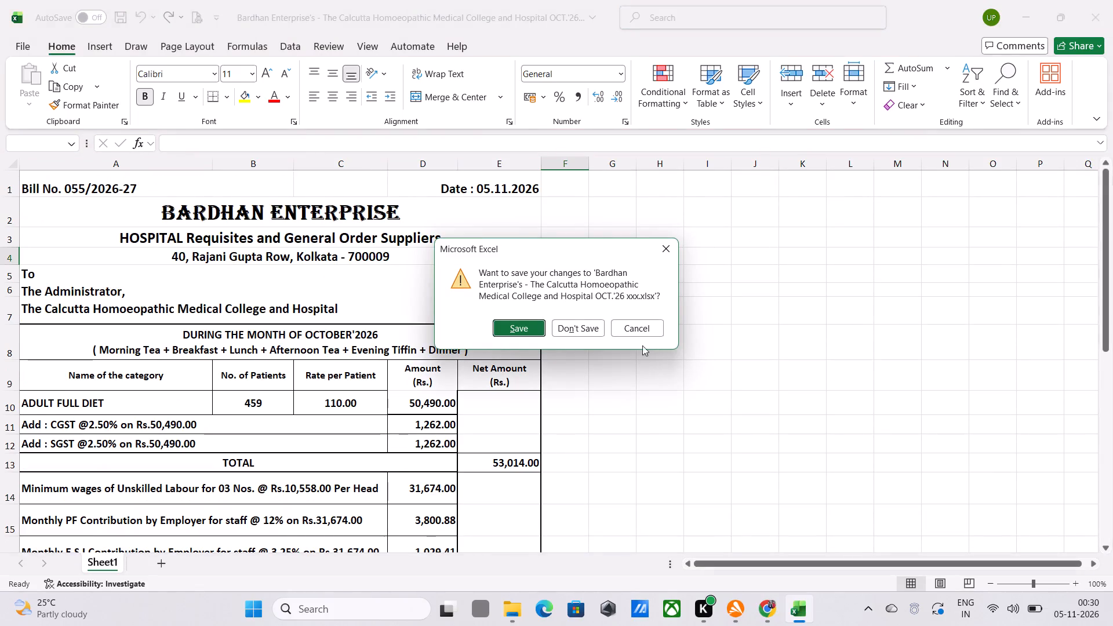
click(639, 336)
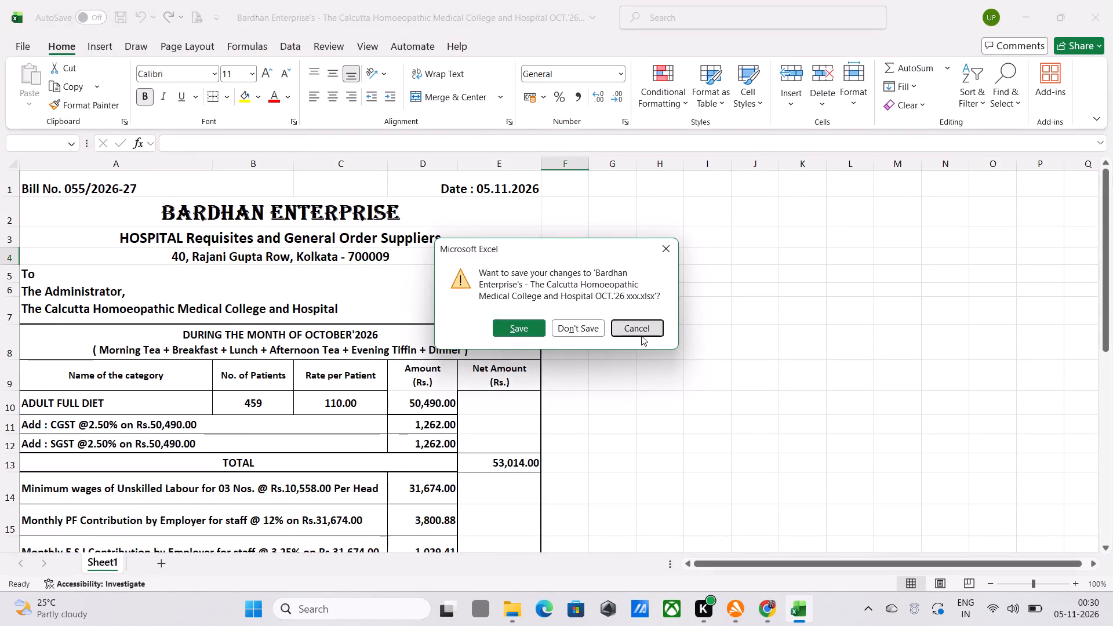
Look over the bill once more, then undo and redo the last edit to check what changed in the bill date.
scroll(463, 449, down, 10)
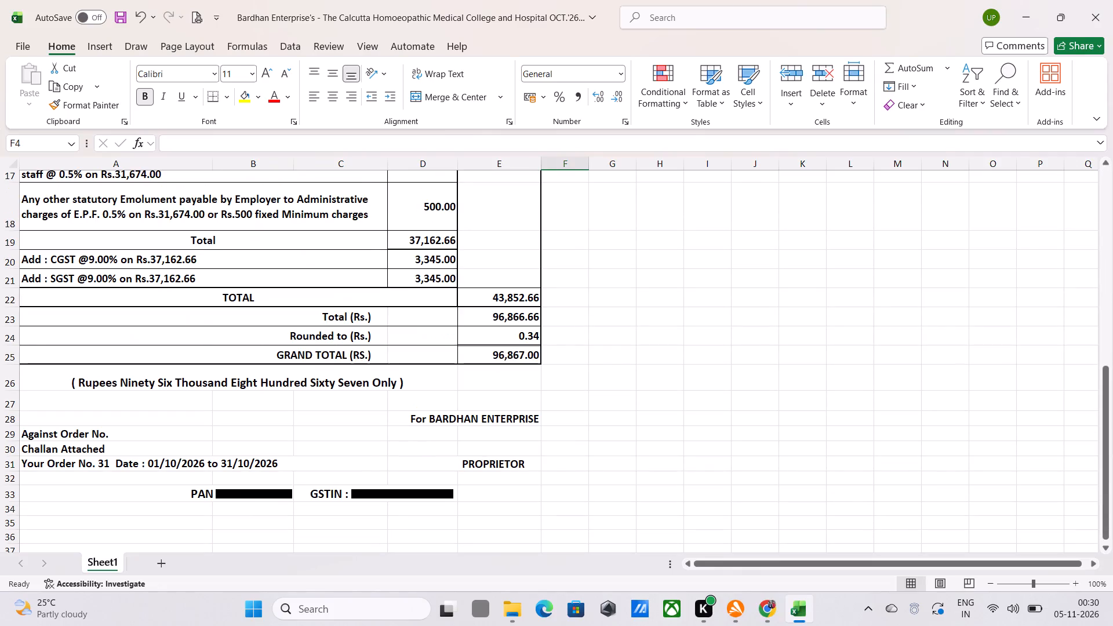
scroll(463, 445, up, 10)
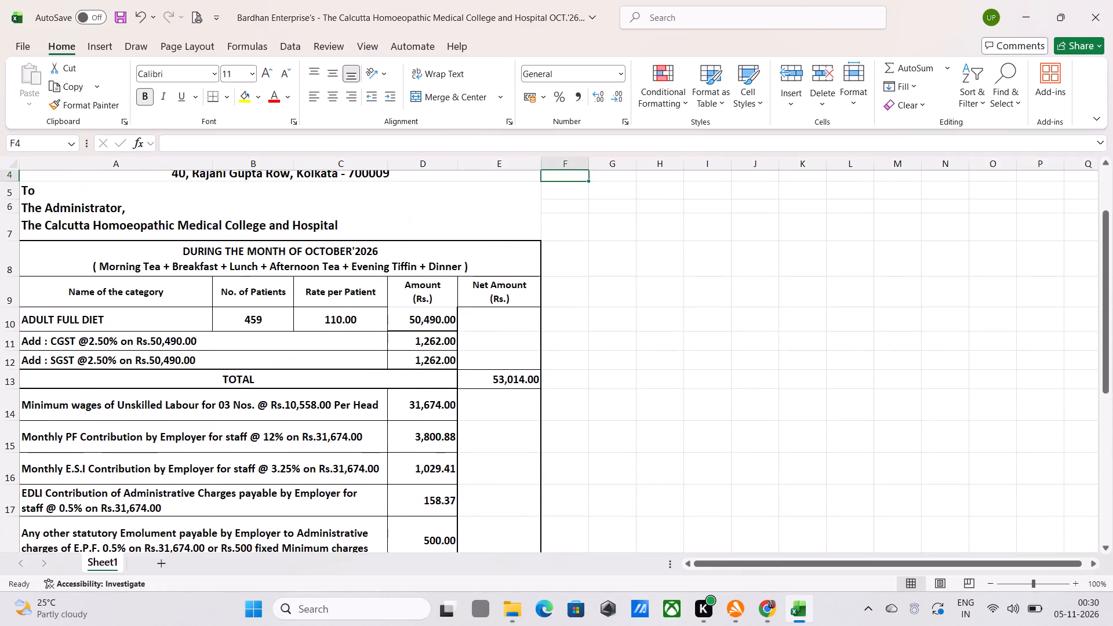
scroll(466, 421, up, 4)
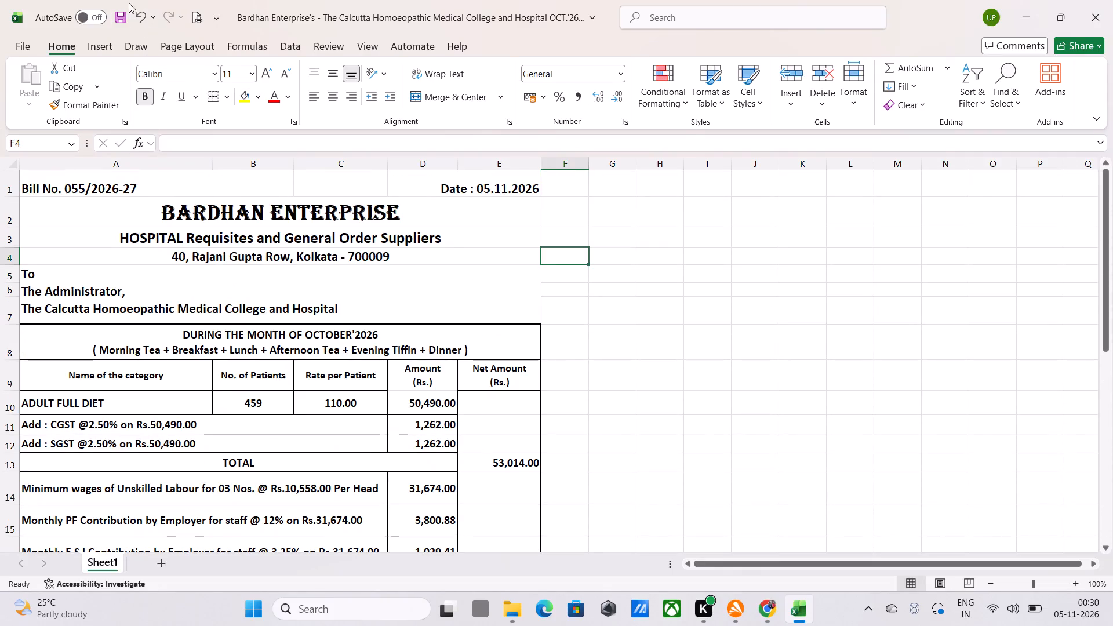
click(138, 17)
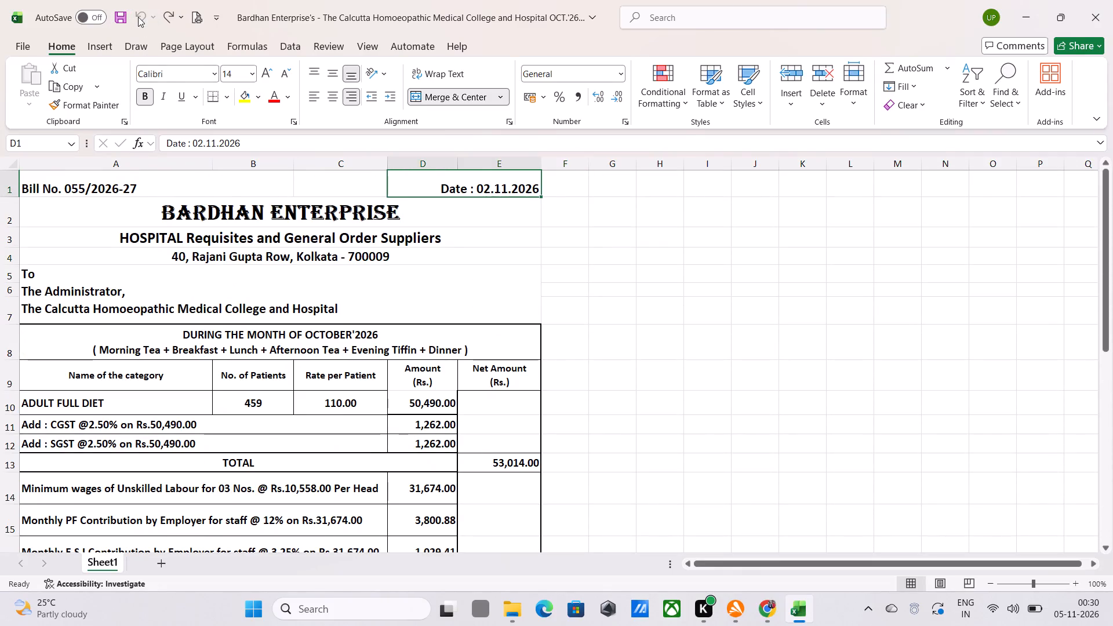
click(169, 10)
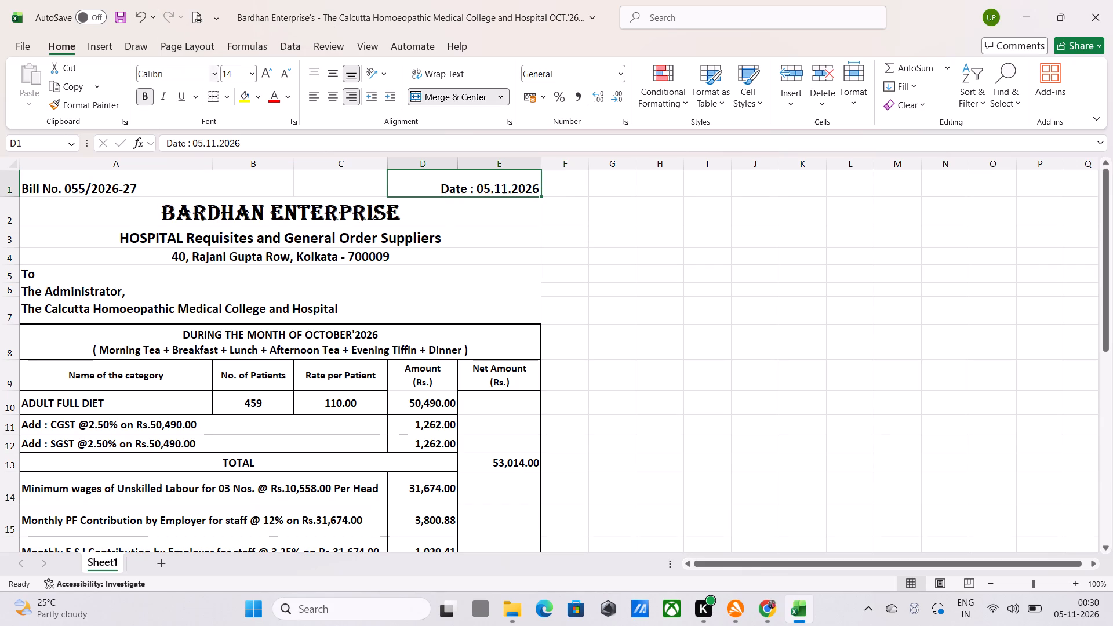
Deselect the date cell and save the OCT.'26 xxx bill workbook under its existing name.
click(670, 305)
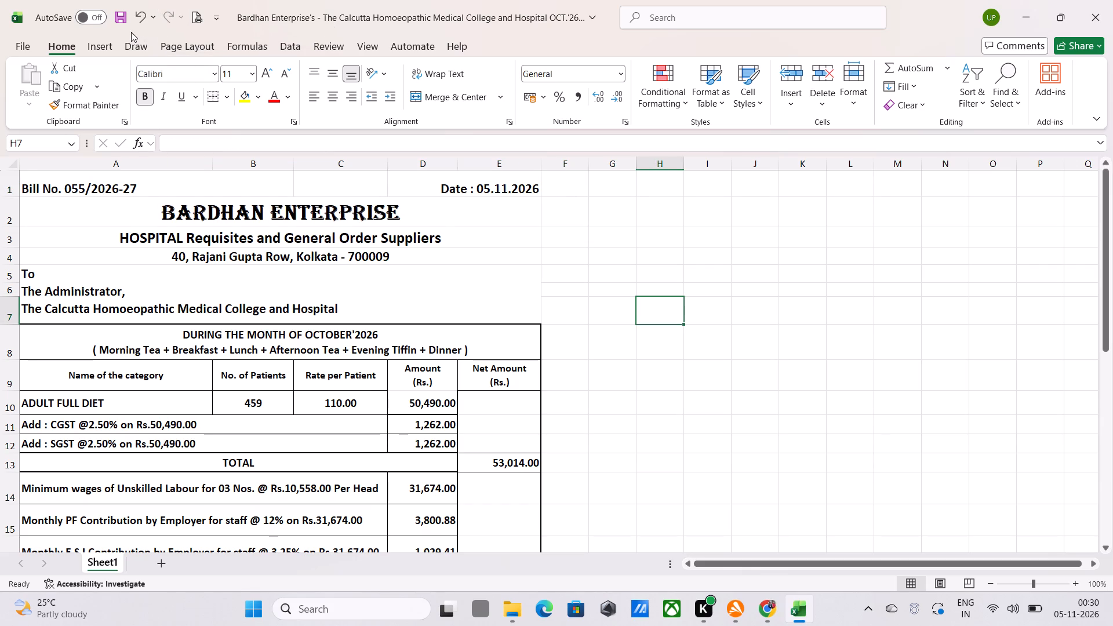
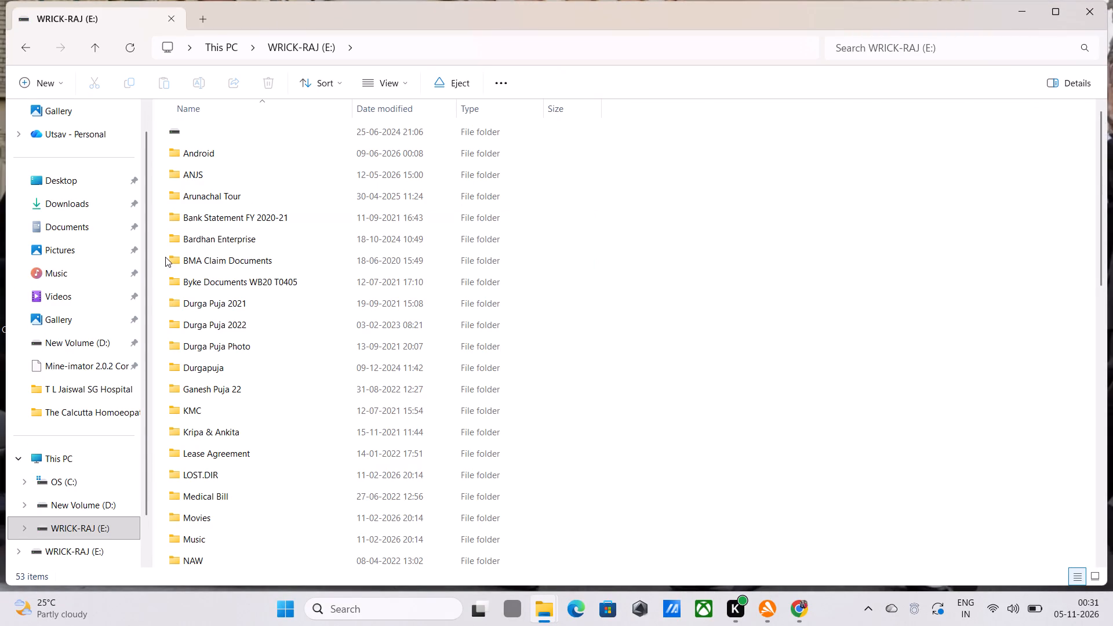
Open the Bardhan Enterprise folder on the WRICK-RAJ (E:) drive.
double_click(242, 239)
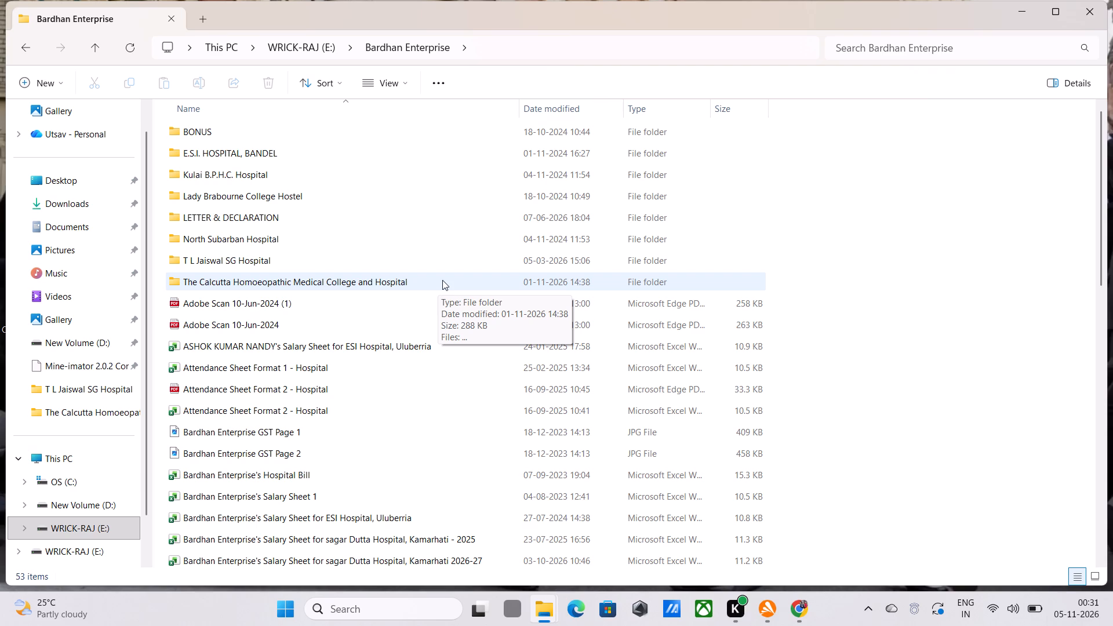
Open the OCT.'26 Patient bill workbook, check the bill and its print preview, and close the workbook.
double_click(442, 280)
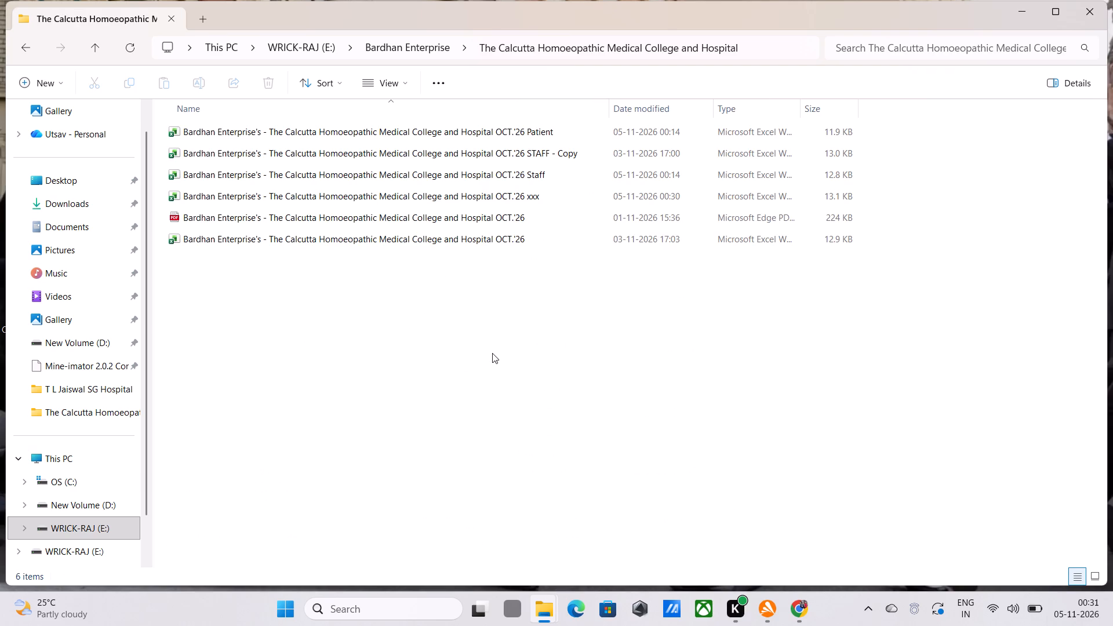
double_click(534, 134)
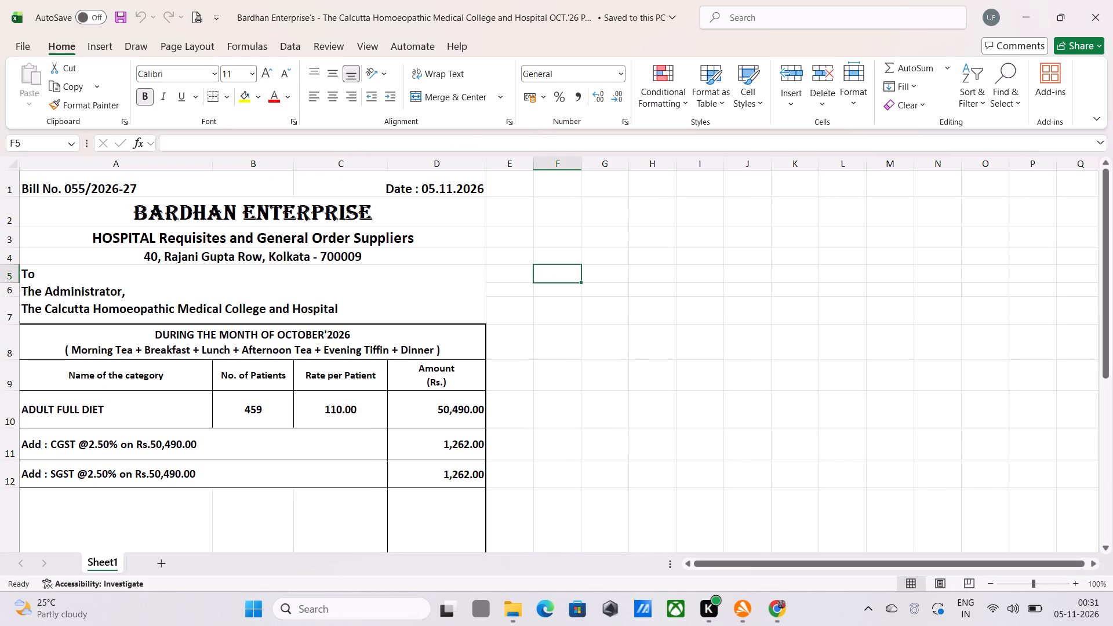
scroll(552, 361, down, 6)
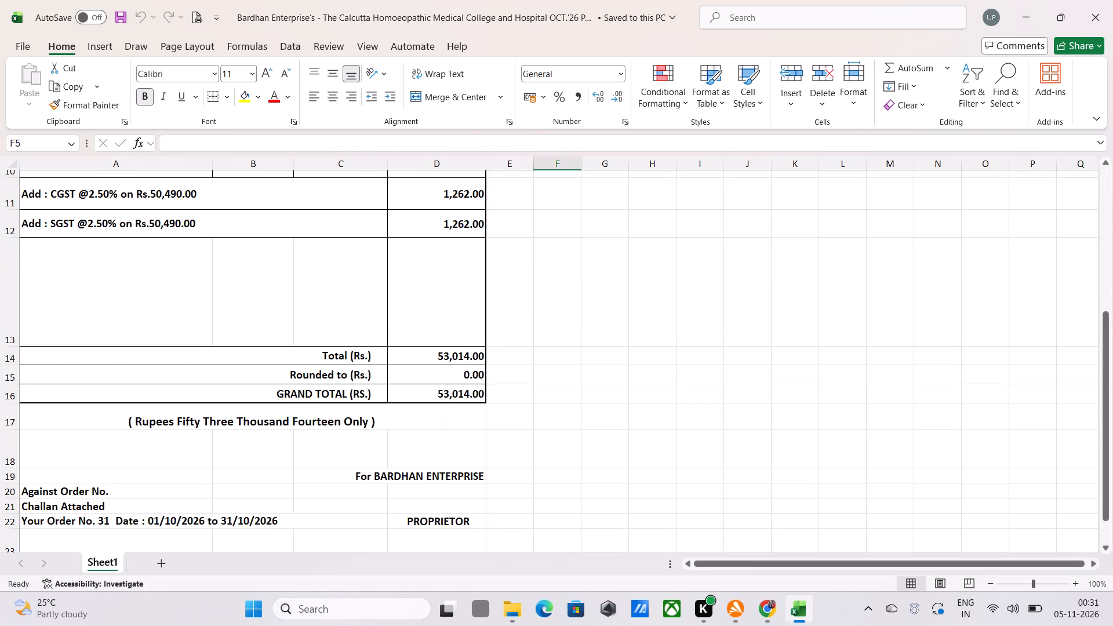
scroll(563, 379, up, 6)
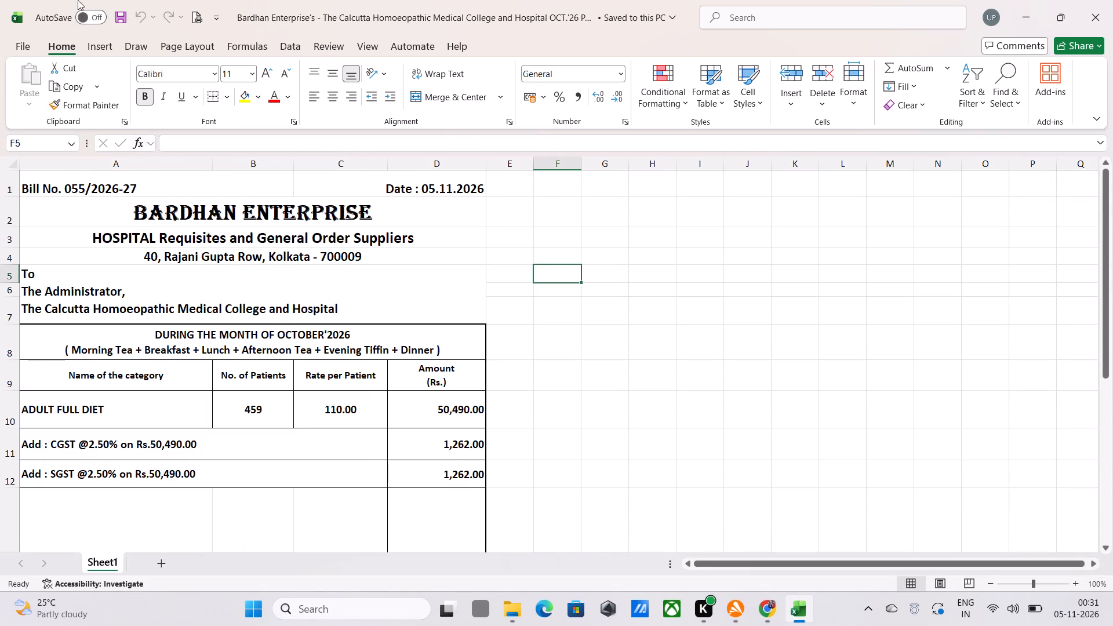
click(192, 12)
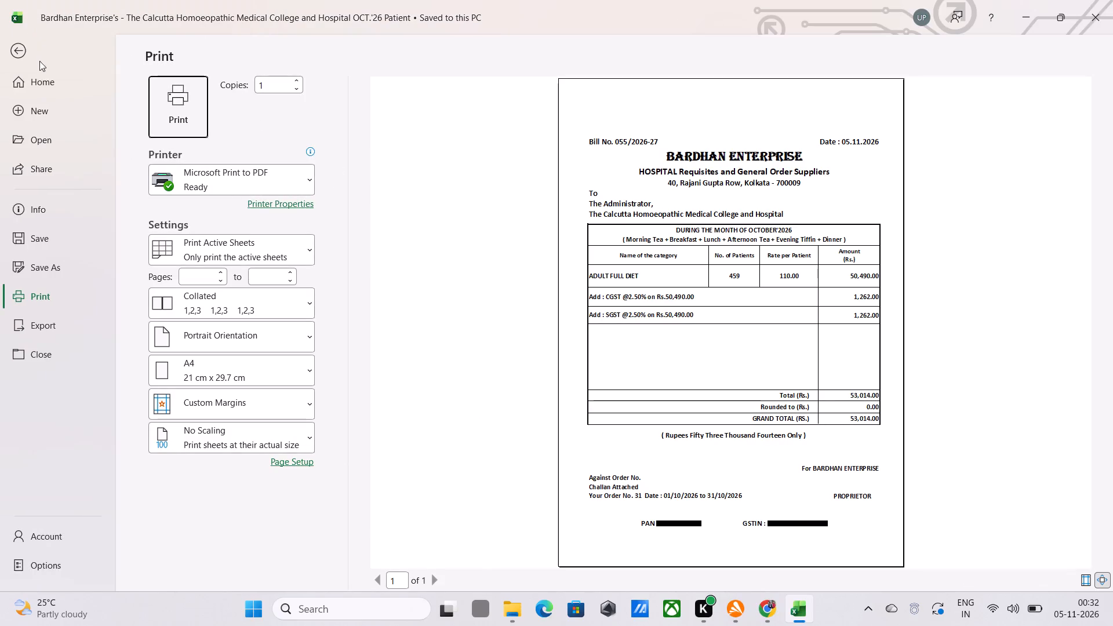
click(12, 48)
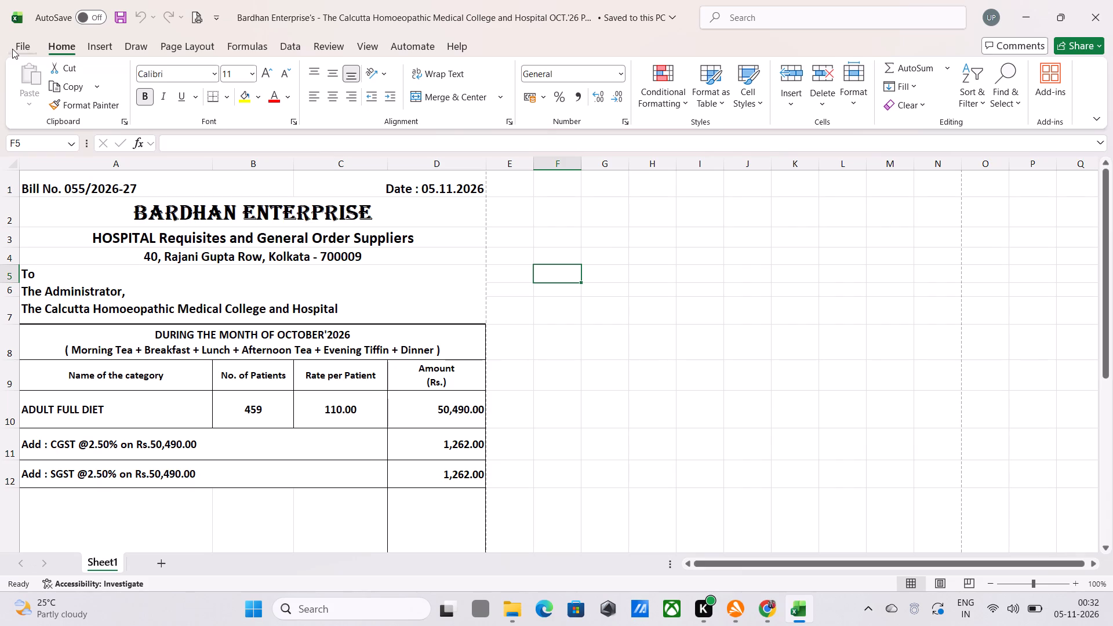
click(1099, 9)
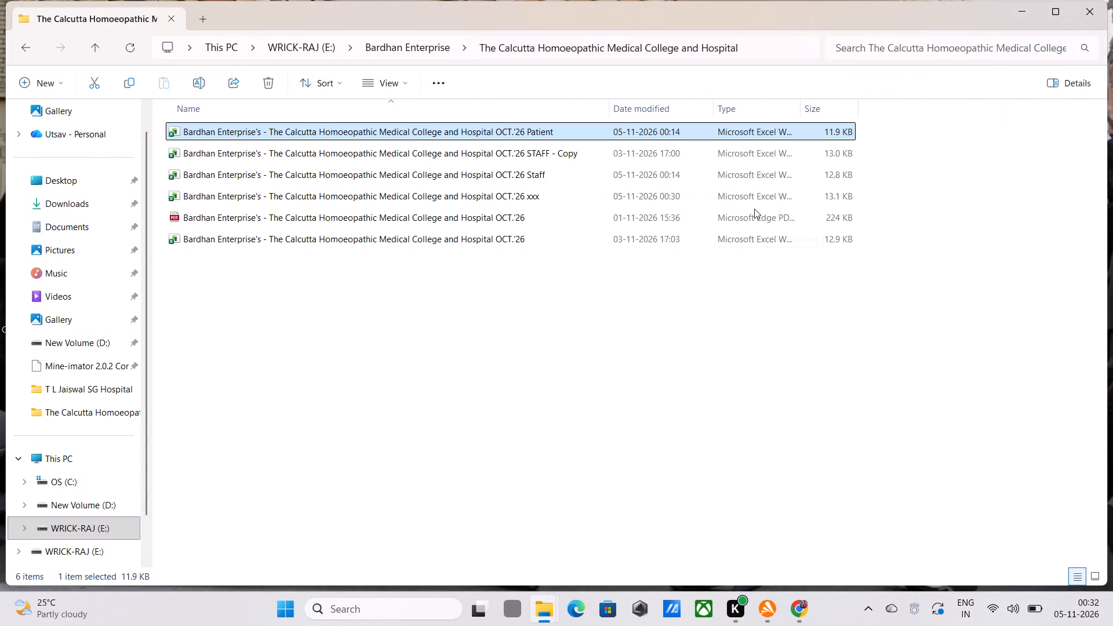
Open the OCT.'26 Staff bill workbook and examine its brought-forward, wage, contribution, tax and total amounts.
double_click(533, 169)
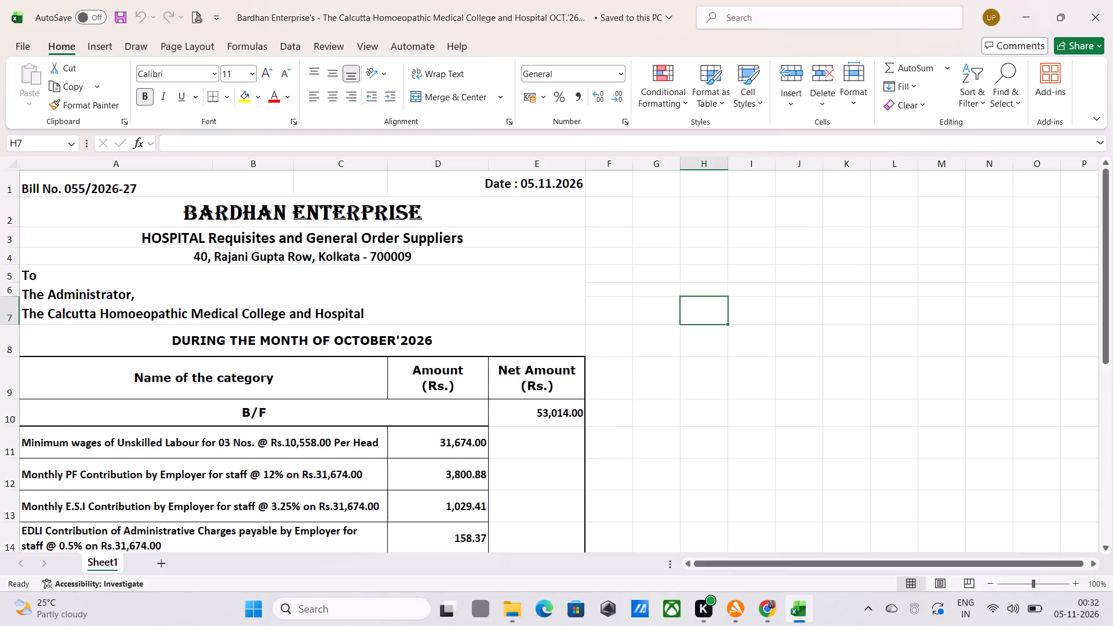
scroll(514, 469, down, 8)
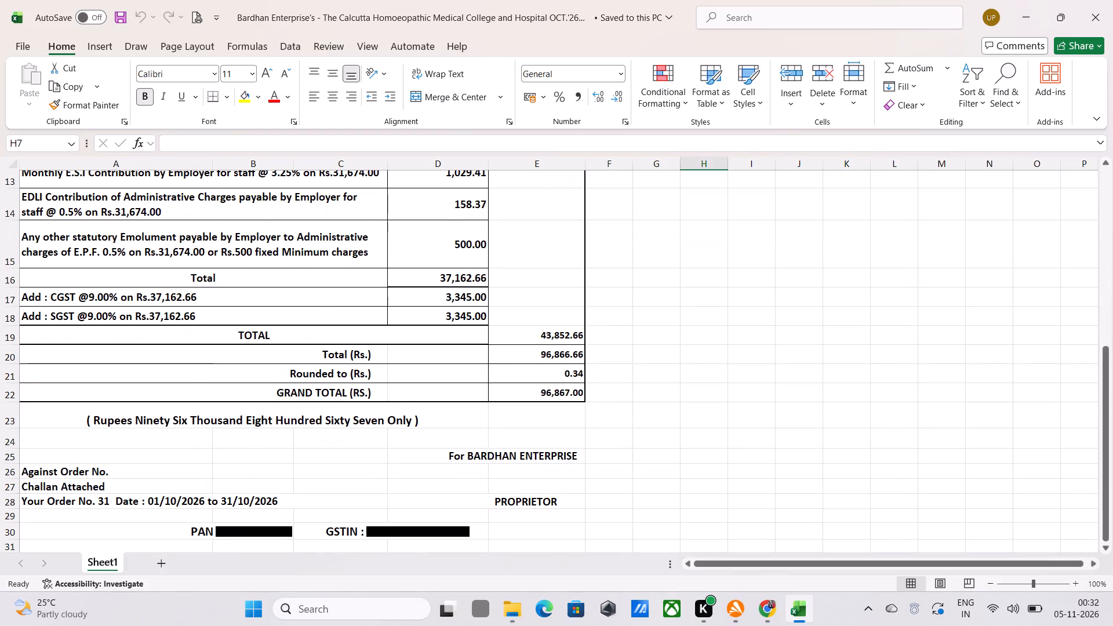
scroll(518, 462, down, 5)
scroll(525, 464, up, 8)
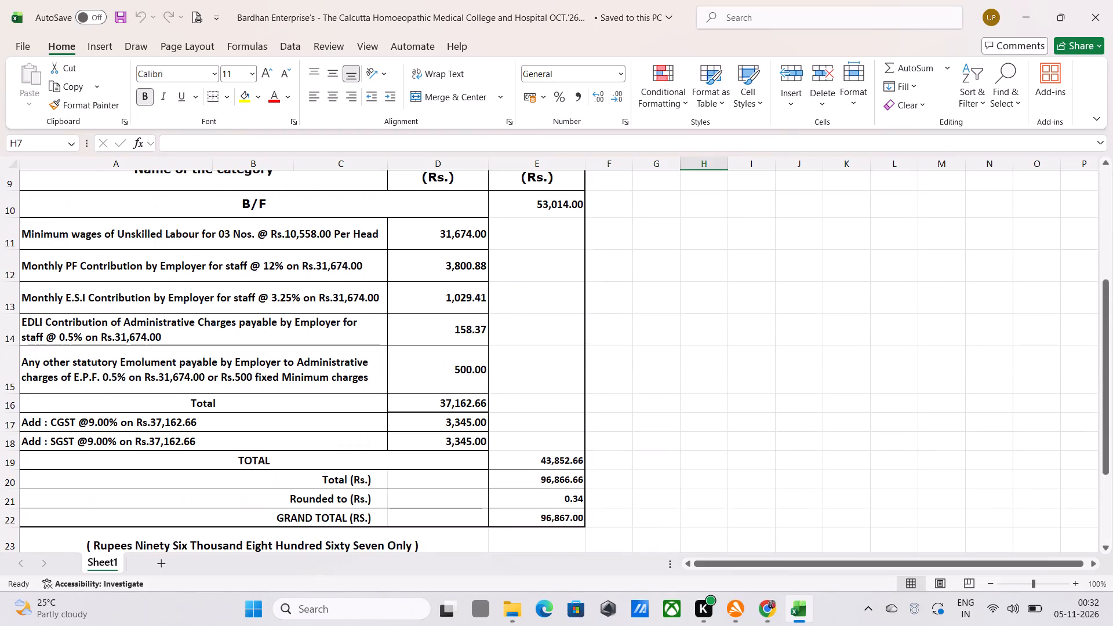
scroll(525, 464, up, 1)
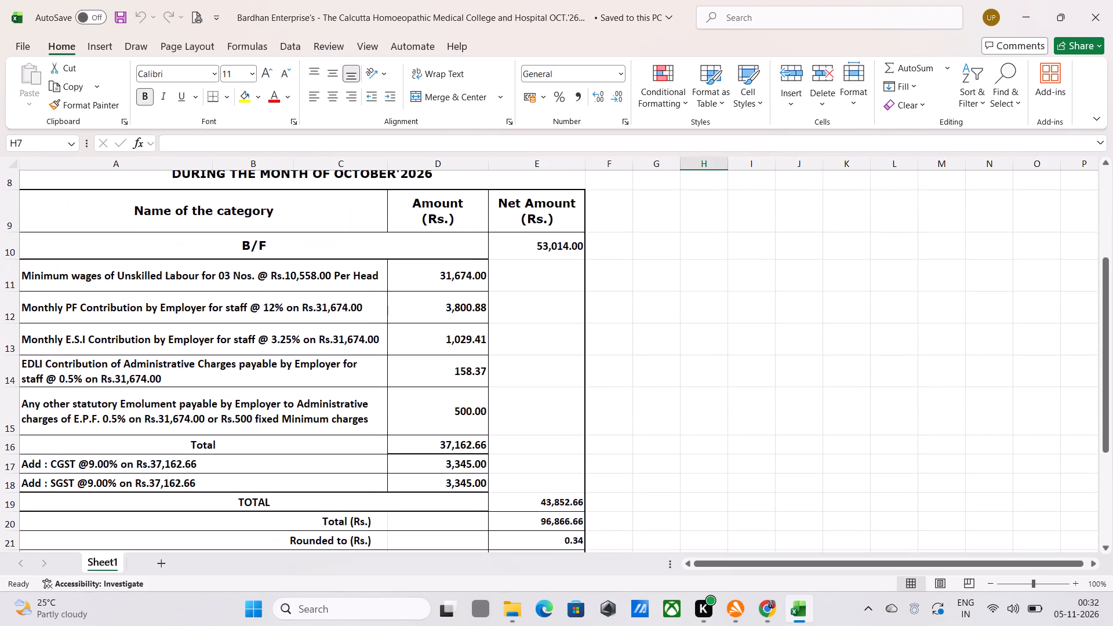
click(529, 243)
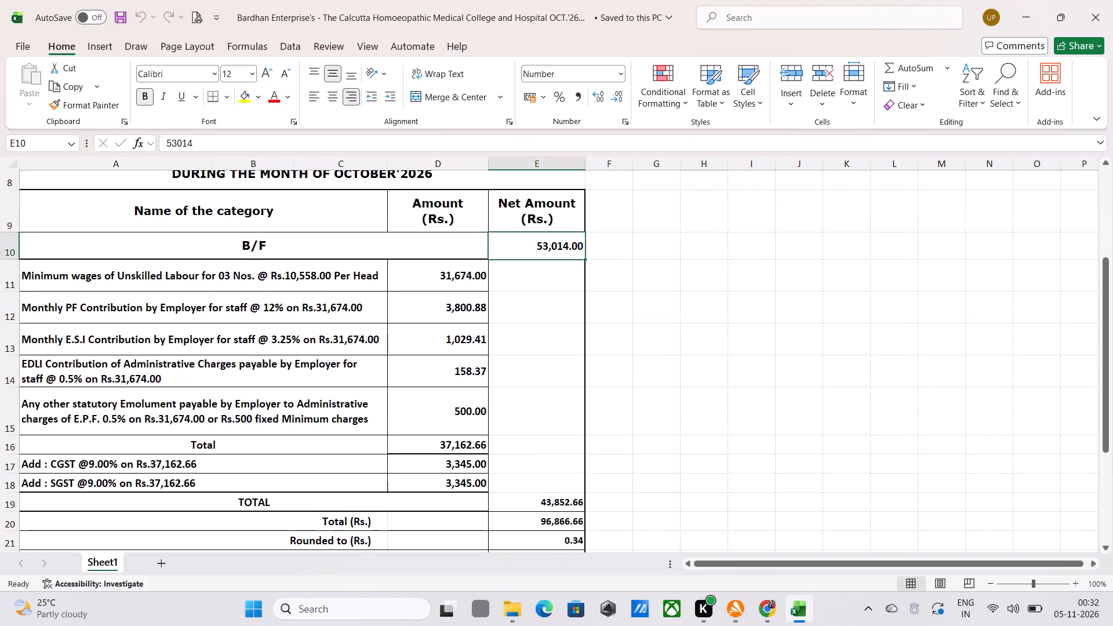
click(554, 500)
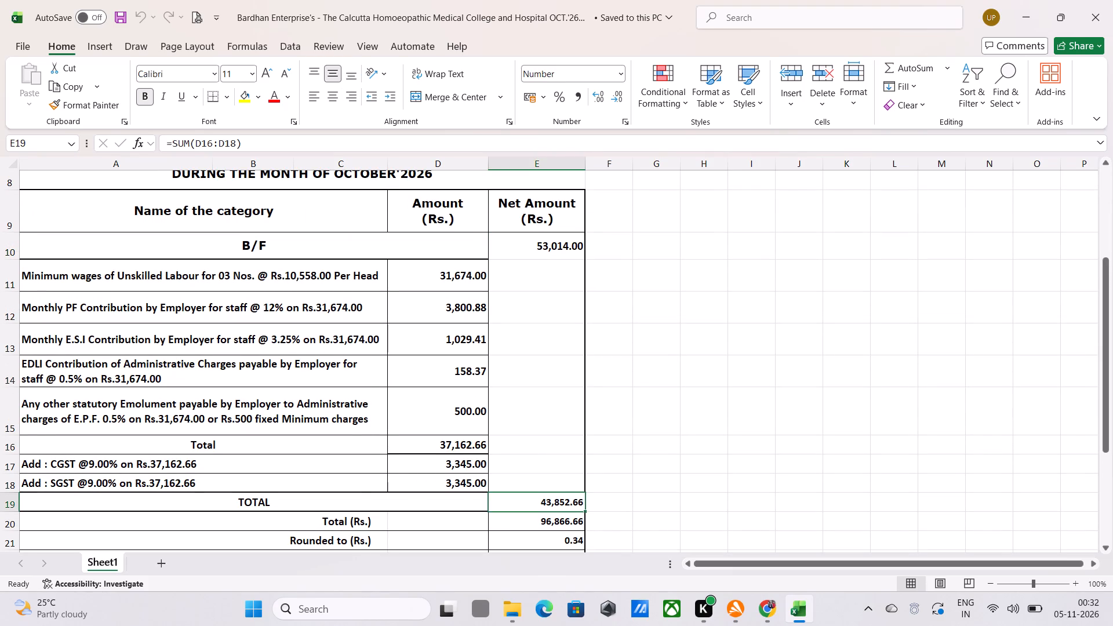
click(470, 280)
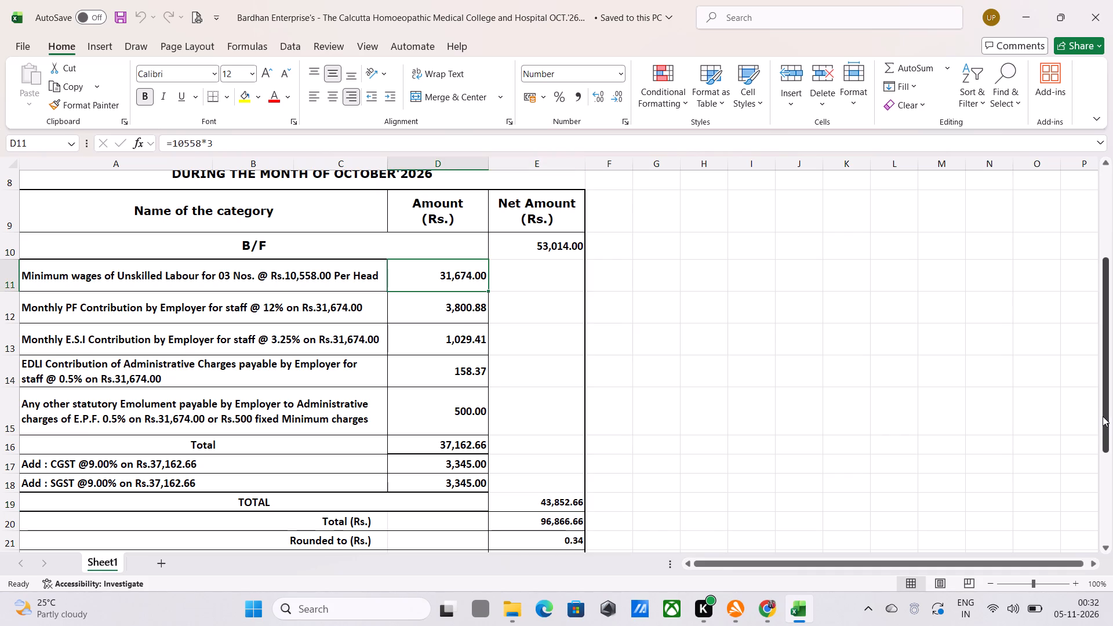
key(shift+Down)
key(shift+Down)
key(shift+Down)
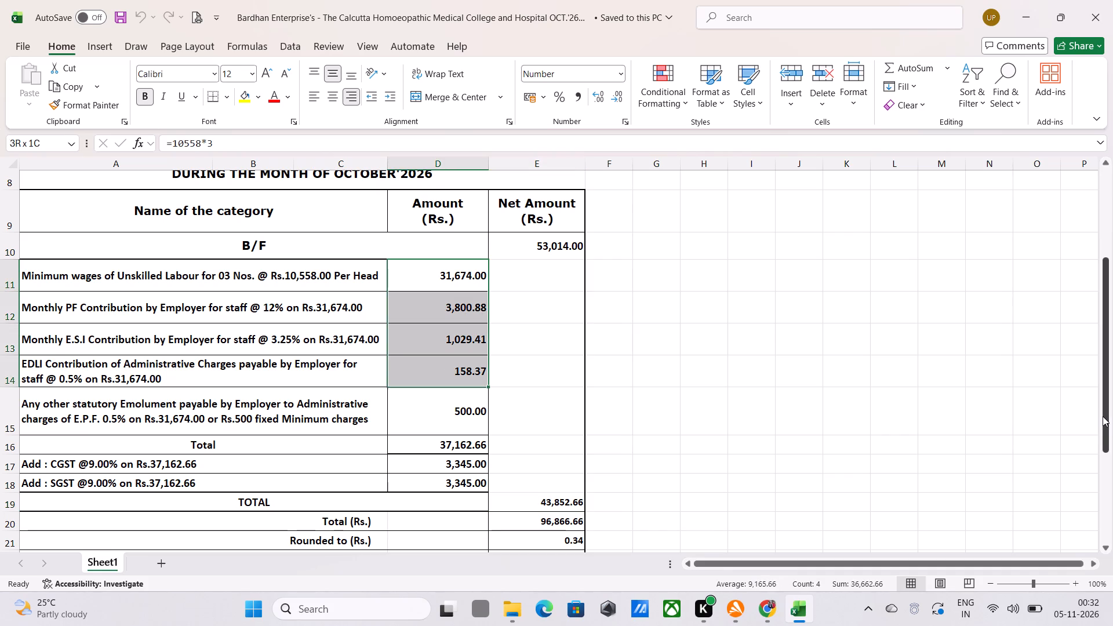
key(shift+Down)
key(shift+Down)
key(shift+Down)
key(shift+Down)
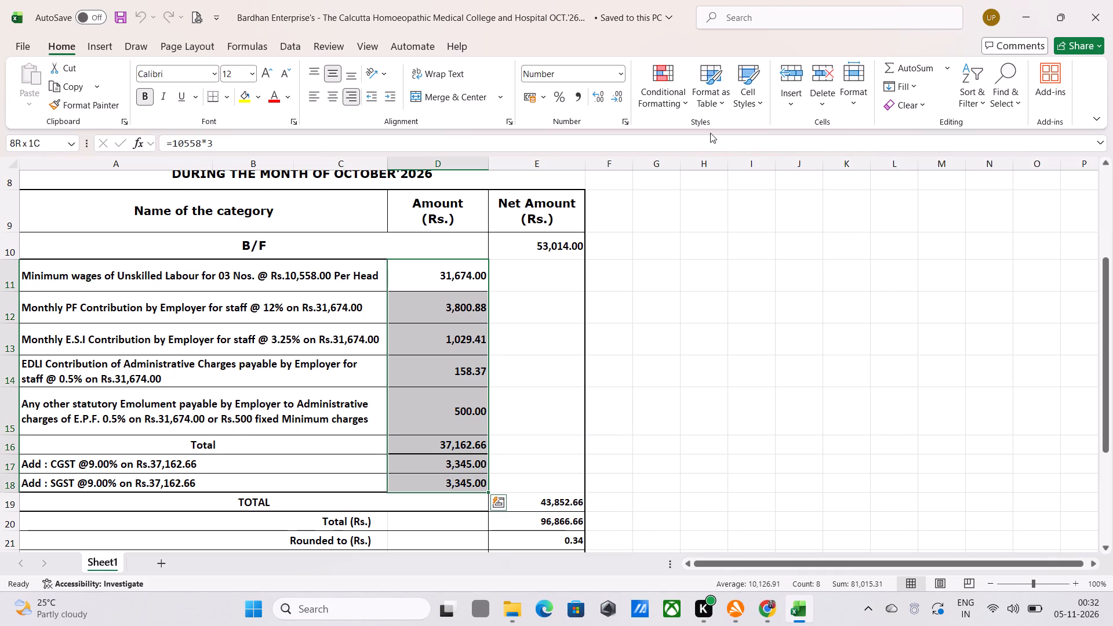
click(692, 322)
Set the font size to 12 for the four net amounts from TOTAL down to GRAND TOTAL, cells E19 to E22.
scroll(600, 441, down, 3)
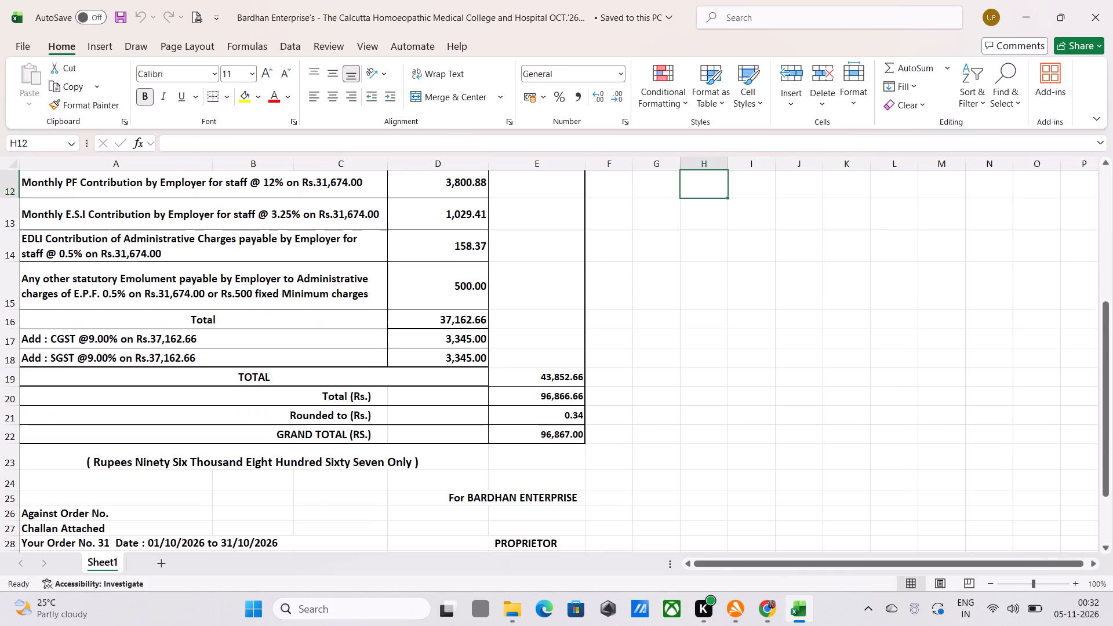
click(558, 370)
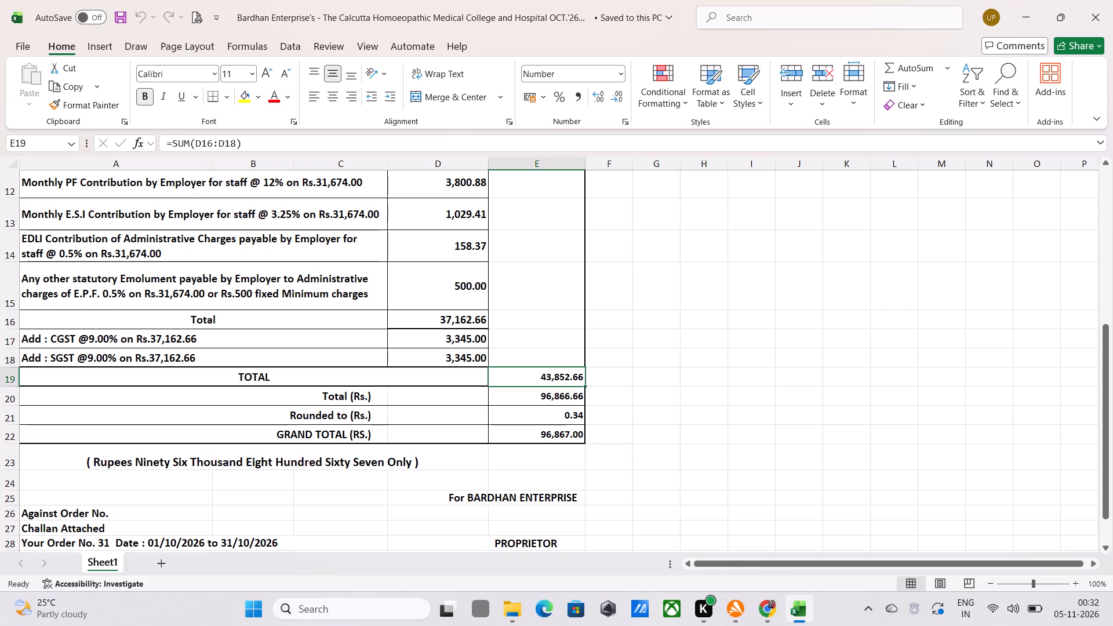
key(shift+Down)
key(shift+Down)
key(shift+Down)
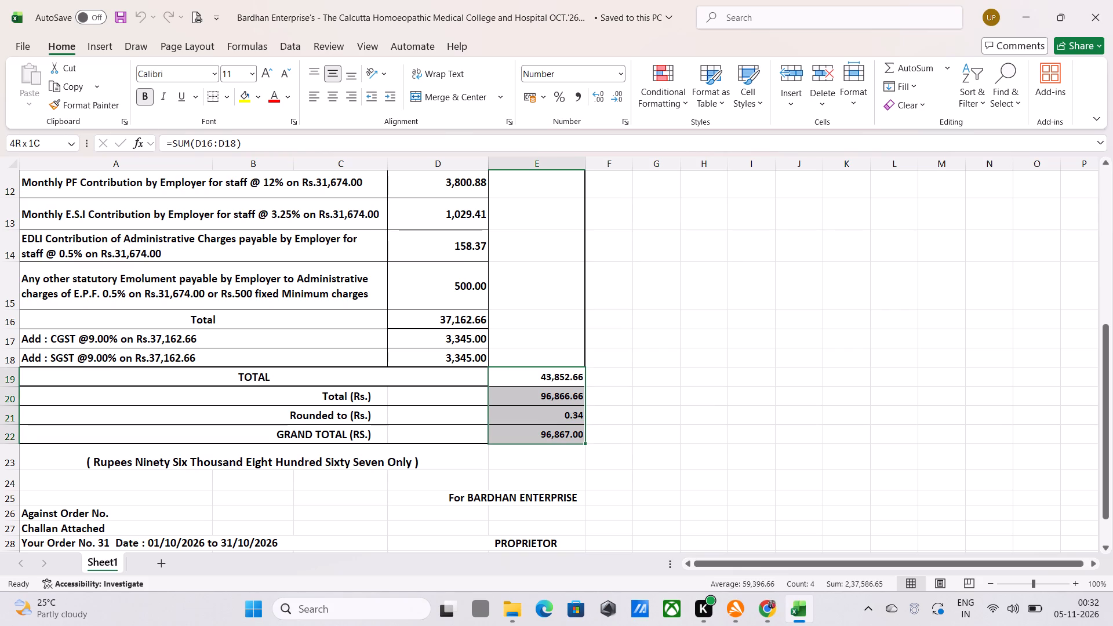
click(249, 71)
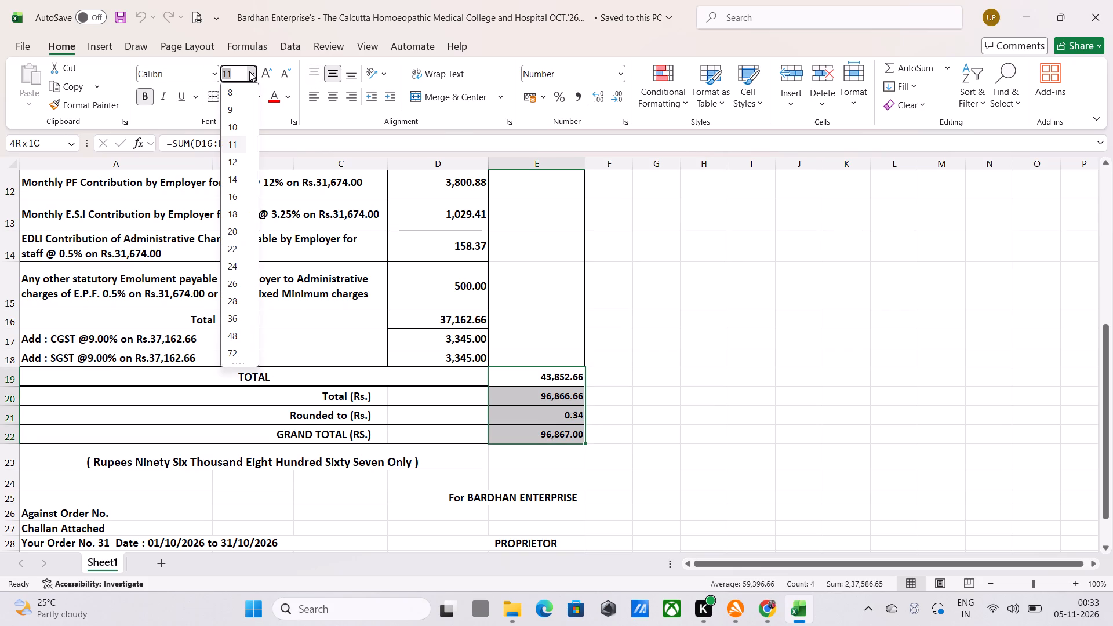
click(235, 168)
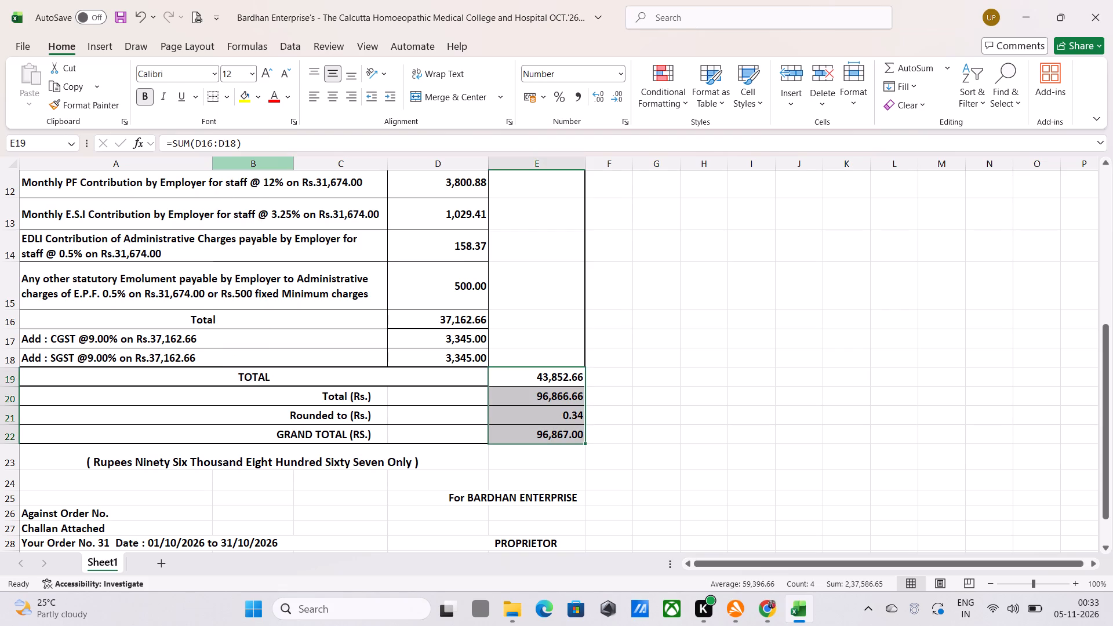
click(802, 304)
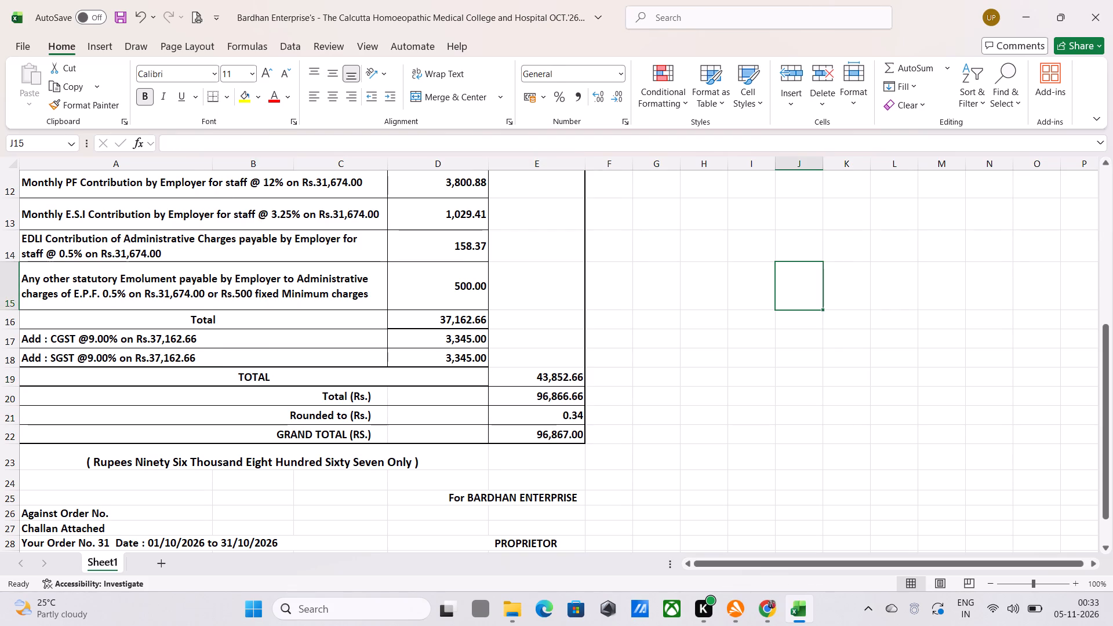
Check the Total and Rounded to labels in rows 20 and 21, and save the Staff bill workbook.
click(319, 398)
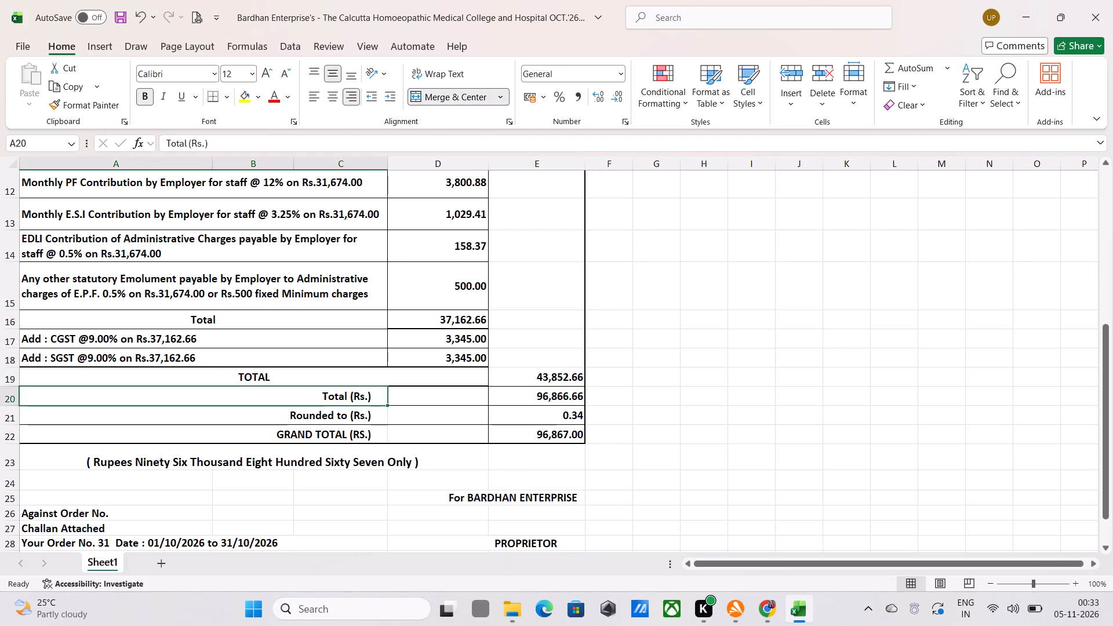
click(319, 416)
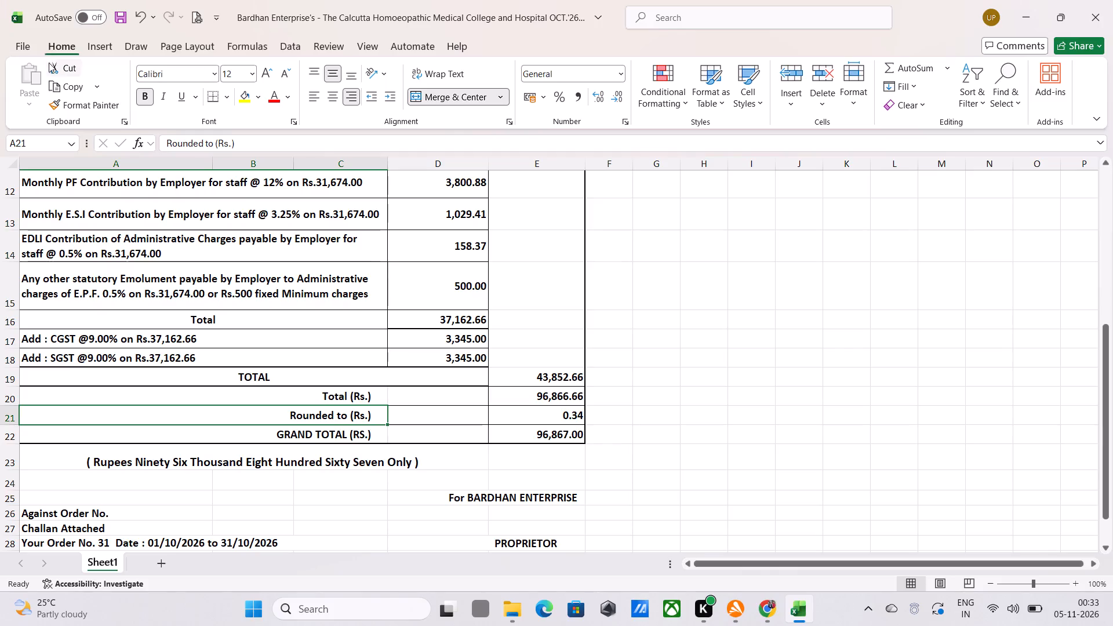
click(122, 16)
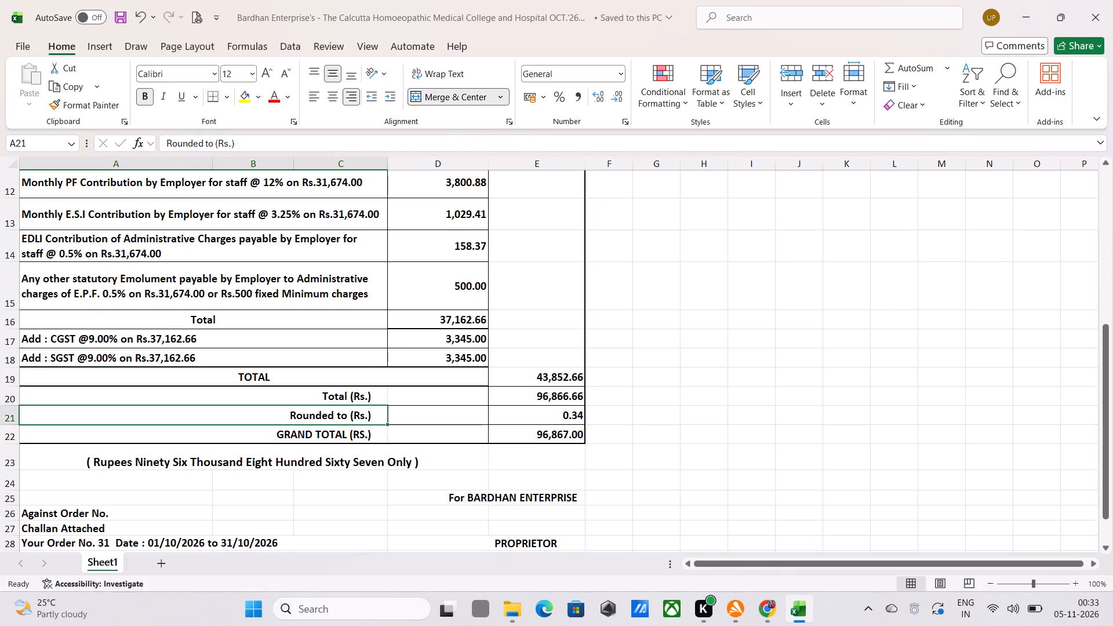
Look over the whole Staff bill from the bill number and date to the PAN and GSTIN row, saving it again.
scroll(279, 274, down, 3)
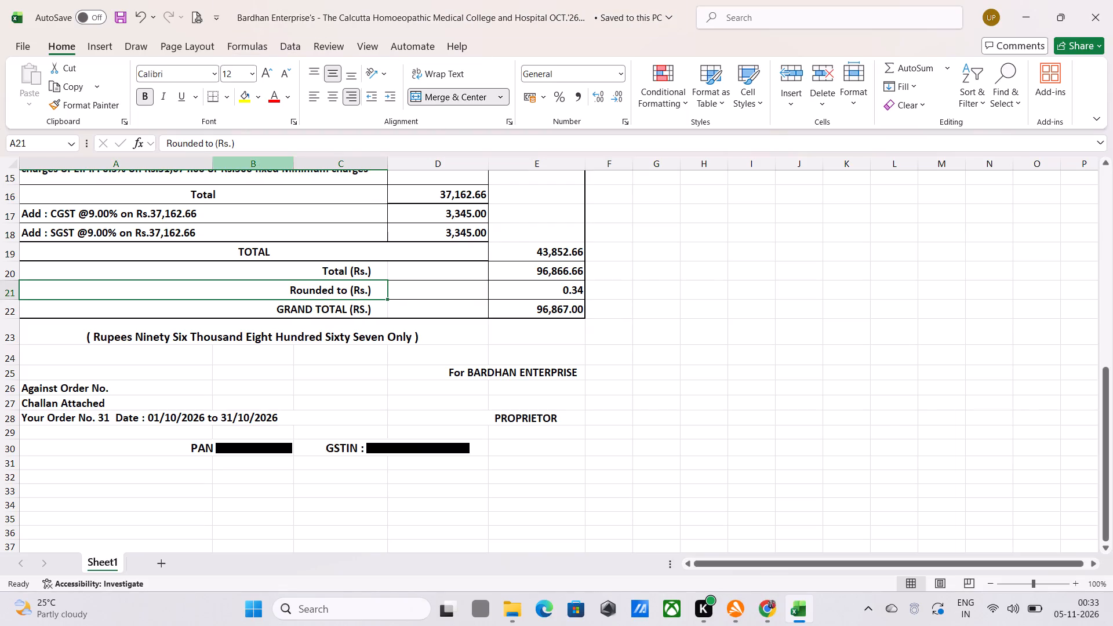
scroll(469, 376, up, 6)
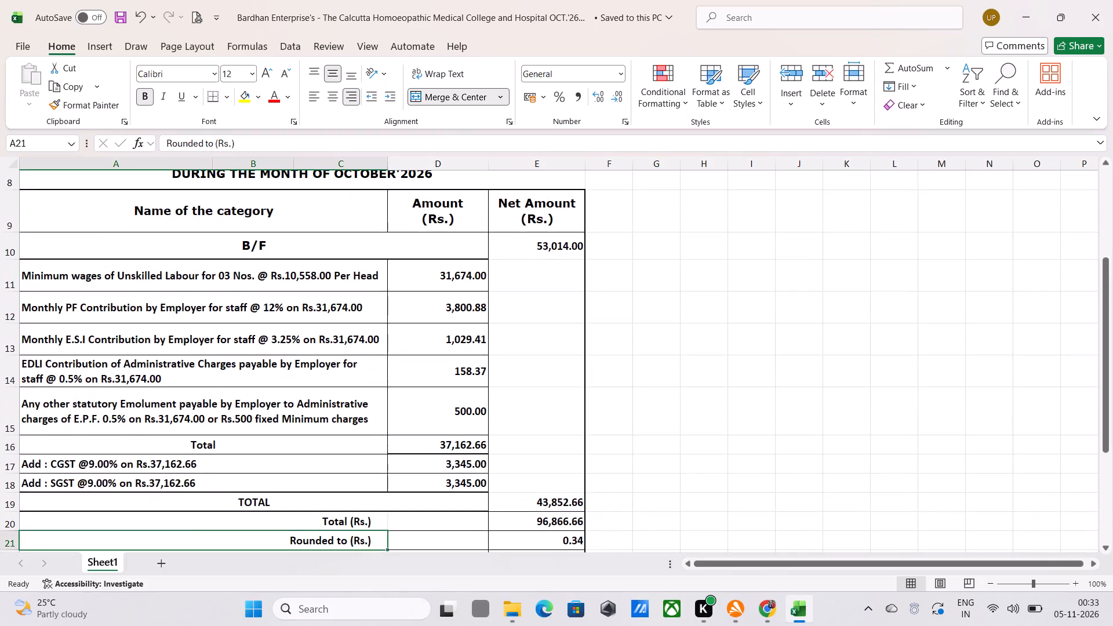
scroll(471, 377, up, 5)
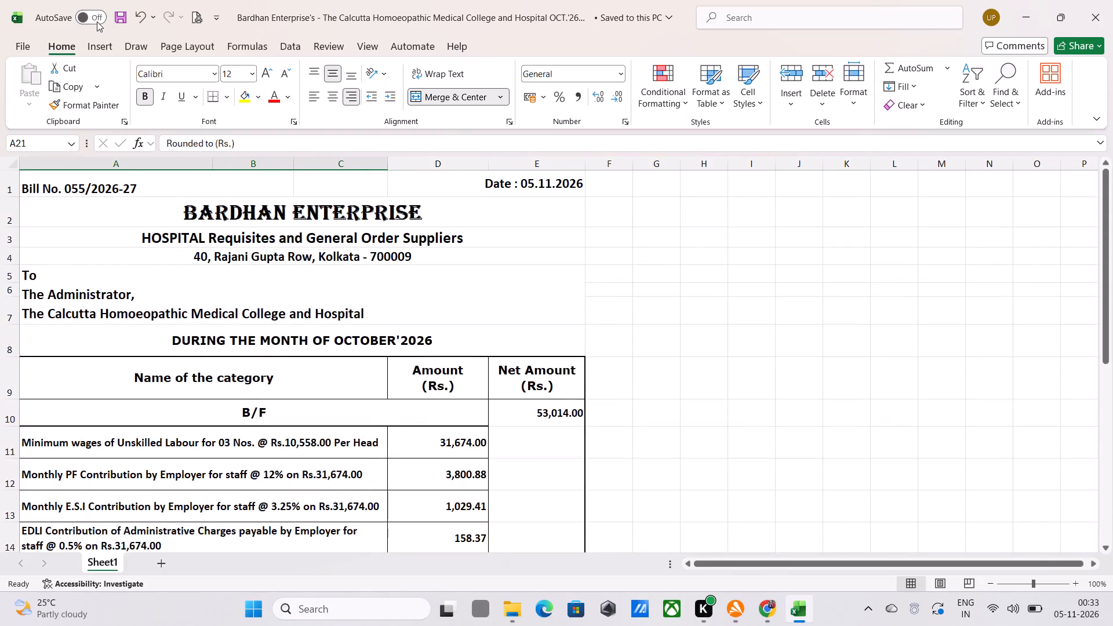
click(117, 15)
scroll(426, 331, down, 9)
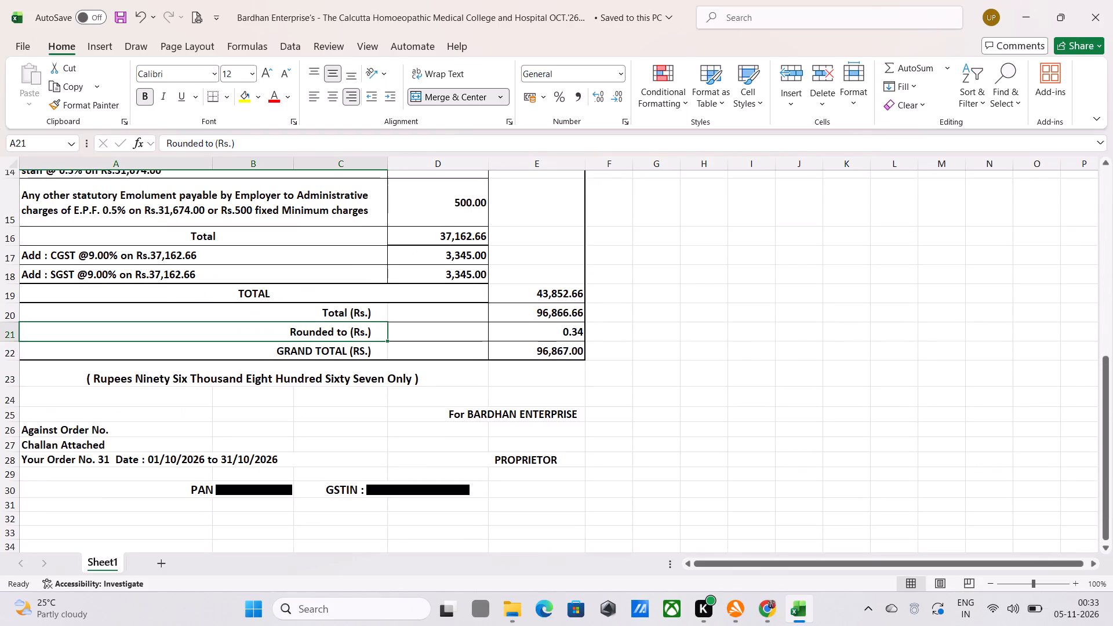
scroll(434, 362, up, 10)
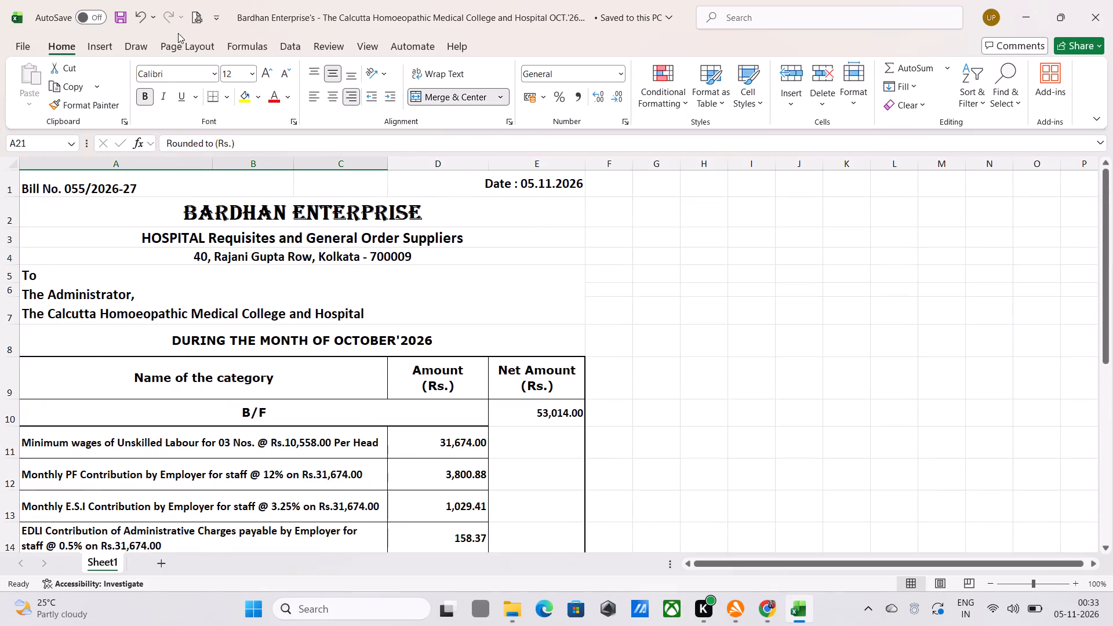
Check the Staff bill's page layout in the print preview and return to the sheet.
click(197, 14)
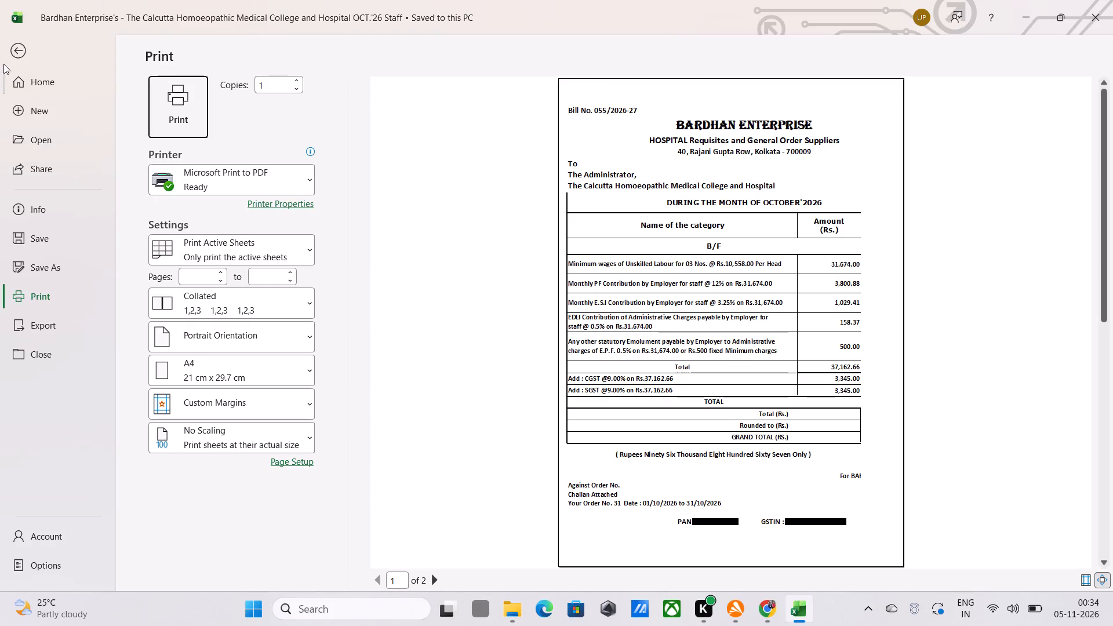
click(20, 48)
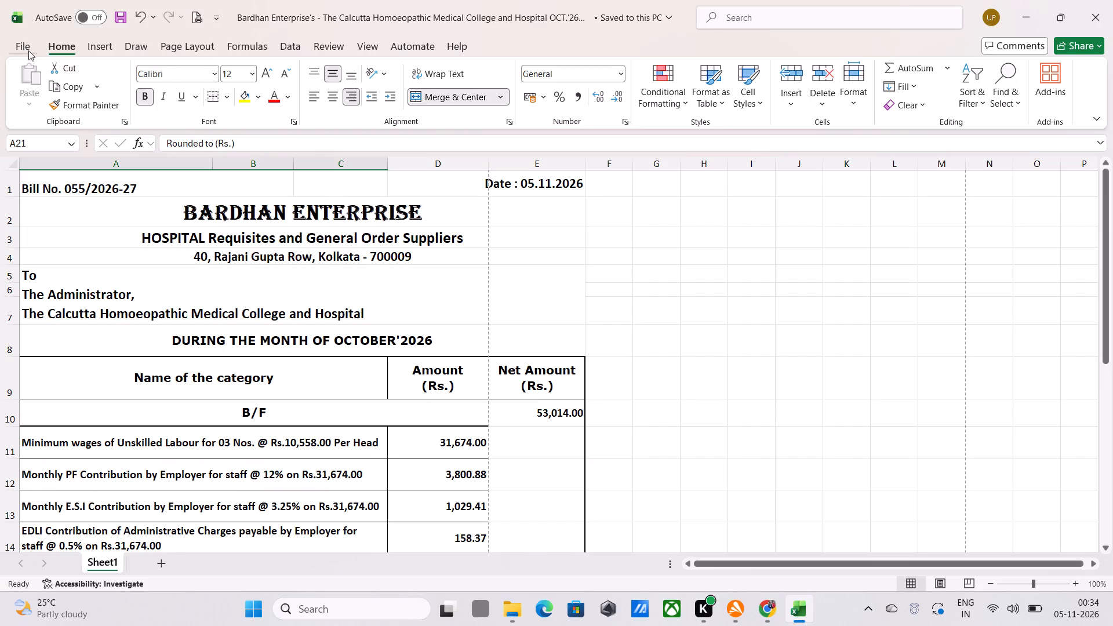
Insert a blank column before column A in the Staff bill sheet.
click(37, 163)
right_click(37, 163)
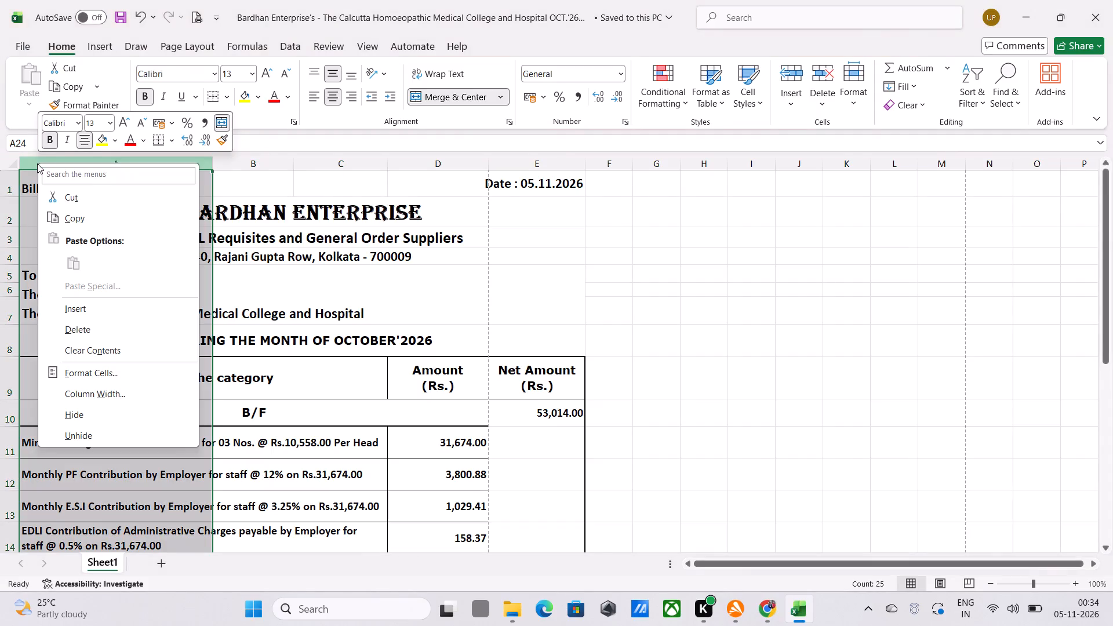
click(93, 311)
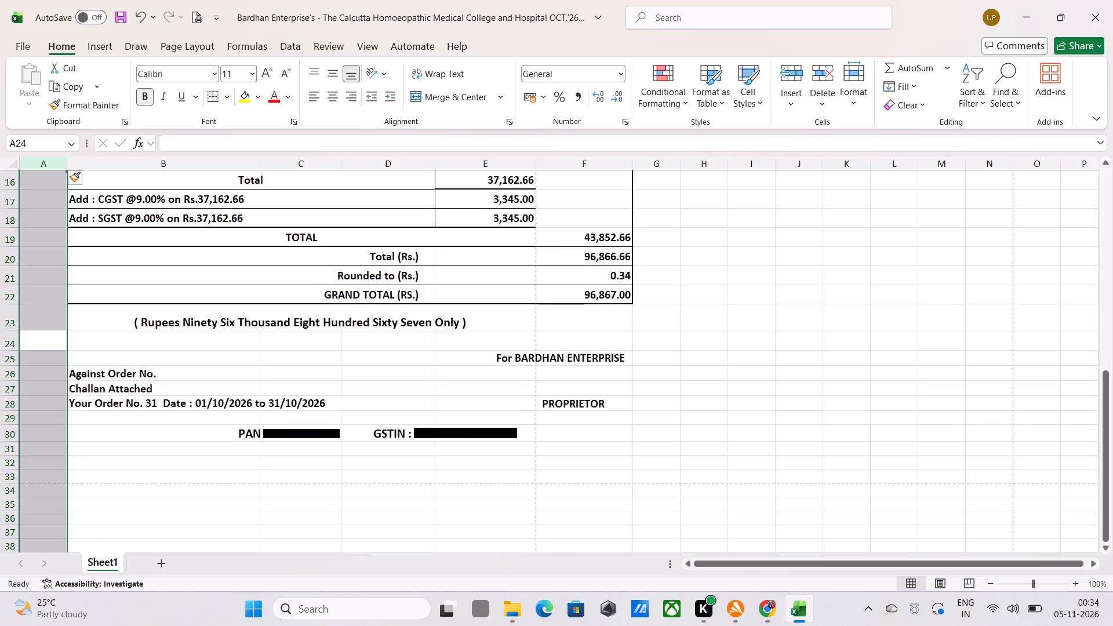
scroll(441, 317, up, 10)
click(801, 321)
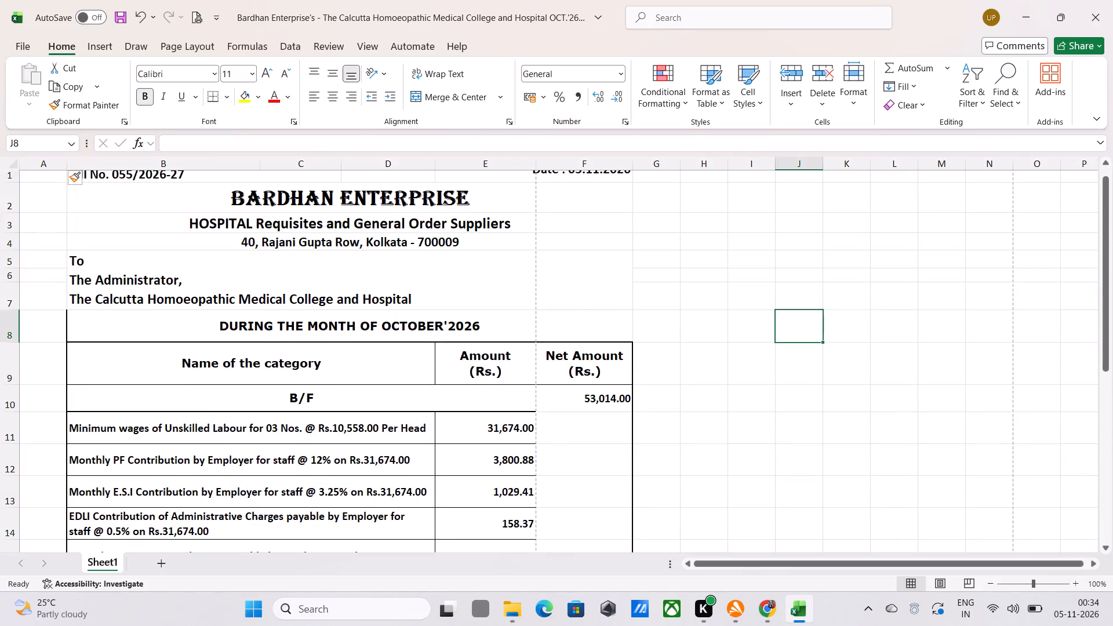
scroll(114, 311, up, 6)
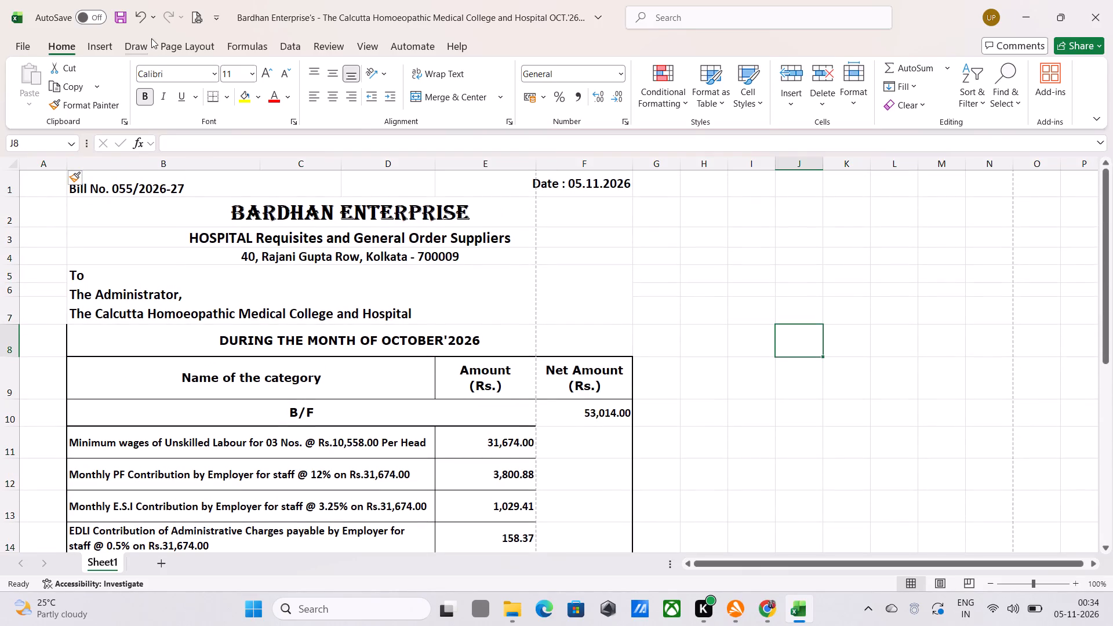
Narrow the blank column A slightly, checking the bill's page layout in the print preview before and after.
click(199, 17)
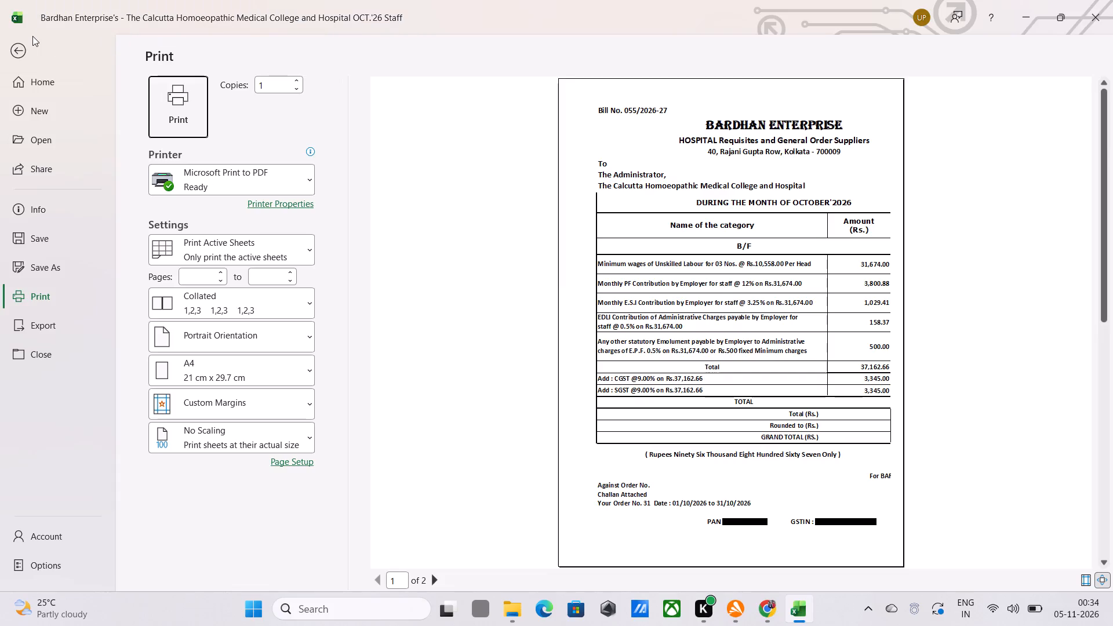
click(16, 46)
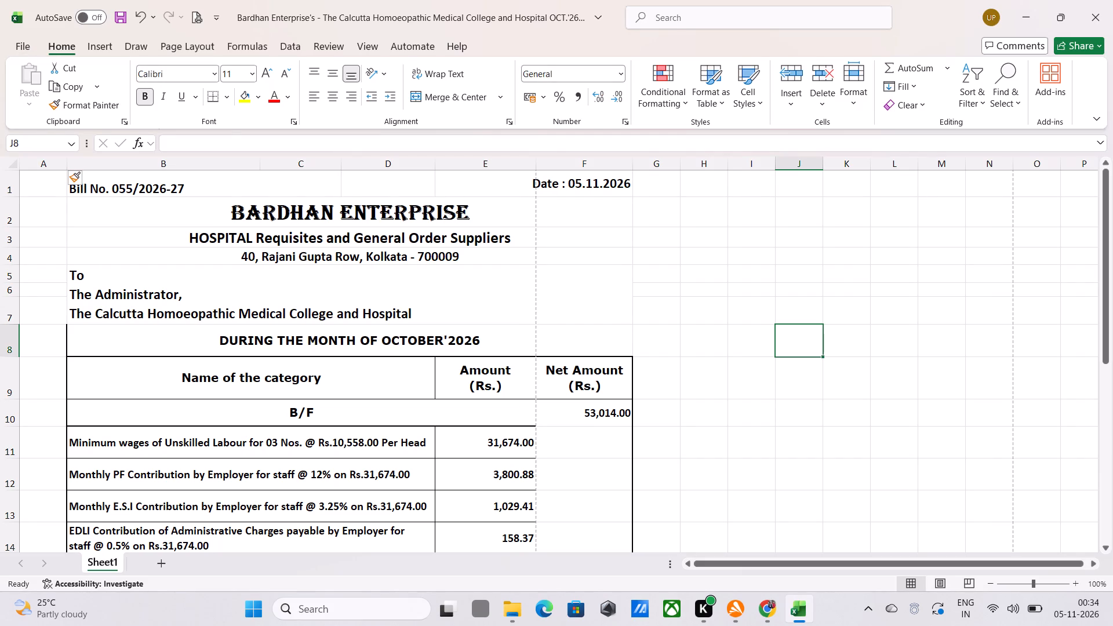
drag(66, 161, 49, 170)
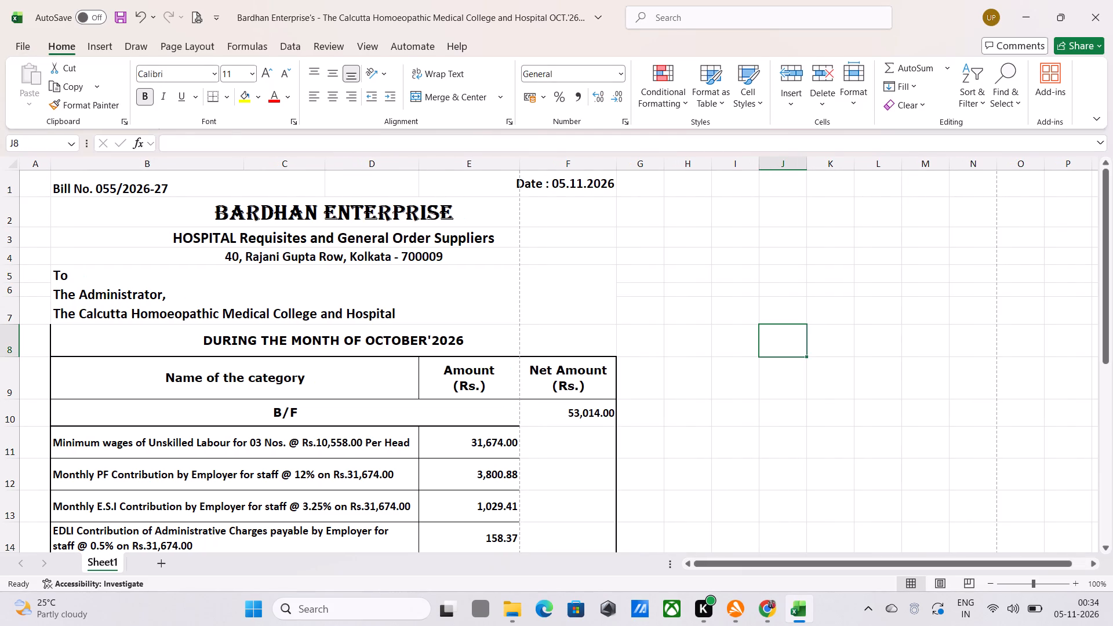
click(194, 9)
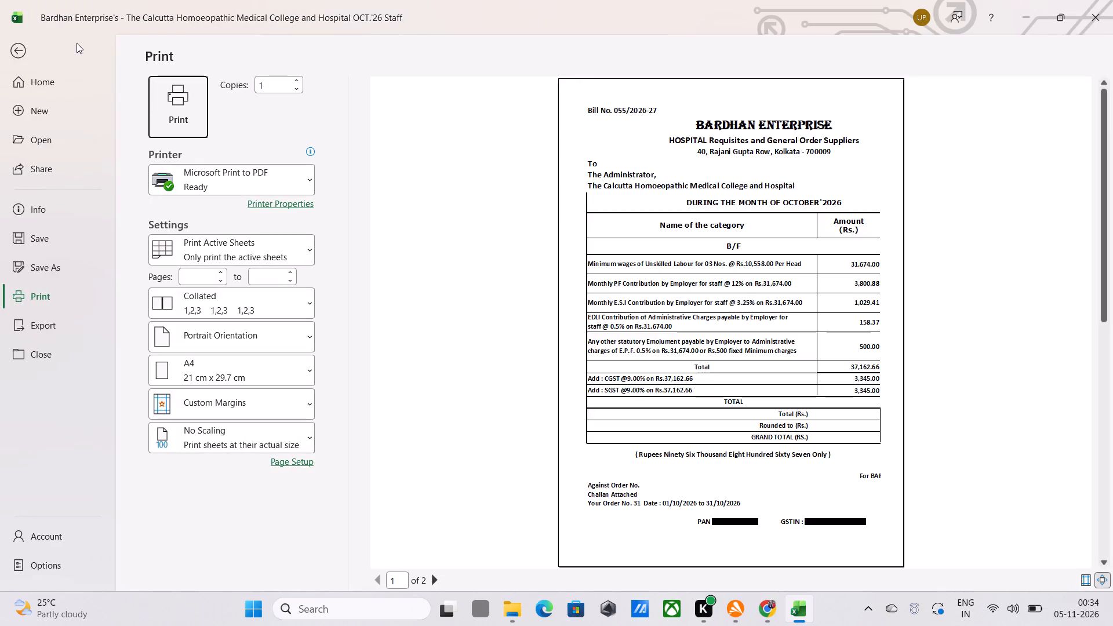
click(13, 49)
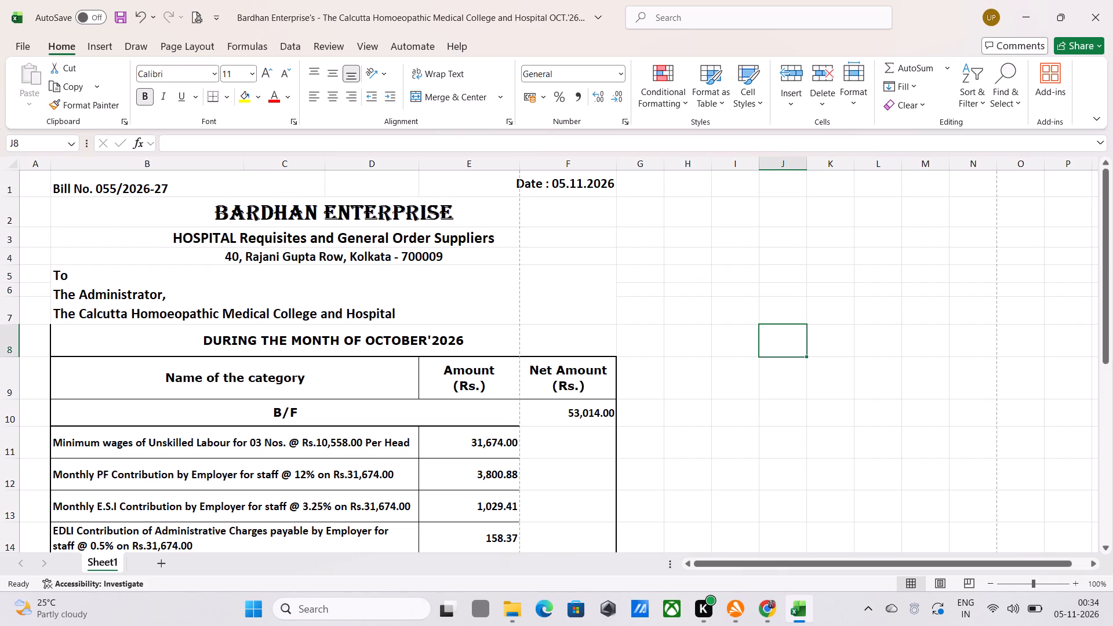
Look over the bill's table from the month heading to the GRAND TOTAL row, checking its borders and amounts.
scroll(173, 416, down, 3)
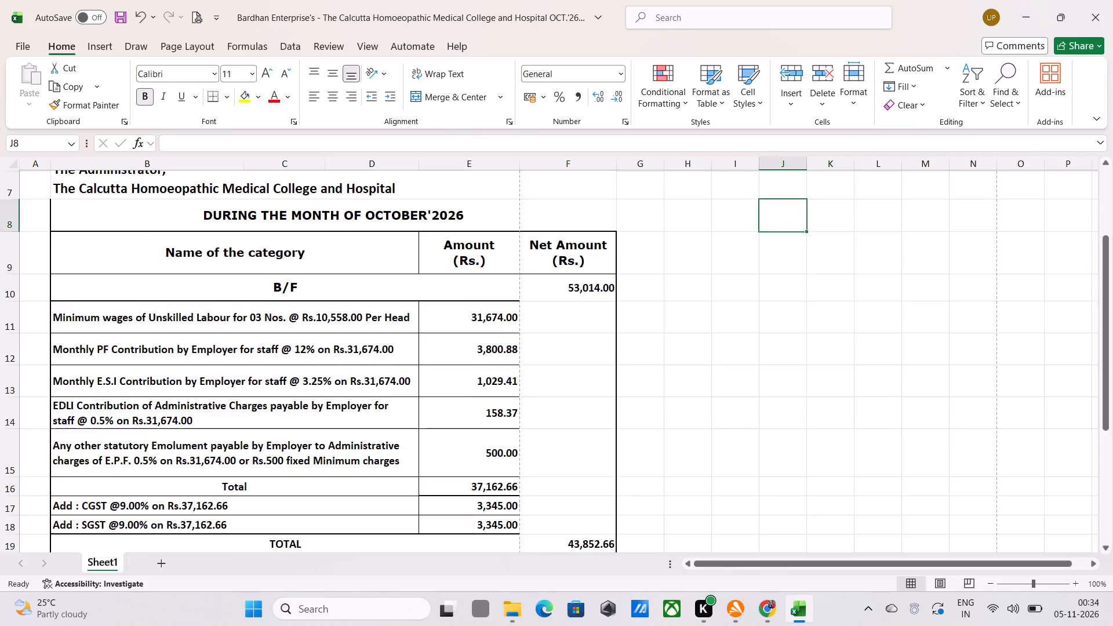
scroll(191, 419, up, 3)
scroll(199, 417, down, 5)
scroll(202, 421, up, 1)
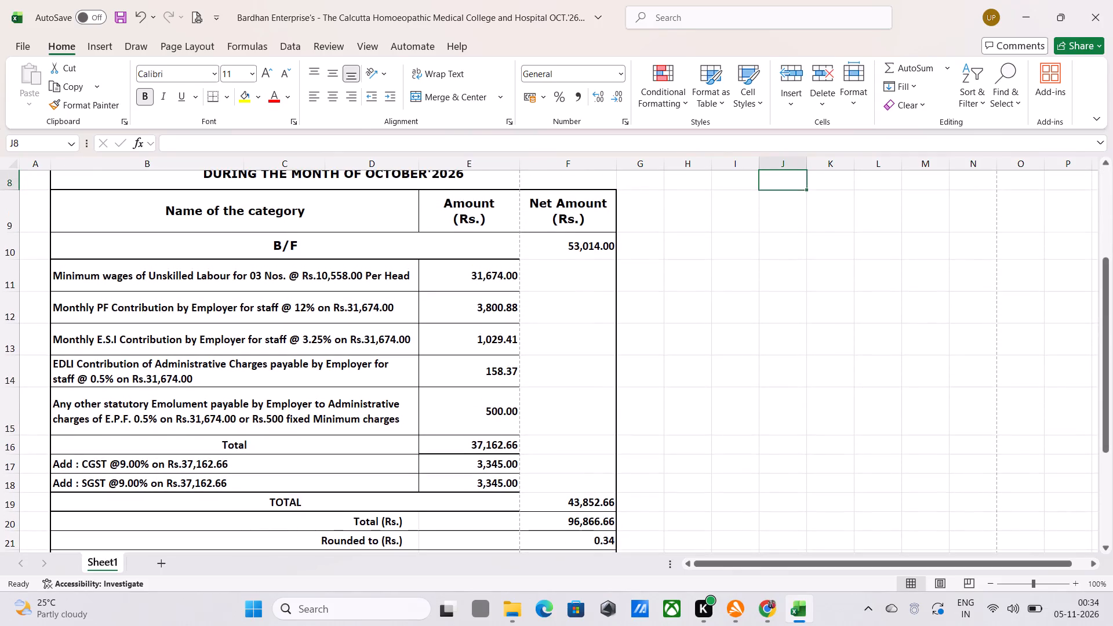
scroll(202, 421, up, 3)
scroll(202, 421, down, 3)
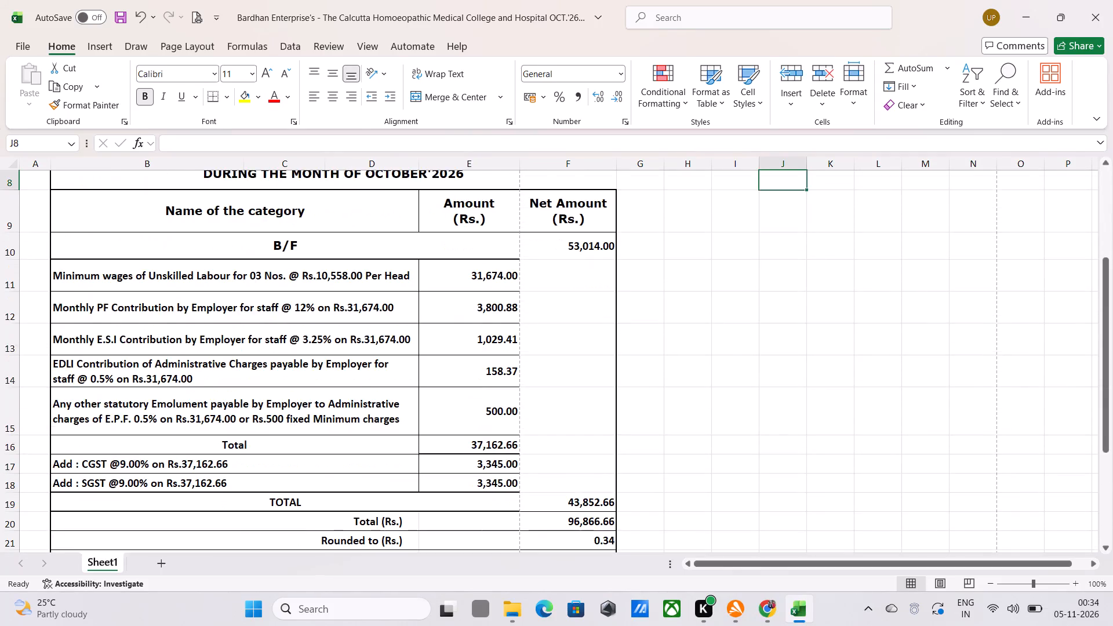
scroll(202, 421, down, 7)
scroll(202, 421, up, 6)
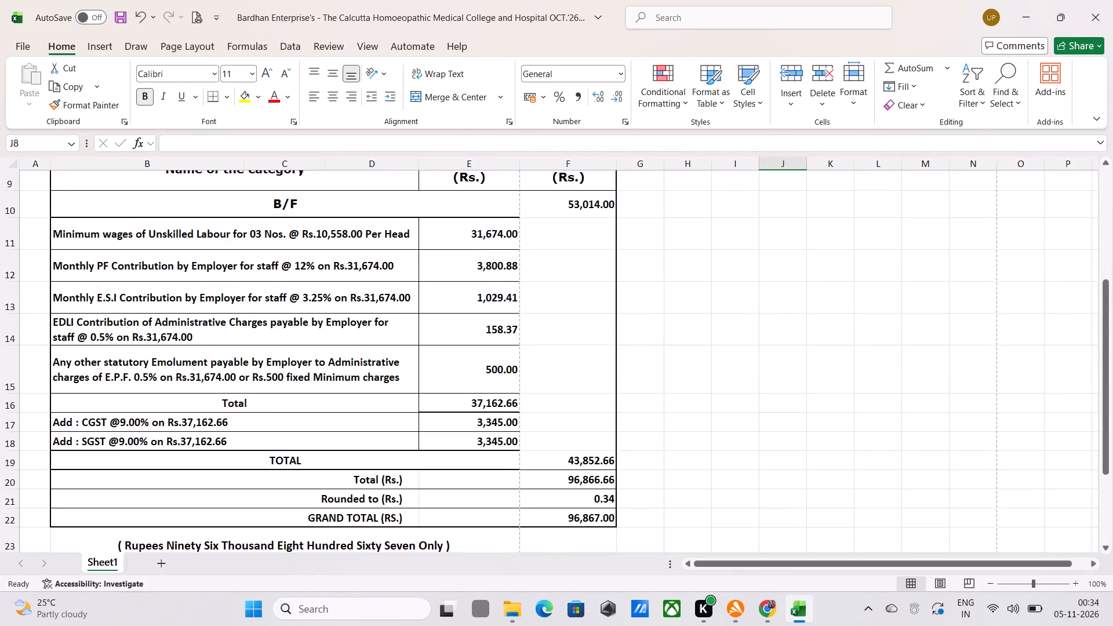
scroll(221, 436, up, 2)
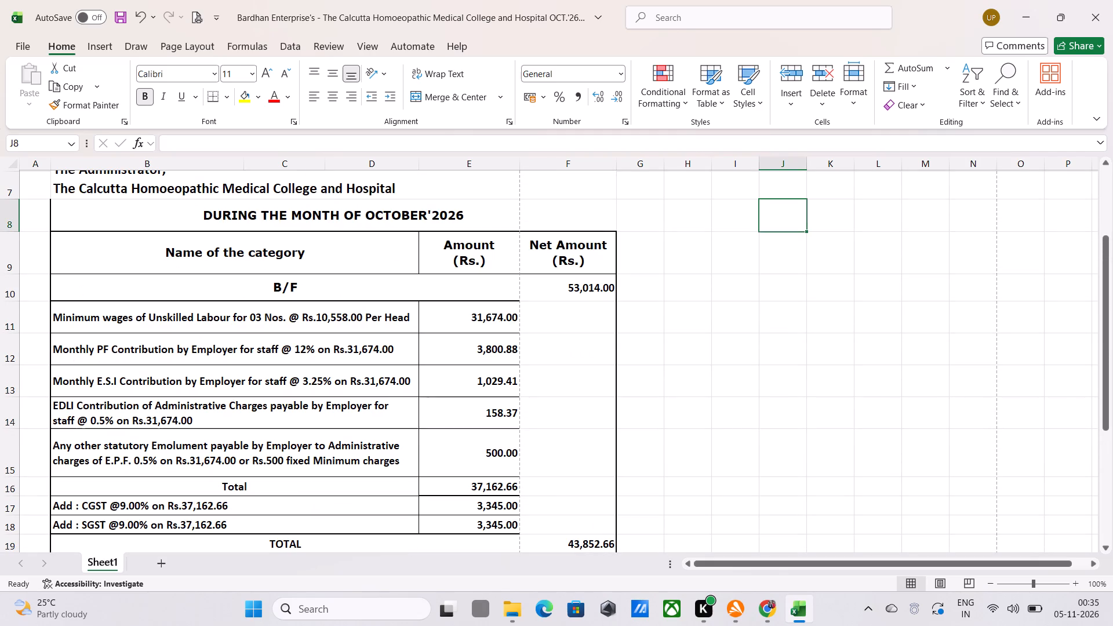
Apply outside borders to the merged B/F cell in row 10.
click(445, 289)
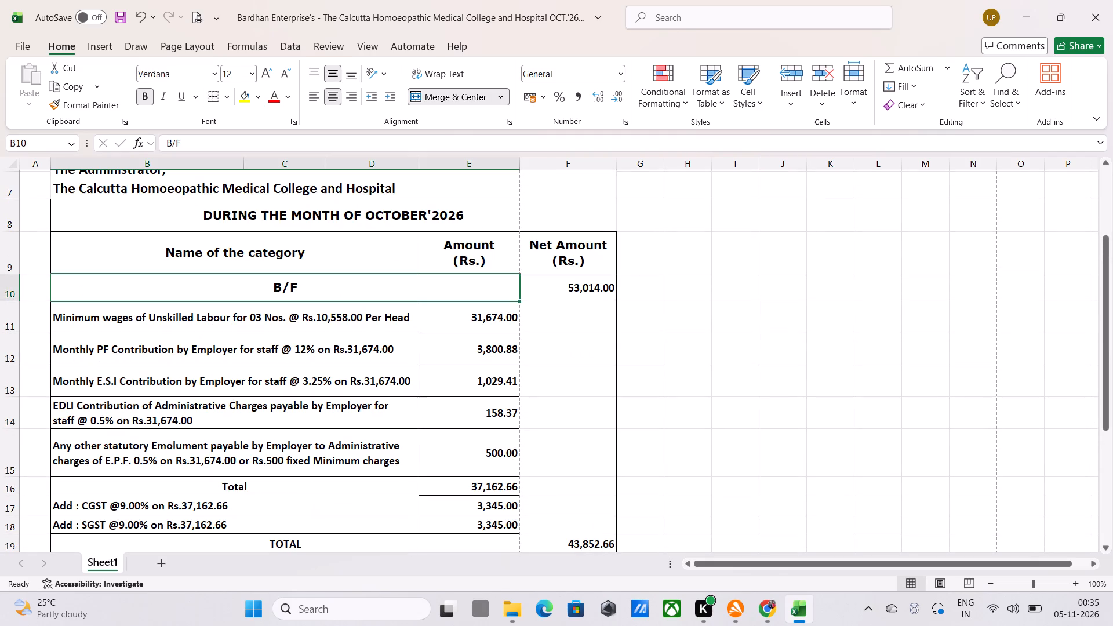
click(225, 99)
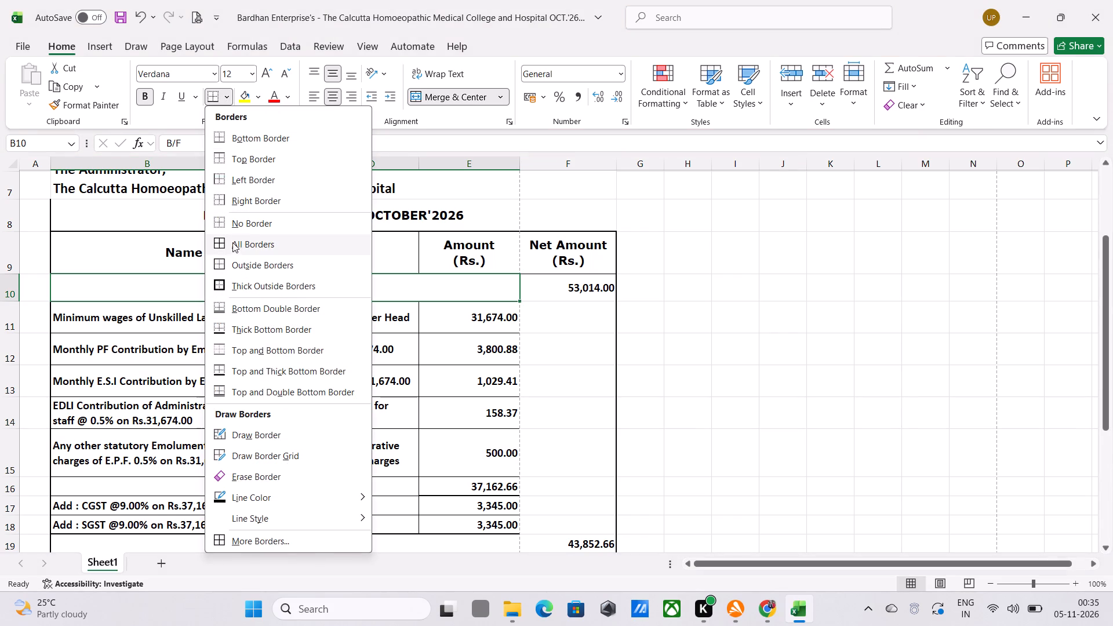
click(272, 268)
click(778, 332)
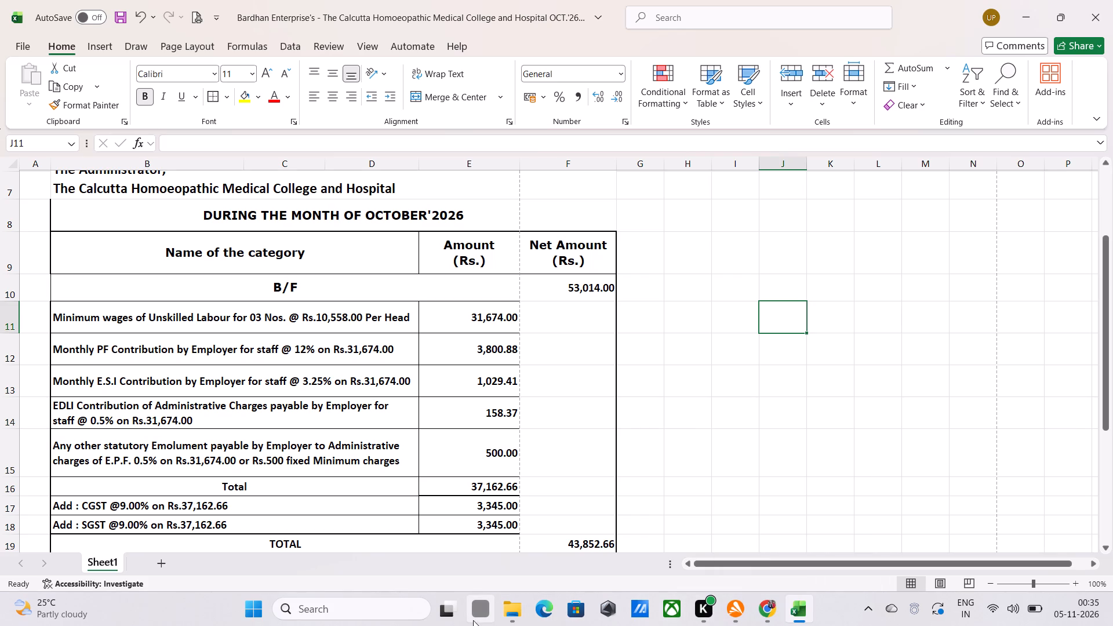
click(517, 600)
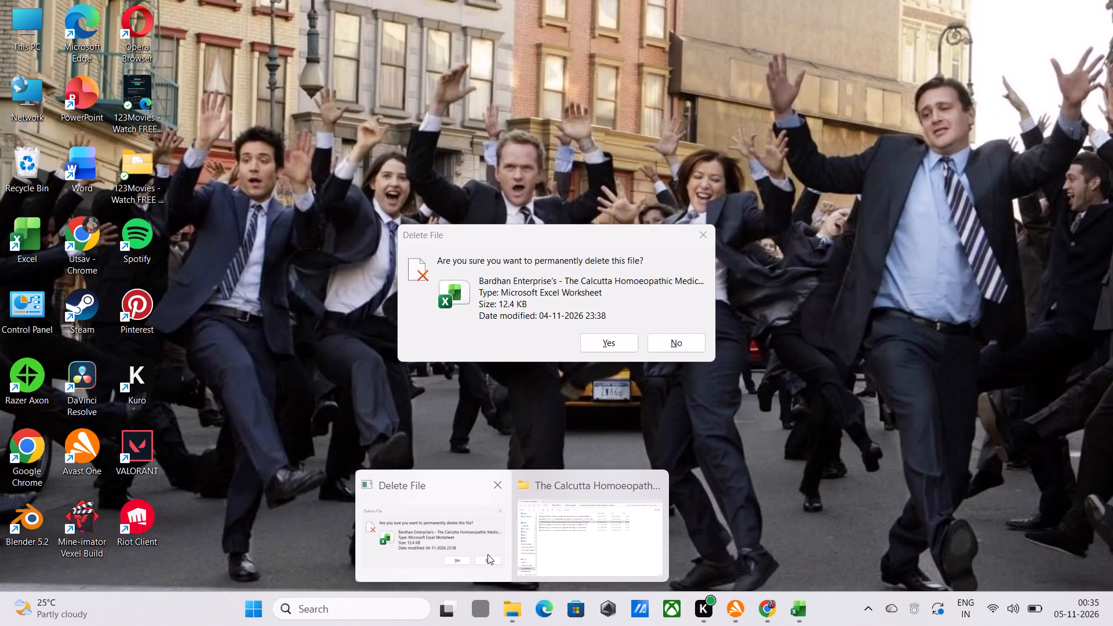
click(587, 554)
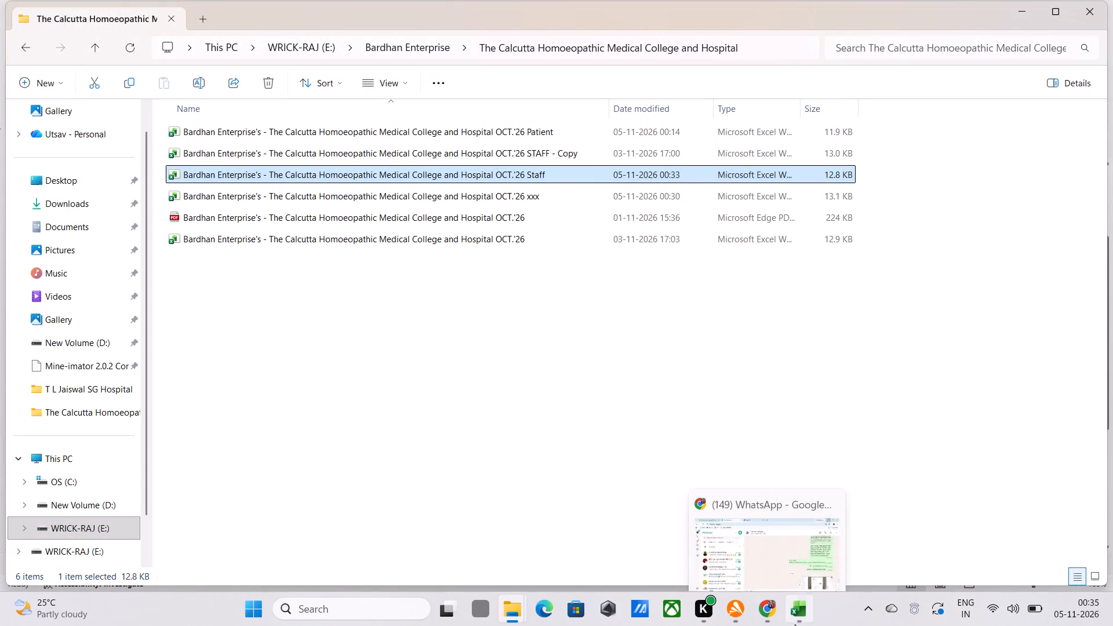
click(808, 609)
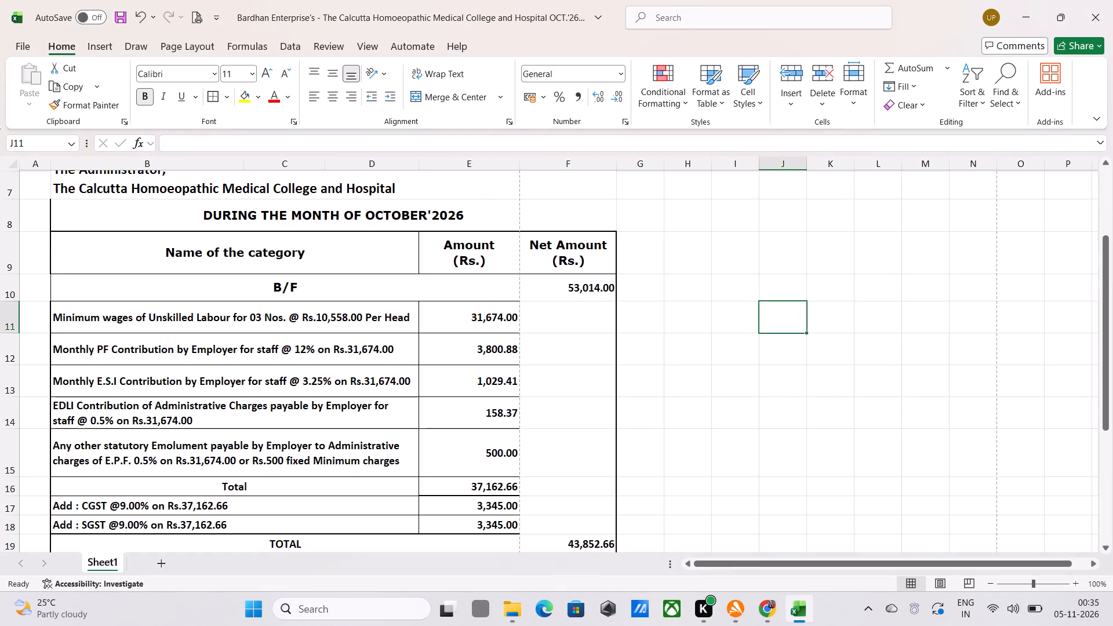
Check the table and its B/F row on the sheet and in the print preview, and return to the sheet.
scroll(434, 430, down, 4)
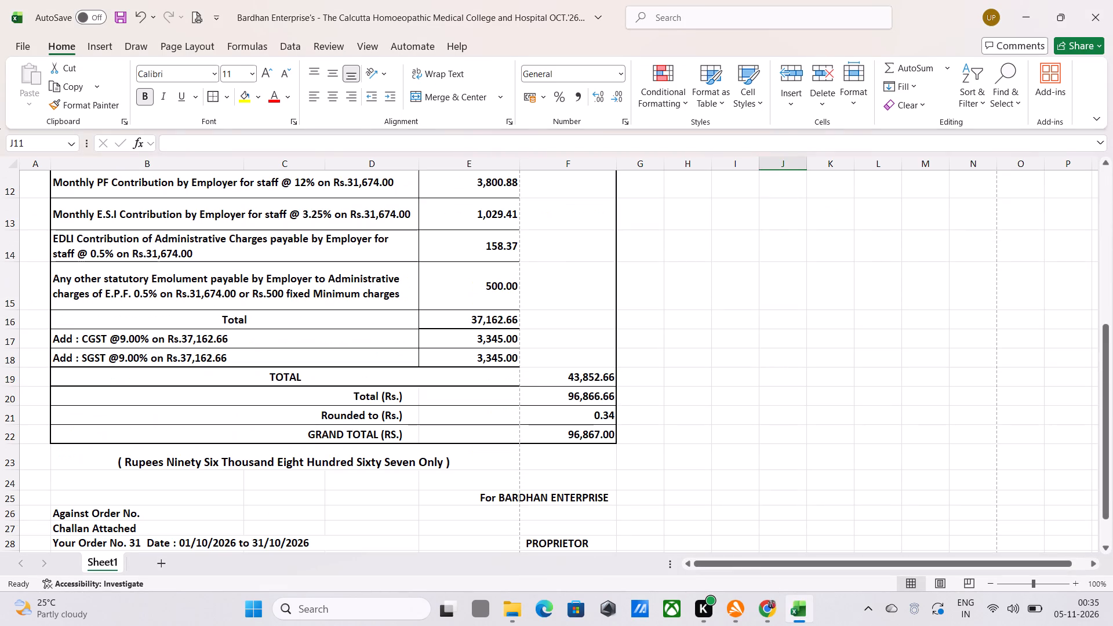
scroll(443, 425, up, 5)
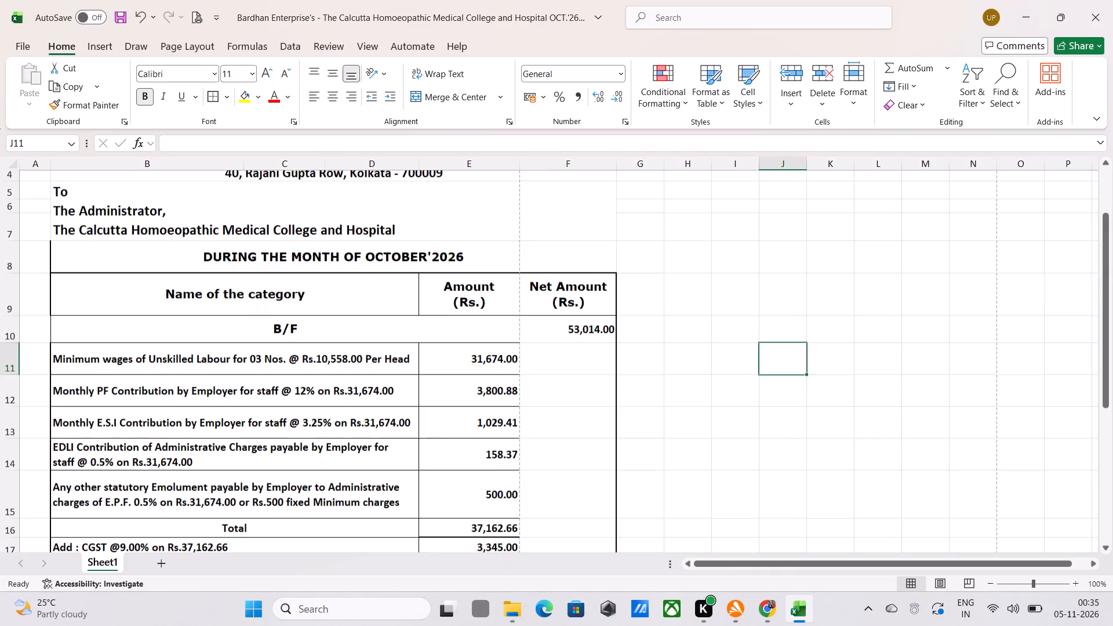
click(546, 299)
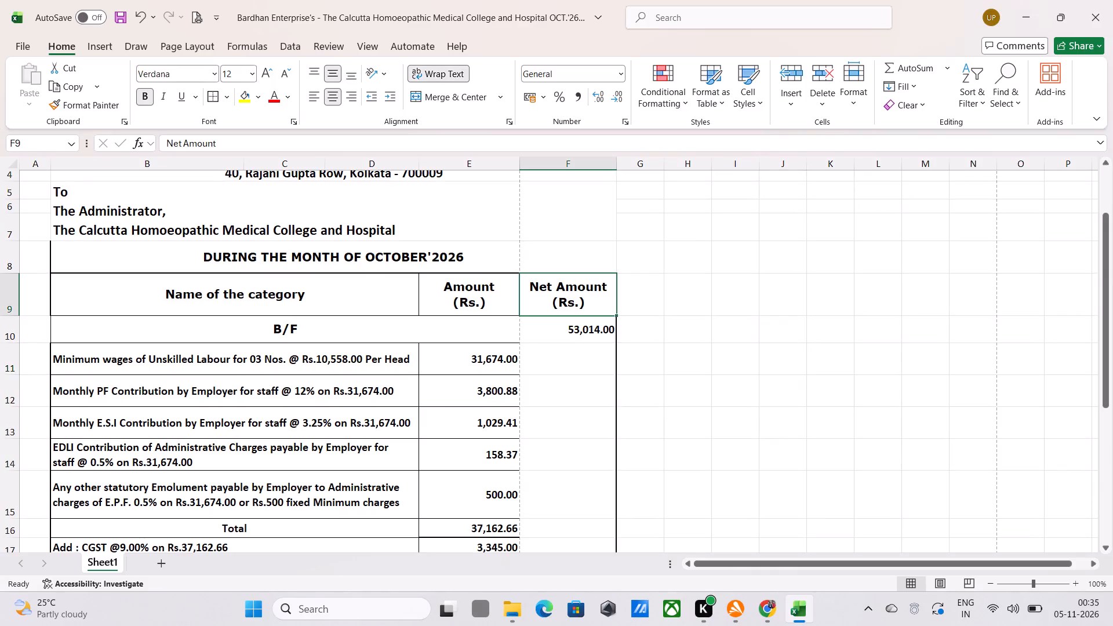
click(198, 15)
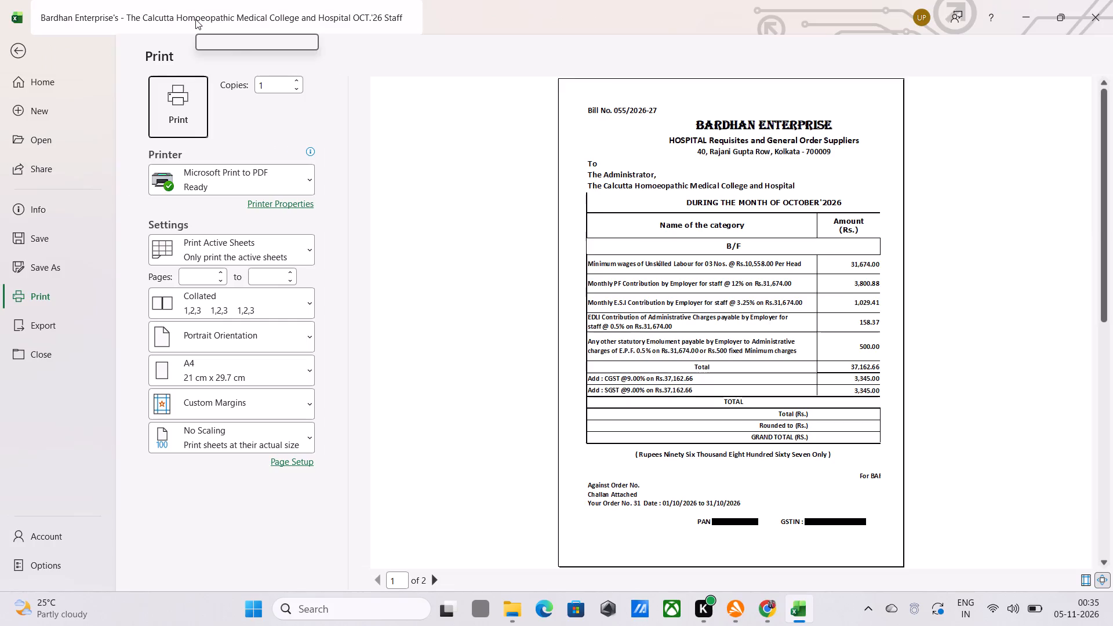
click(12, 49)
Apply outside borders to the Net Amount column from its heading down to GRAND TOTAL, cells F9 to F22.
scroll(337, 393, down, 4)
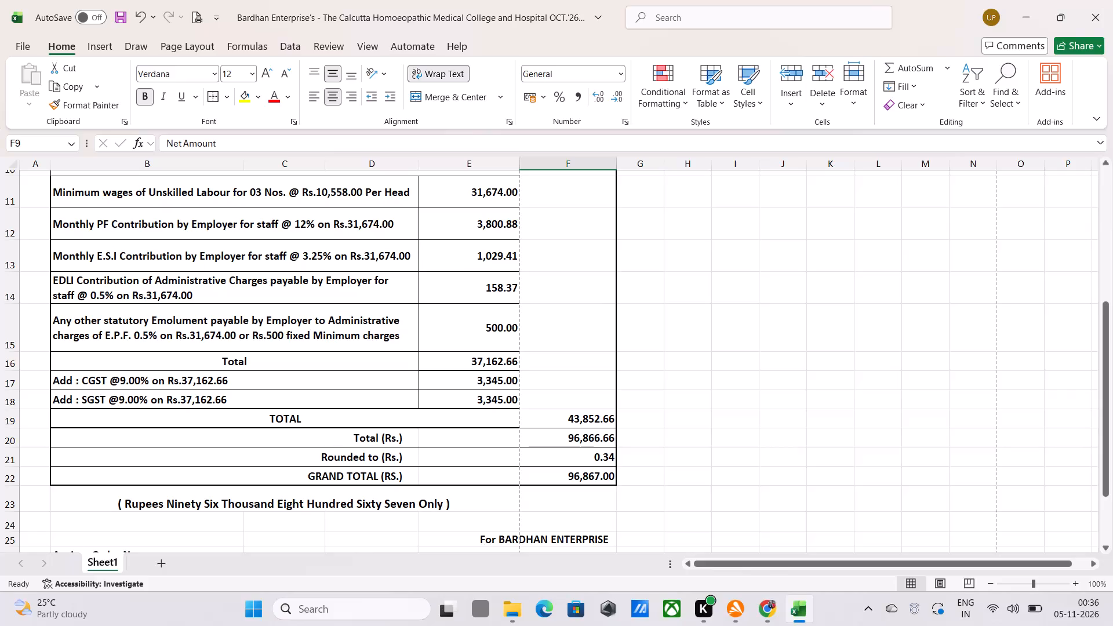
scroll(338, 394, up, 3)
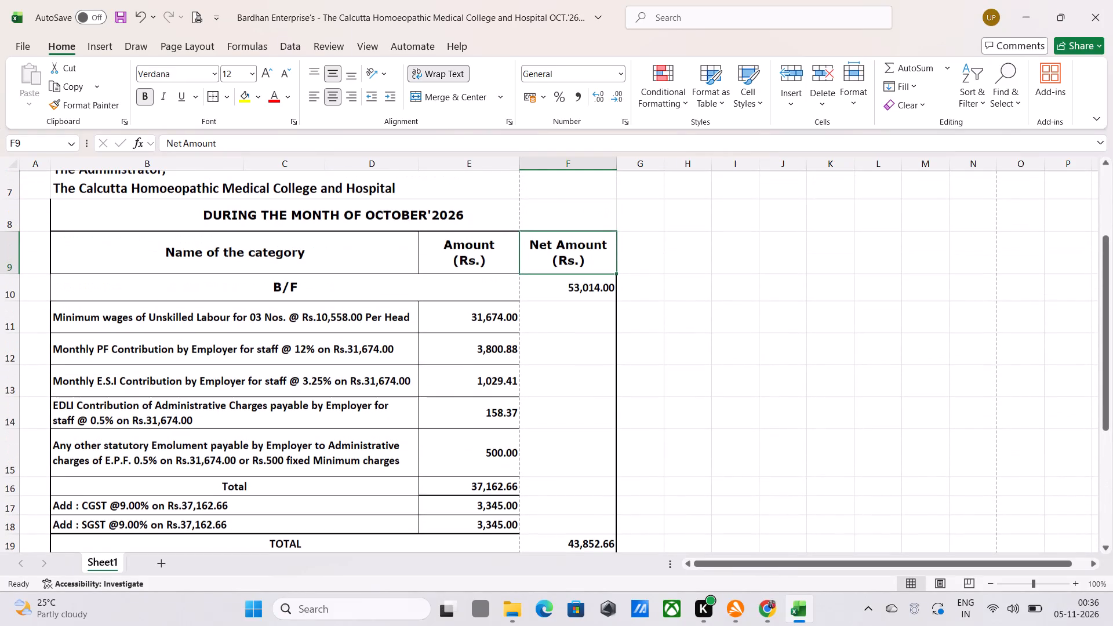
click(579, 259)
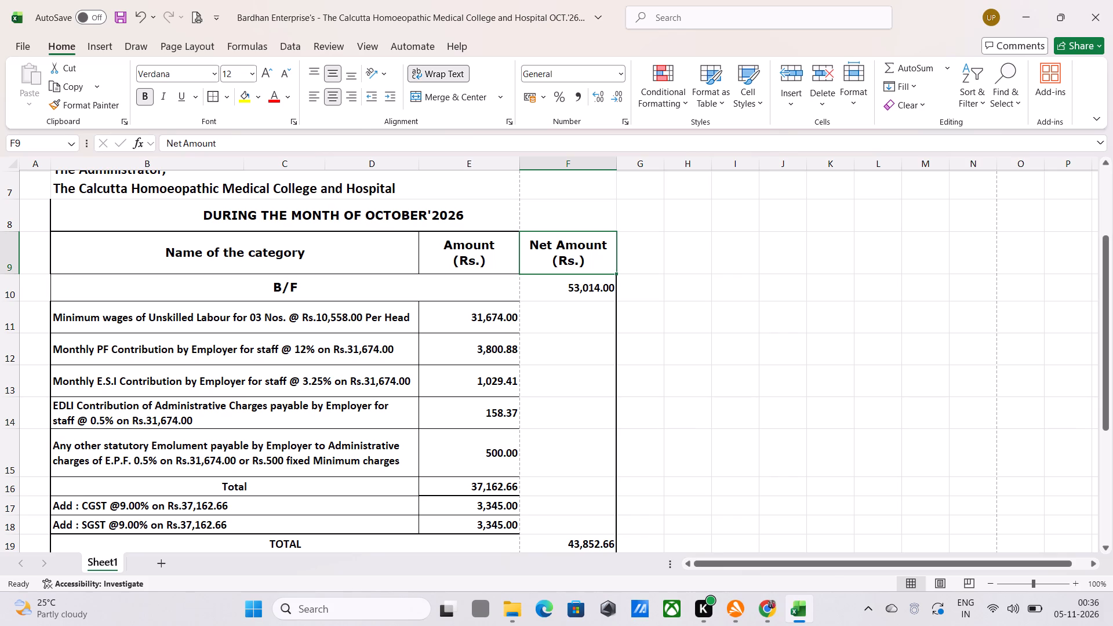
key(shift+Down)
key(shift+Down)
key(shift+Down)
key(shift+Down)
key(shift+Down)
key(shift+Down)
key(shift+Down)
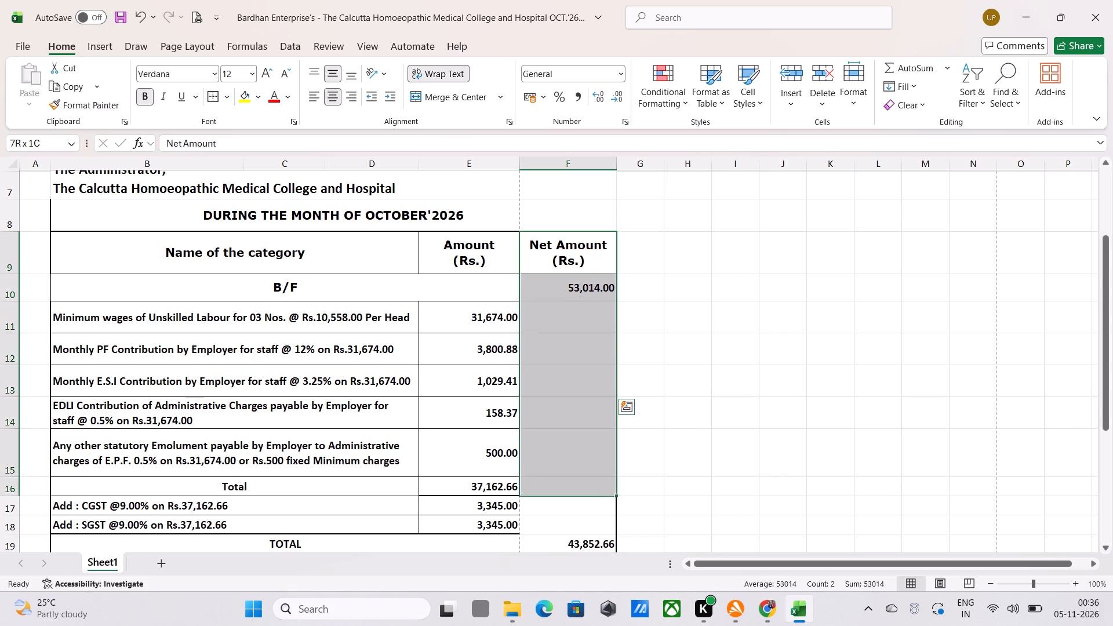
key(shift+Down)
key(shift+Down)
key(shift+Down)
scroll(747, 350, down, 2)
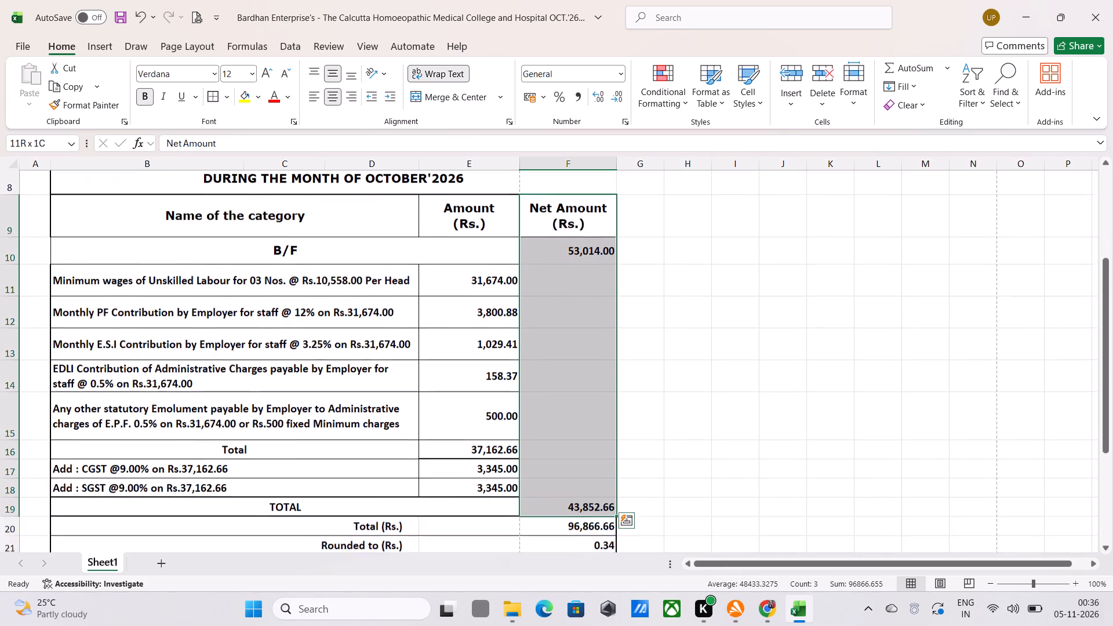
scroll(738, 350, down, 2)
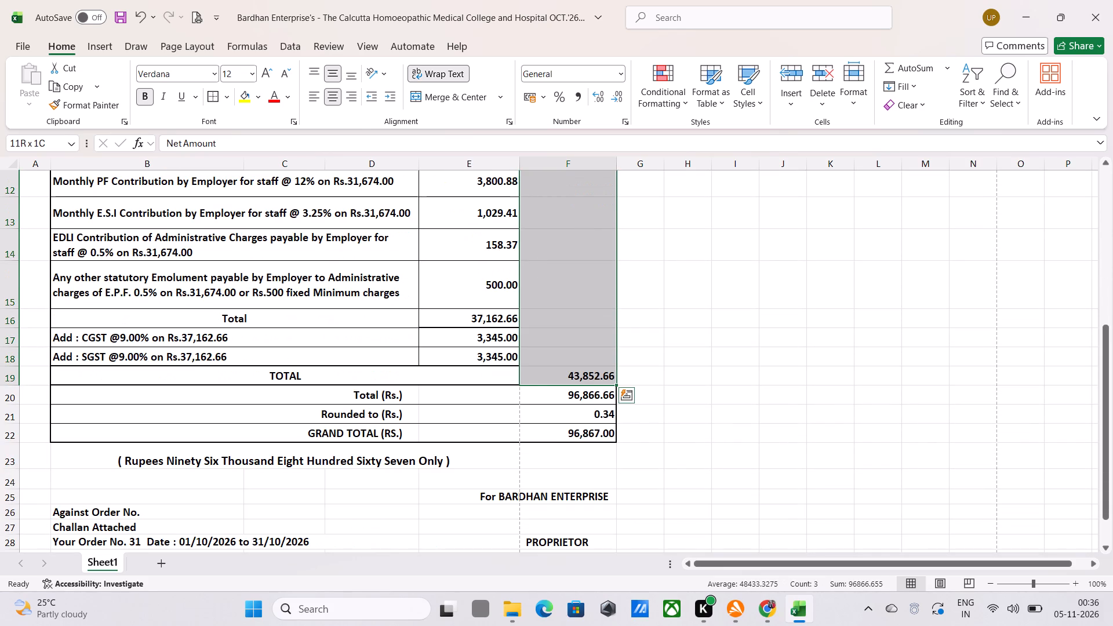
key(shift+Down)
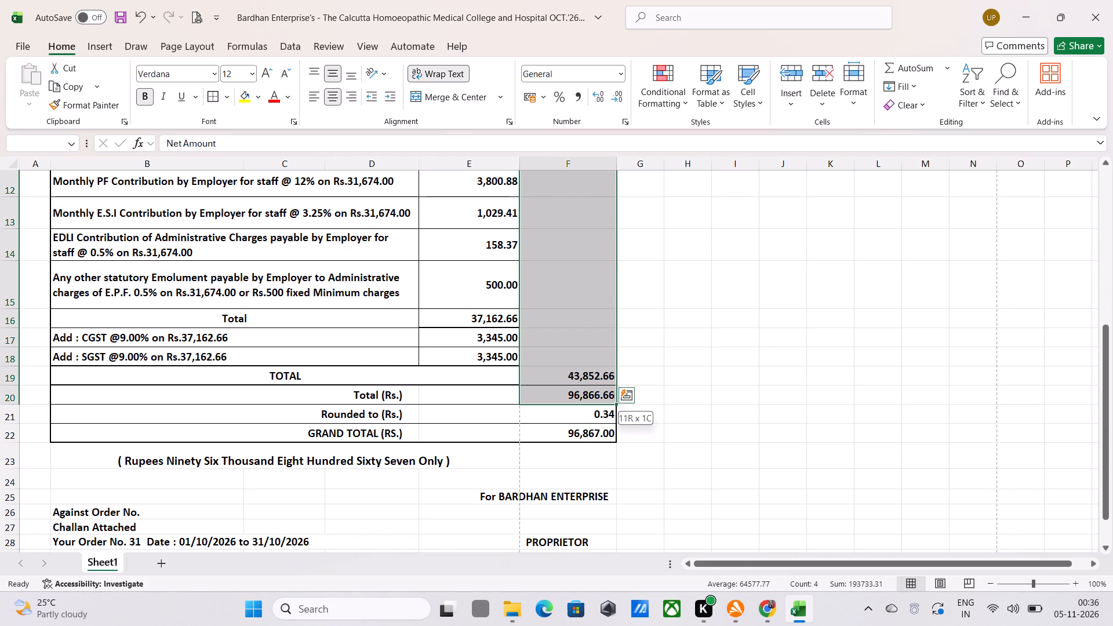
key(shift+Down)
key(shift+Down)
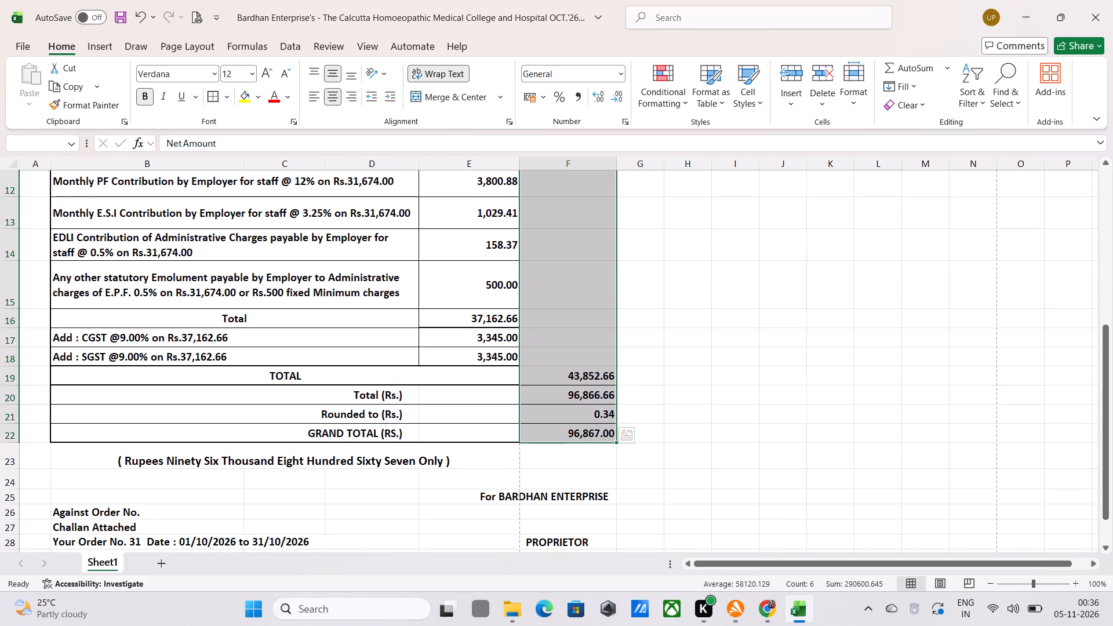
click(225, 94)
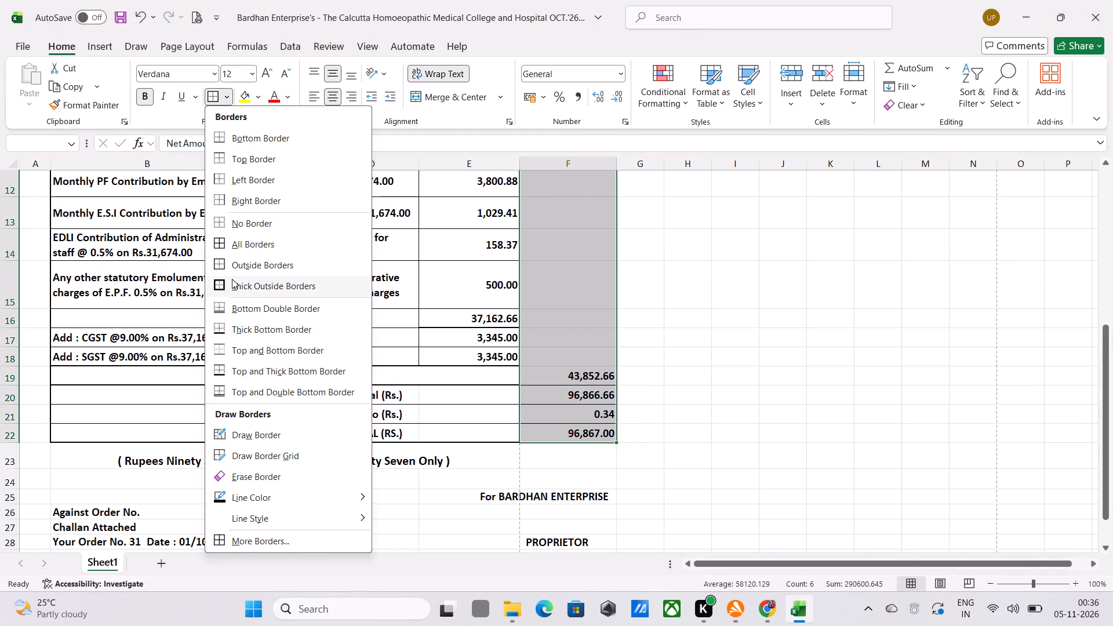
click(245, 262)
click(972, 347)
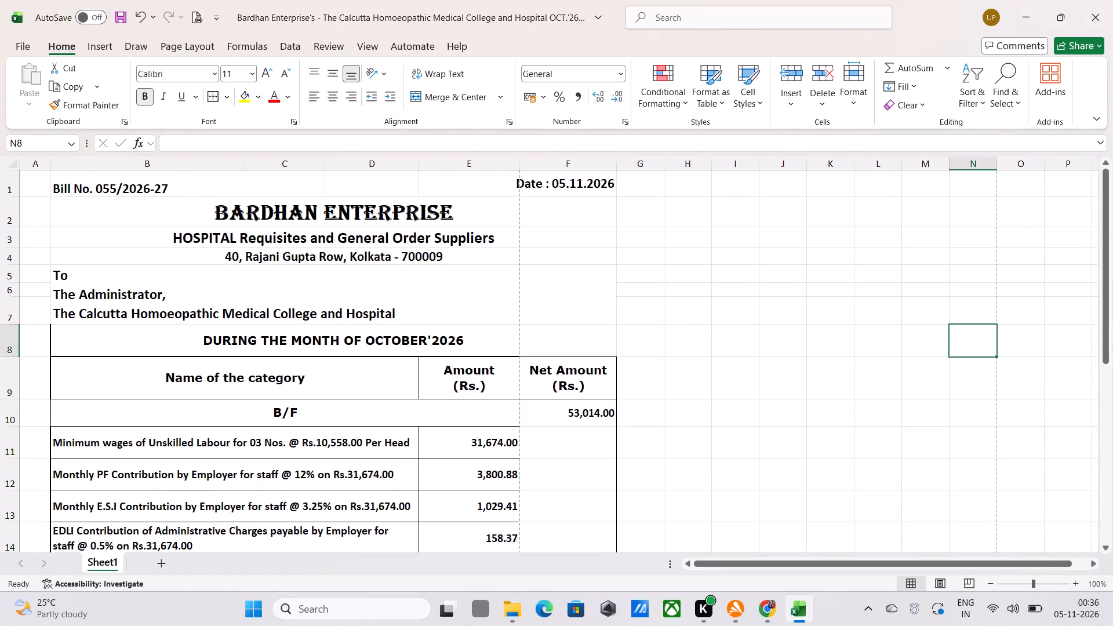
scroll(719, 367, down, 5)
scroll(727, 372, up, 4)
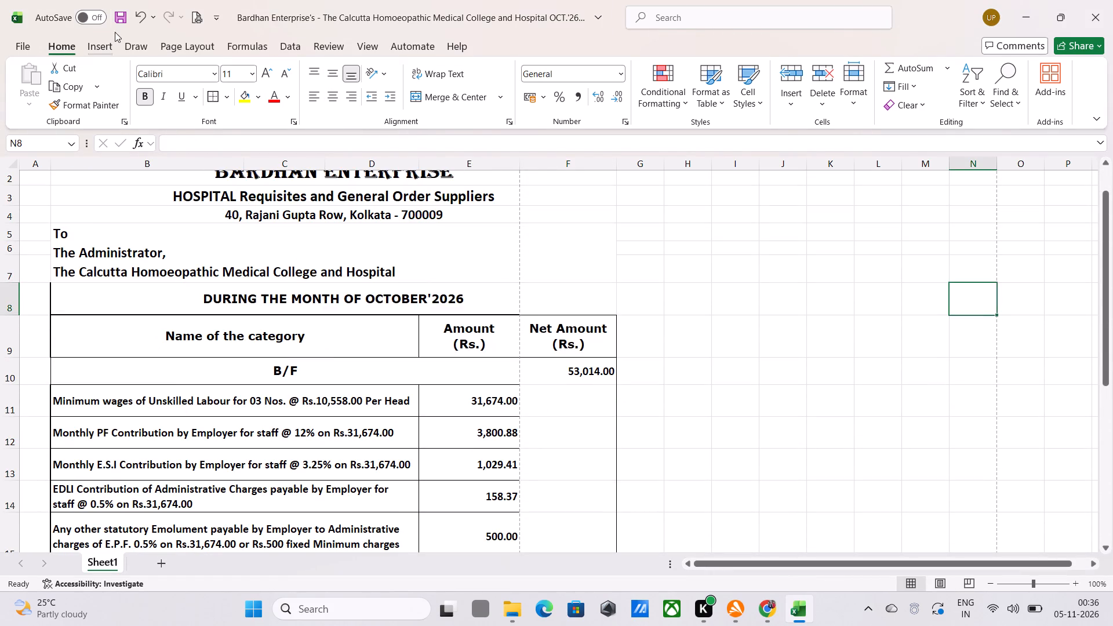
Delete the empty column A before the bill table, checking the page in the print preview before and after.
click(196, 17)
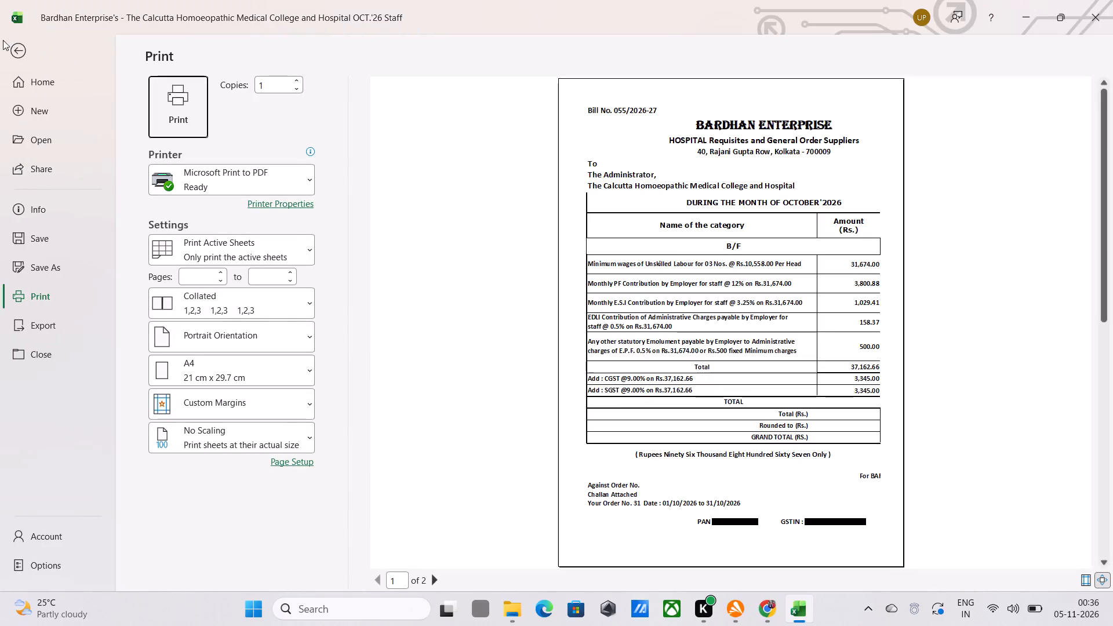
click(17, 47)
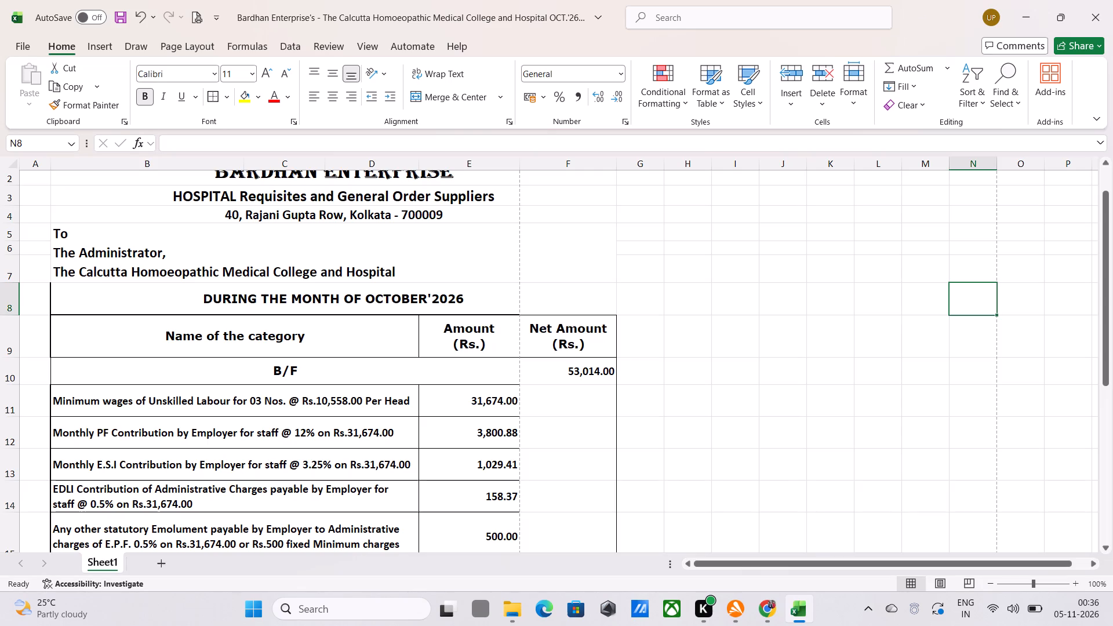
click(35, 165)
right_click(35, 165)
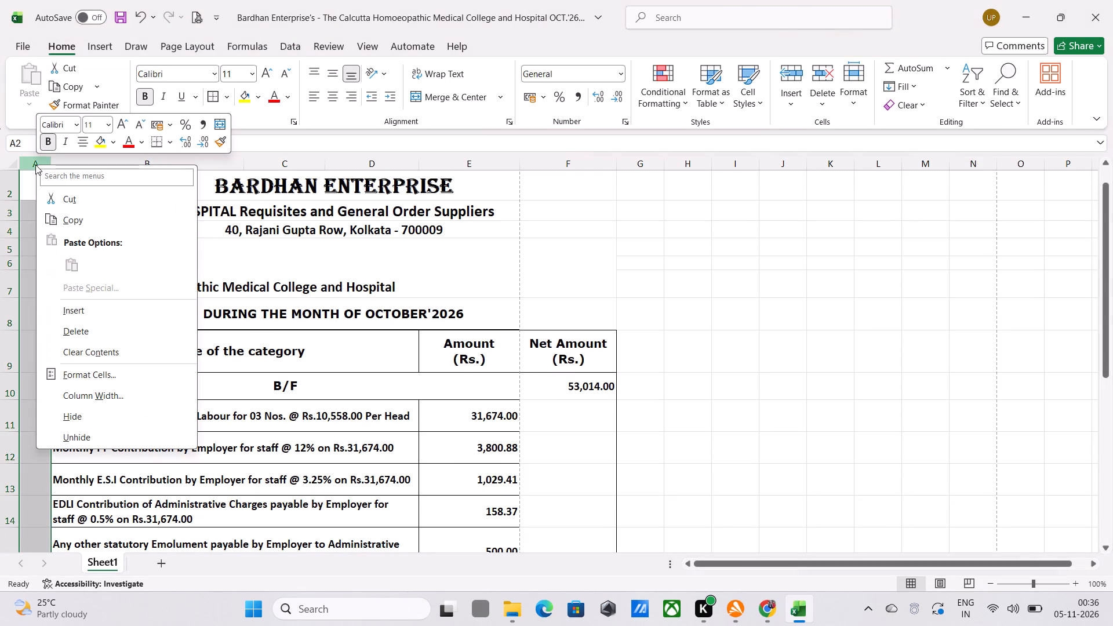
click(93, 335)
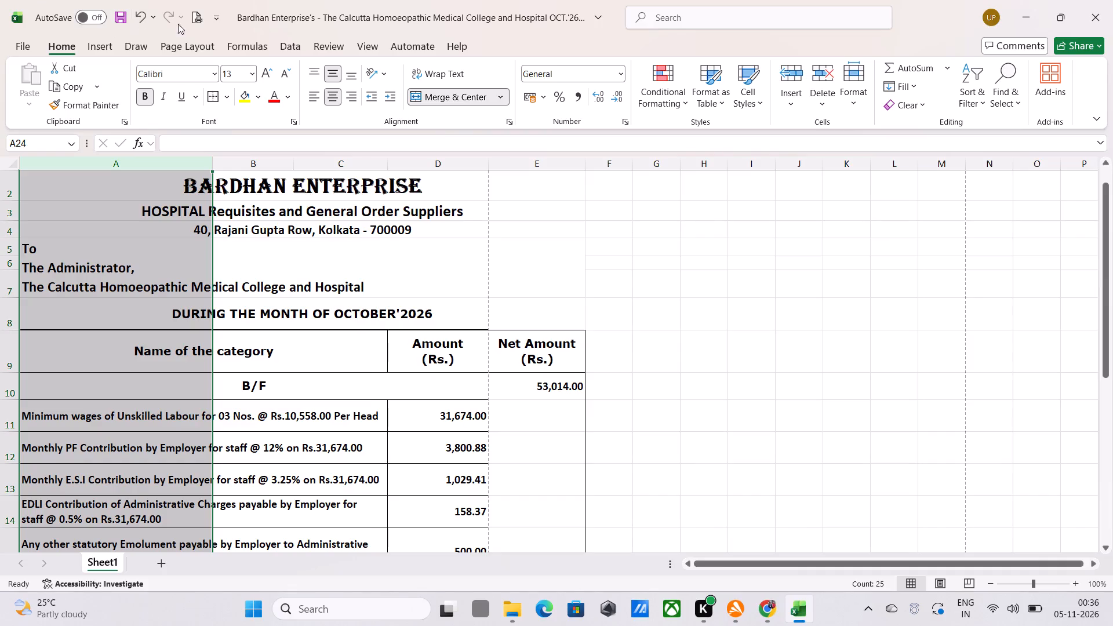
click(201, 14)
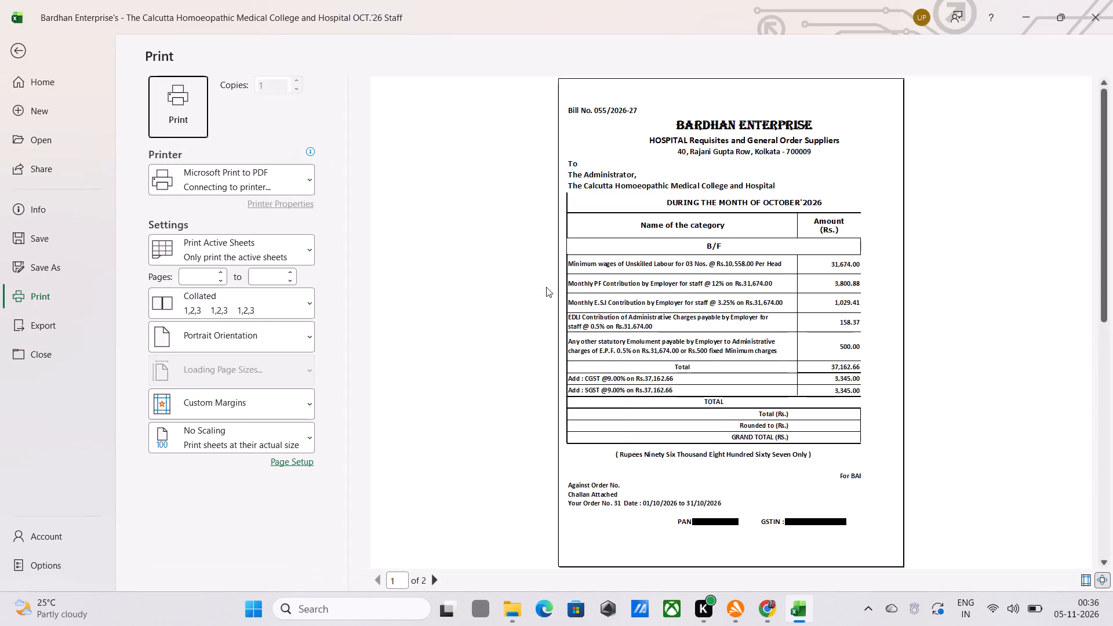
click(1027, 351)
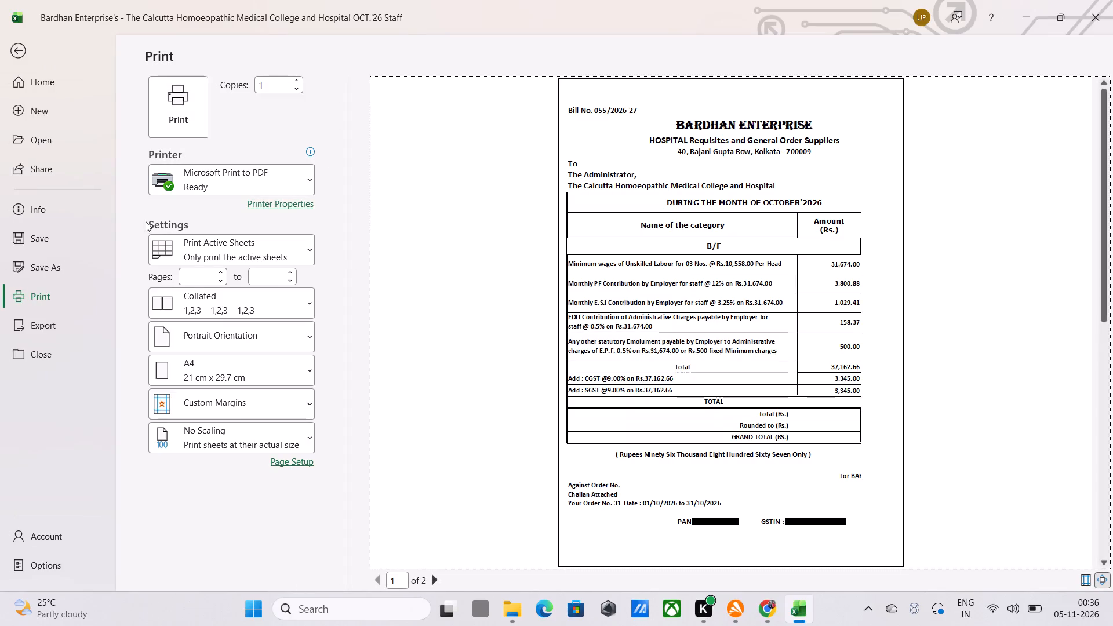
click(14, 48)
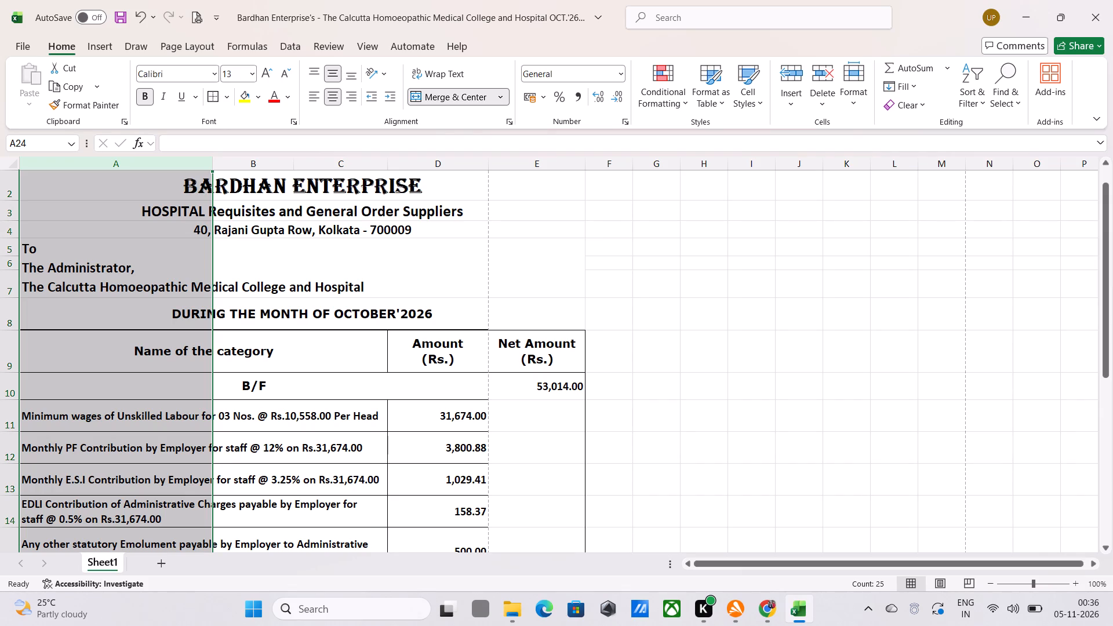
Narrow the Amount column D to a width of about 14.7, checking the bill's fit in the print preview along the way.
click(791, 334)
scroll(566, 298, down, 2)
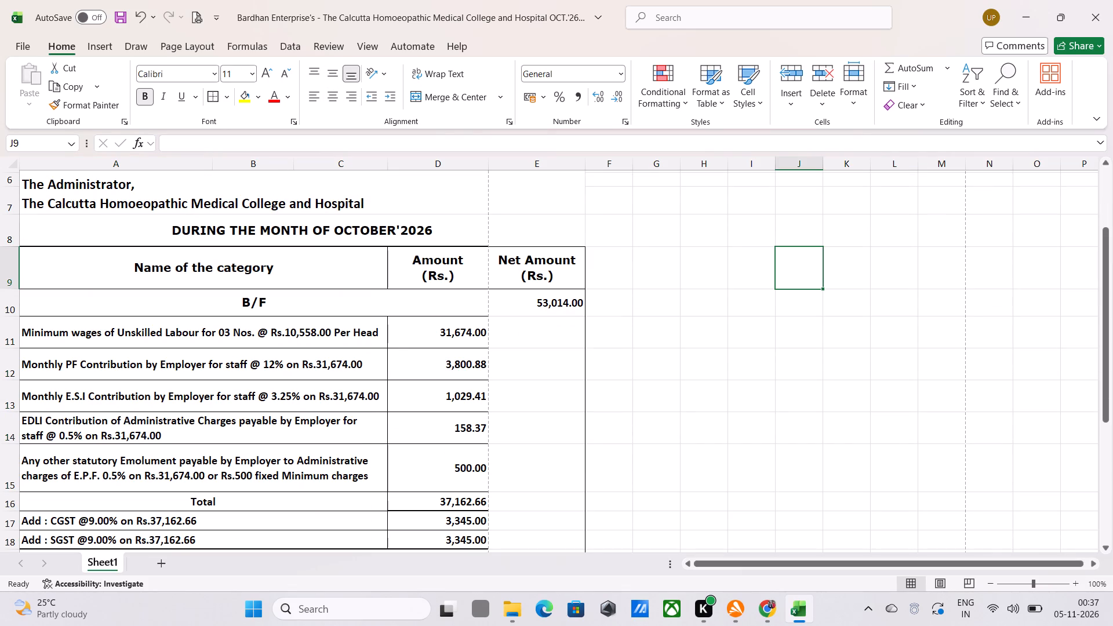
drag(489, 163, 483, 167)
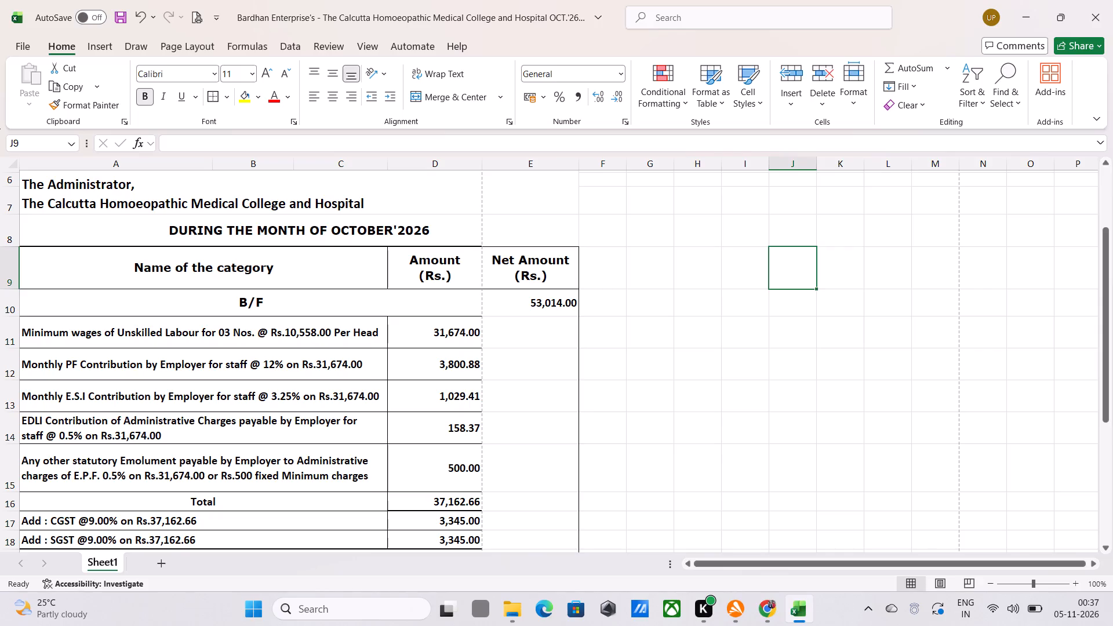
drag(480, 165, 472, 164)
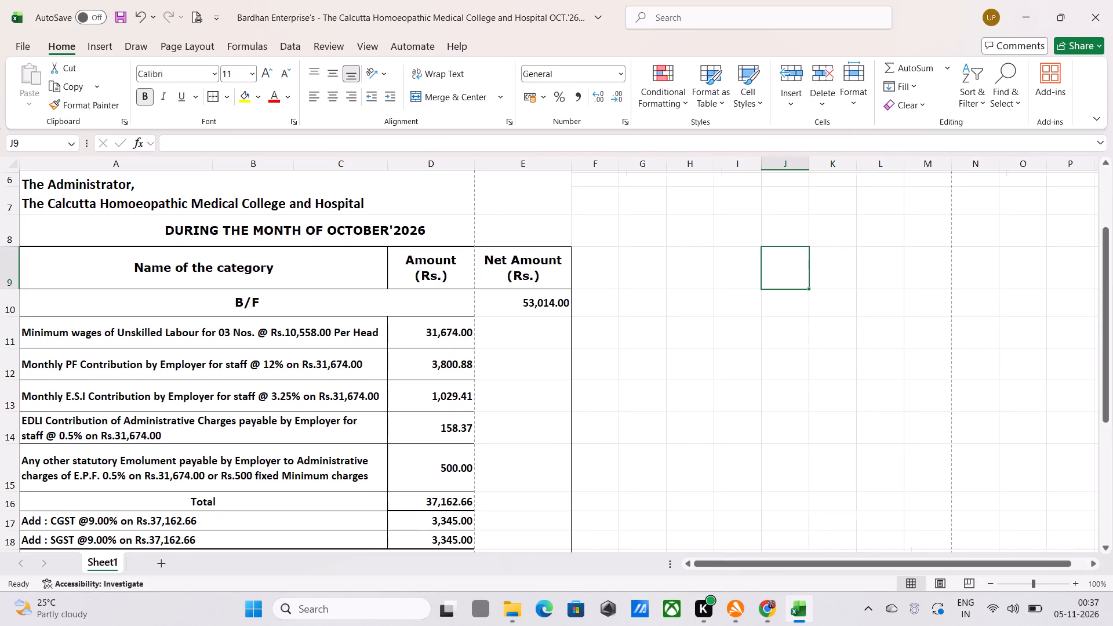
click(685, 340)
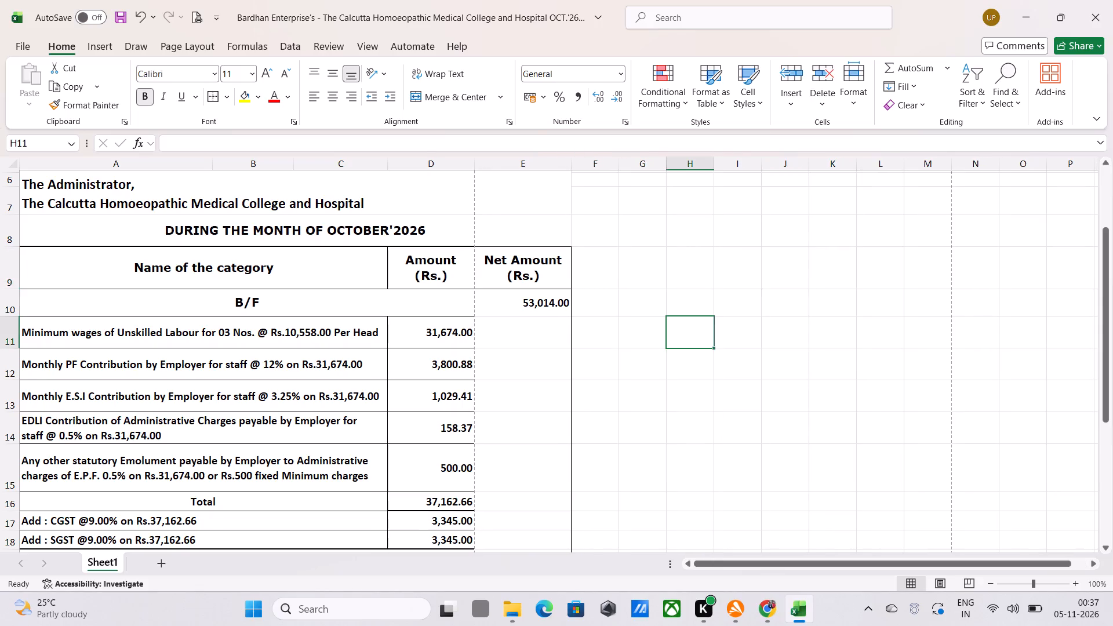
scroll(603, 285, down, 3)
scroll(486, 319, down, 5)
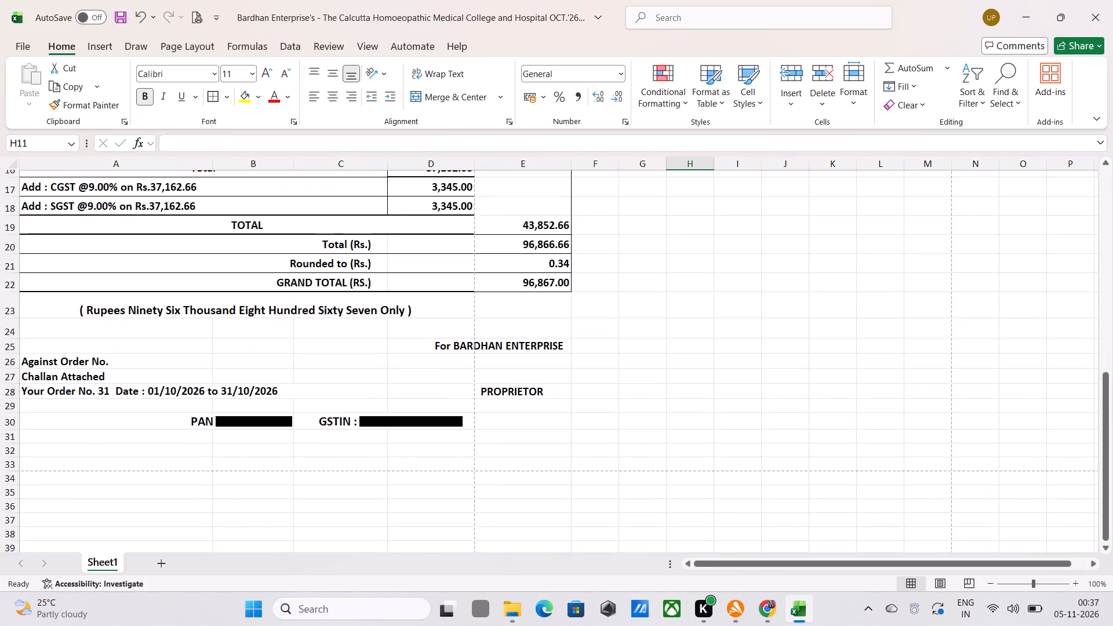
scroll(476, 324, up, 7)
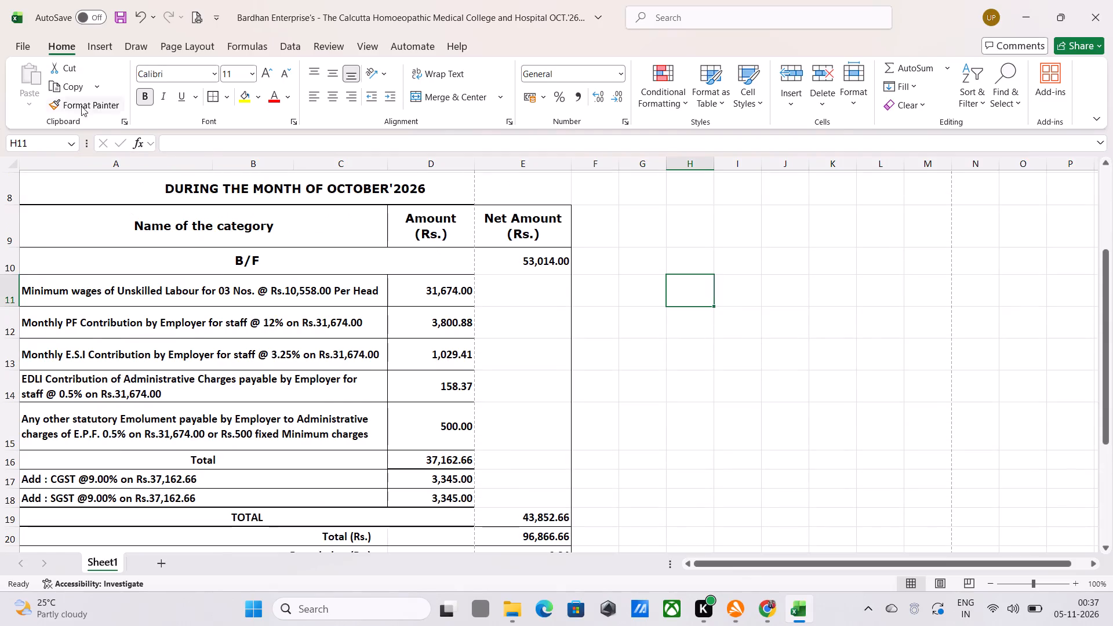
click(197, 21)
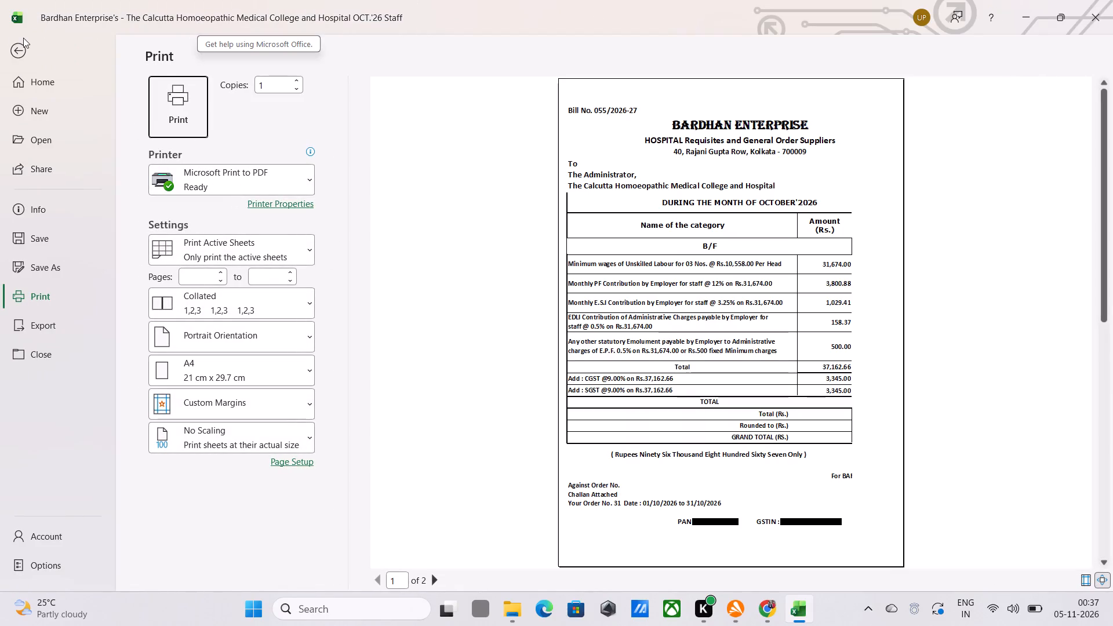
click(22, 45)
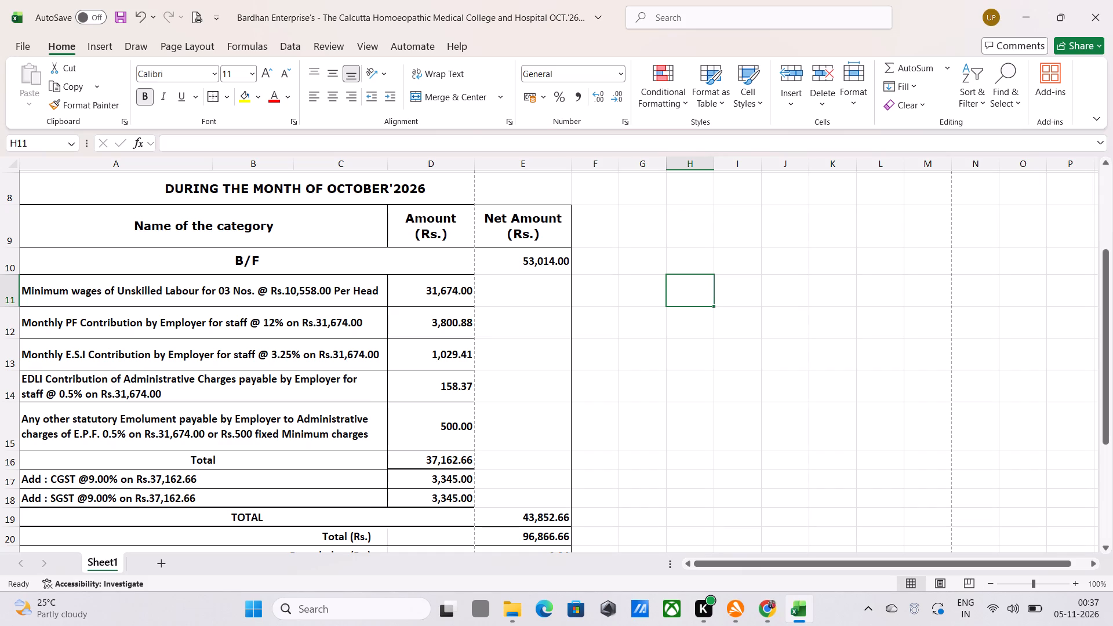
scroll(286, 354, up, 2)
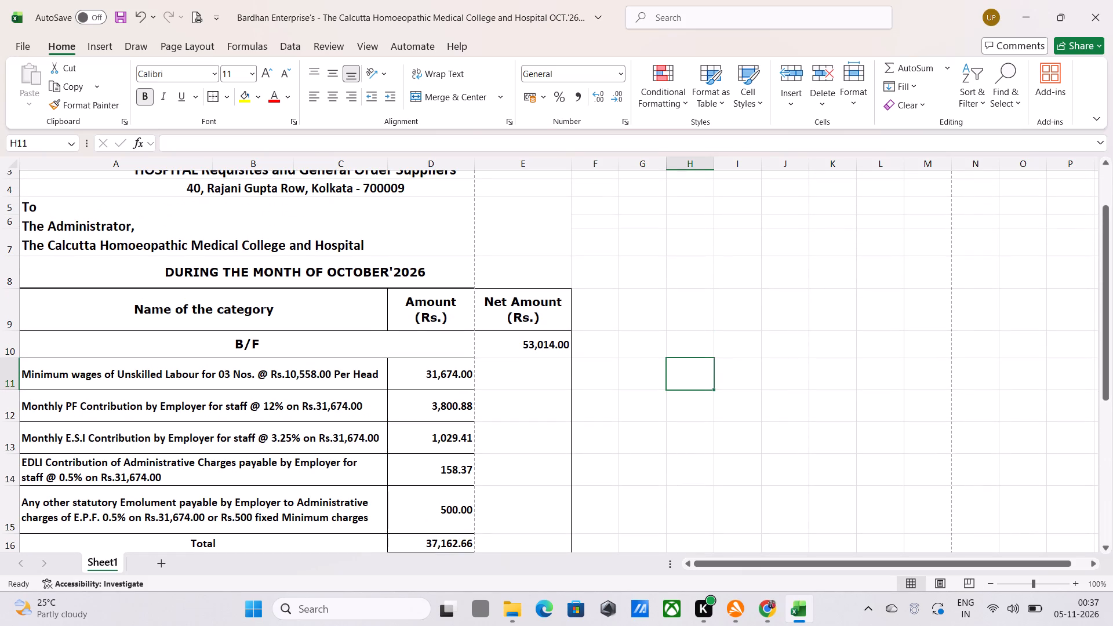
drag(477, 163, 470, 165)
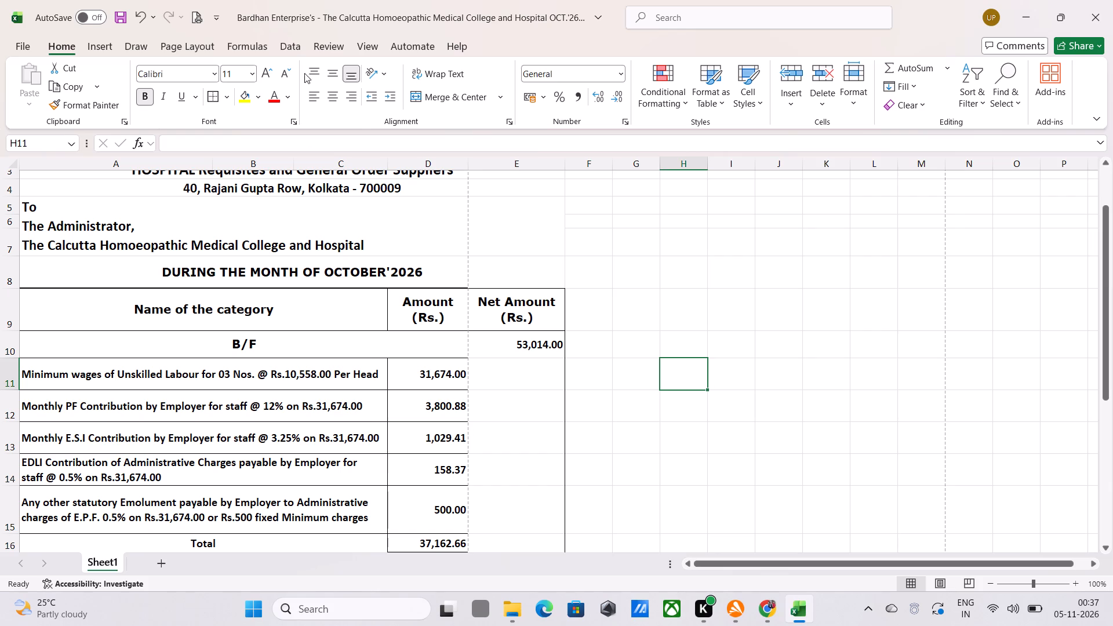
Set the left and right page margins to 0.3 cm and check the bill in the print preview.
click(190, 46)
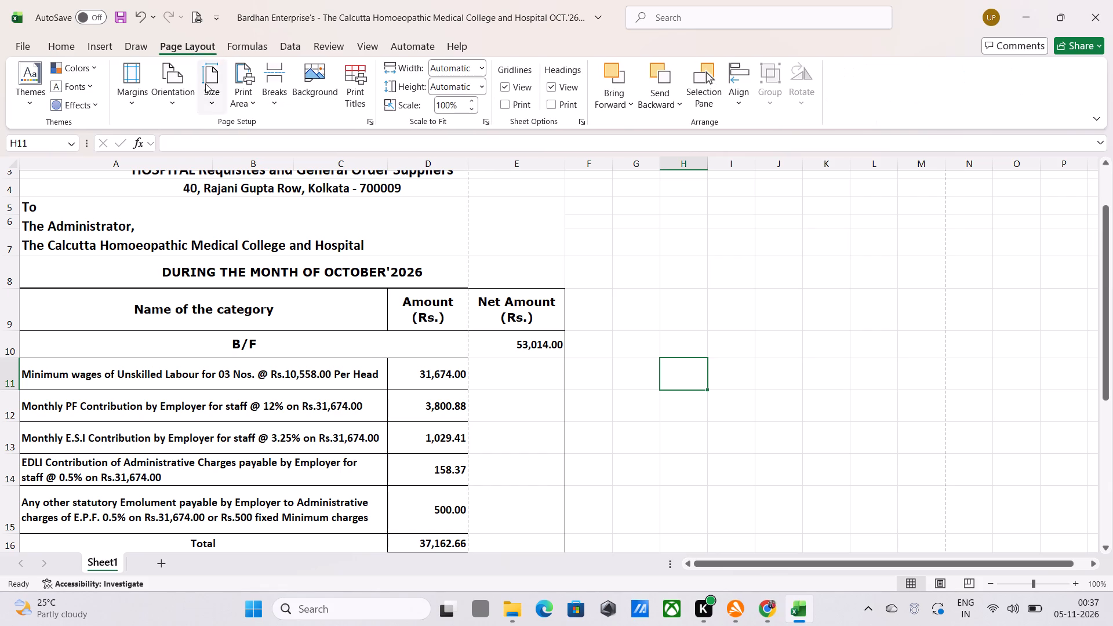
click(369, 121)
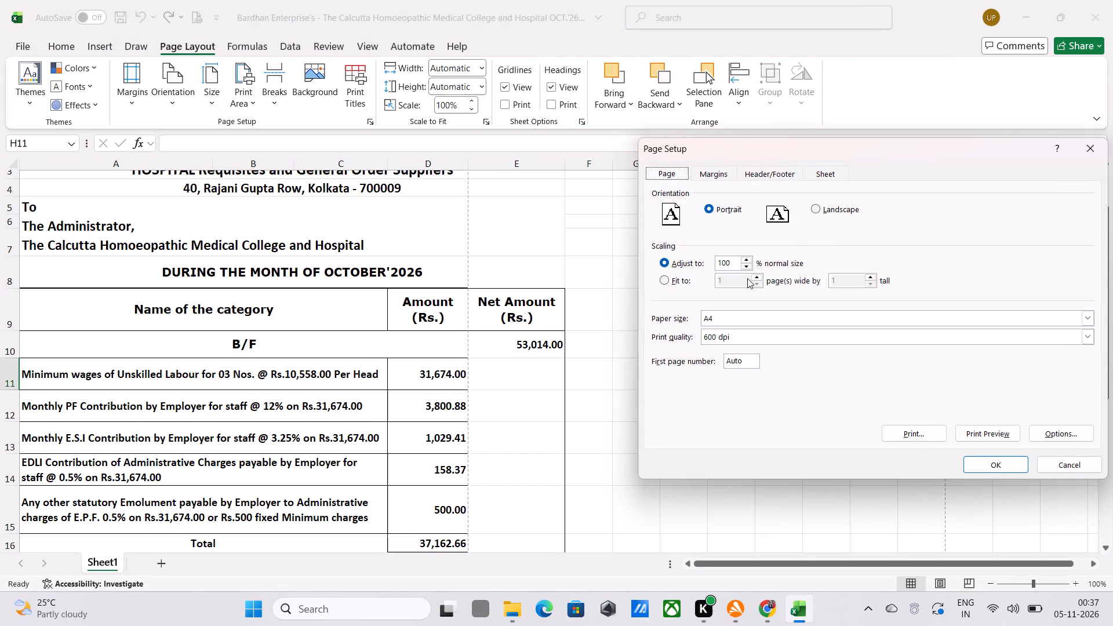
click(723, 176)
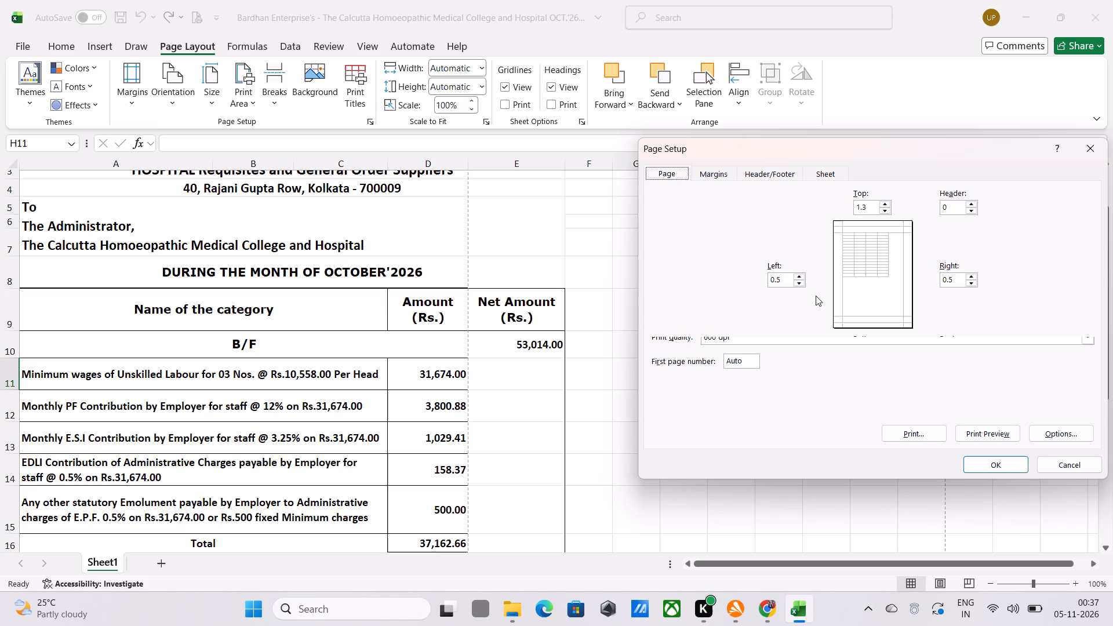
click(972, 284)
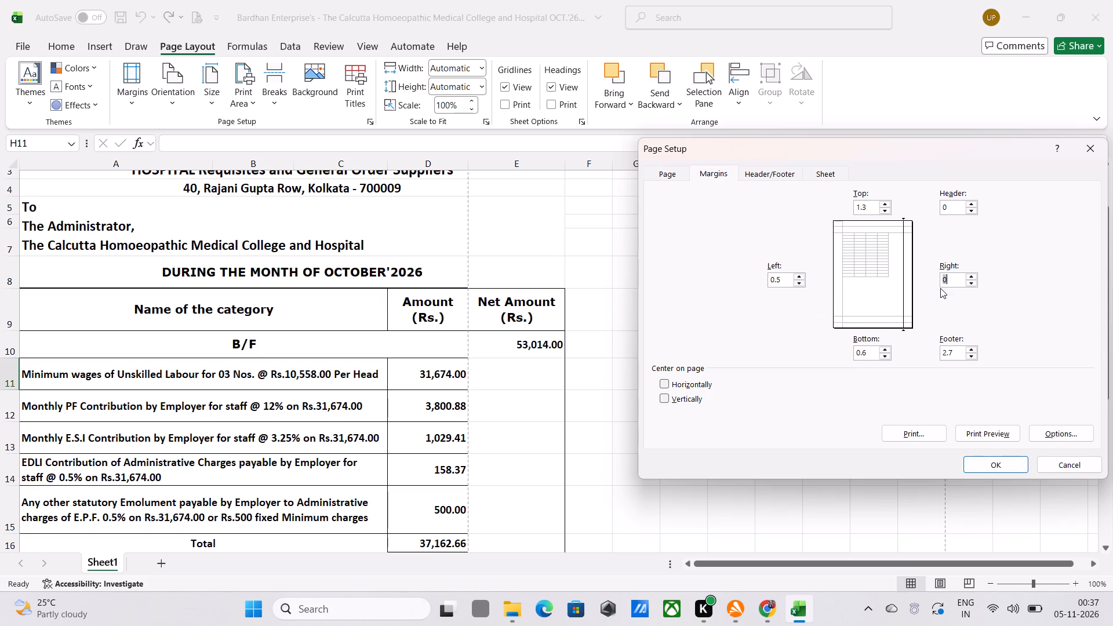
text(.3)
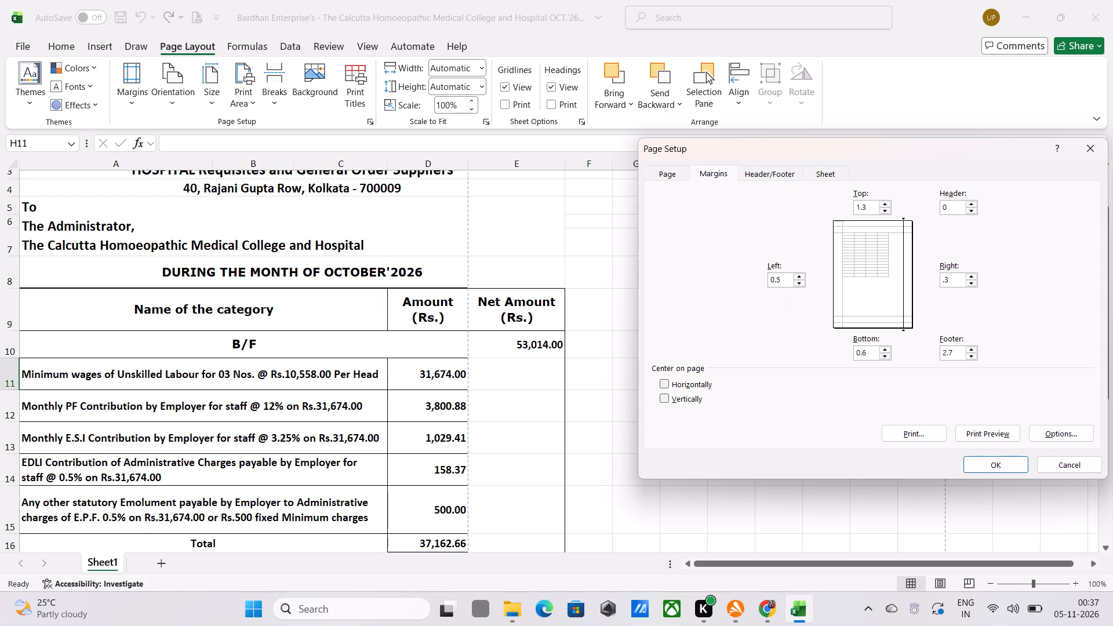
click(785, 278)
key(BackSpace)
key(3)
click(798, 402)
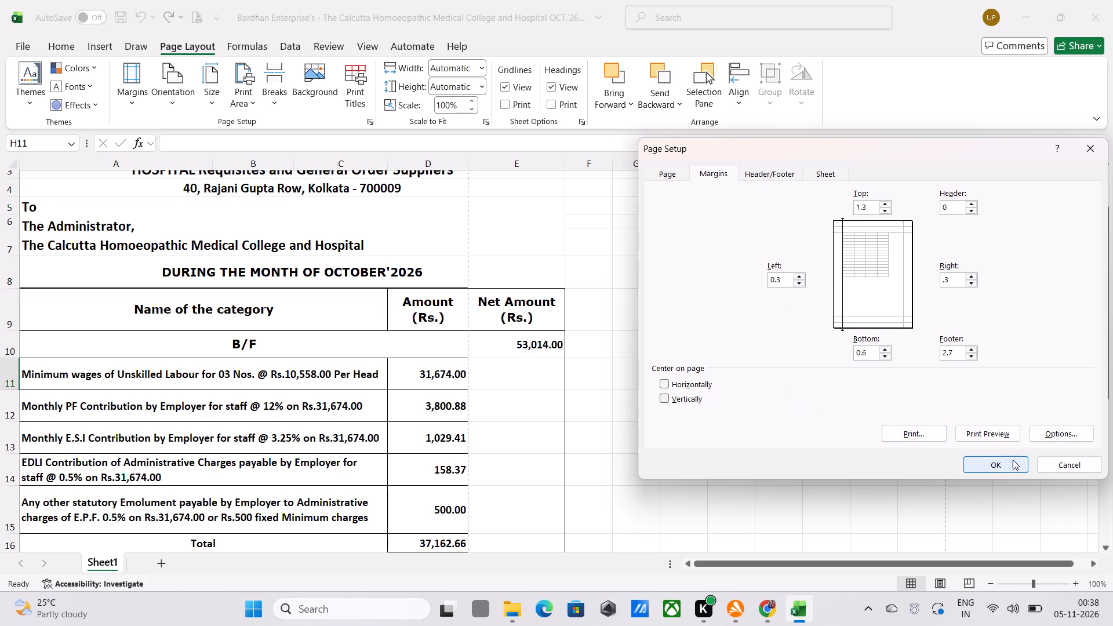
click(1010, 464)
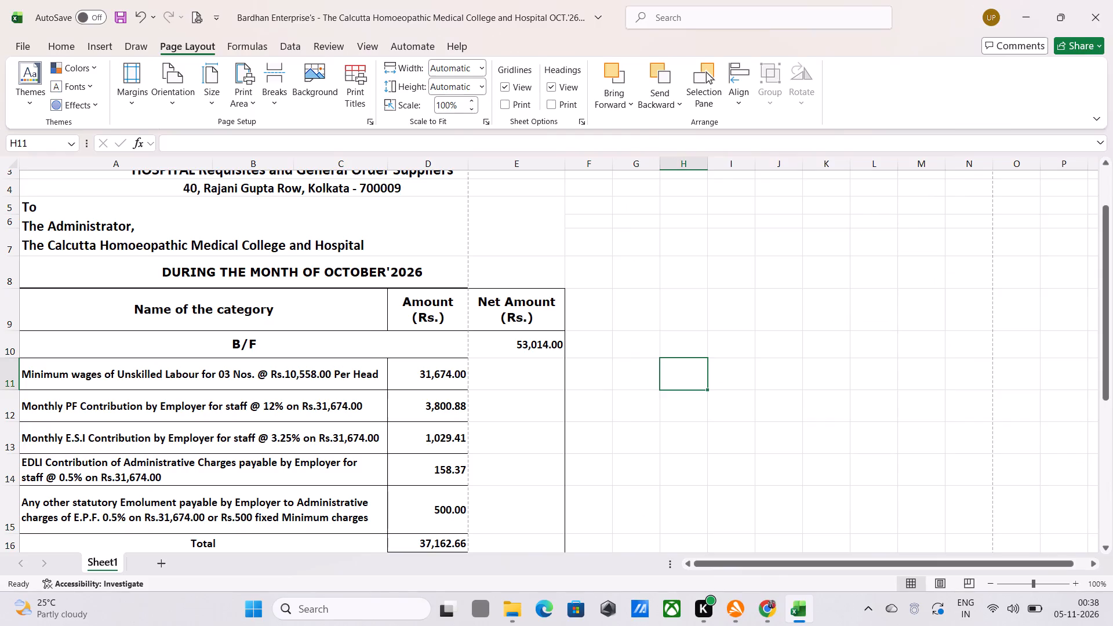
scroll(289, 458, down, 9)
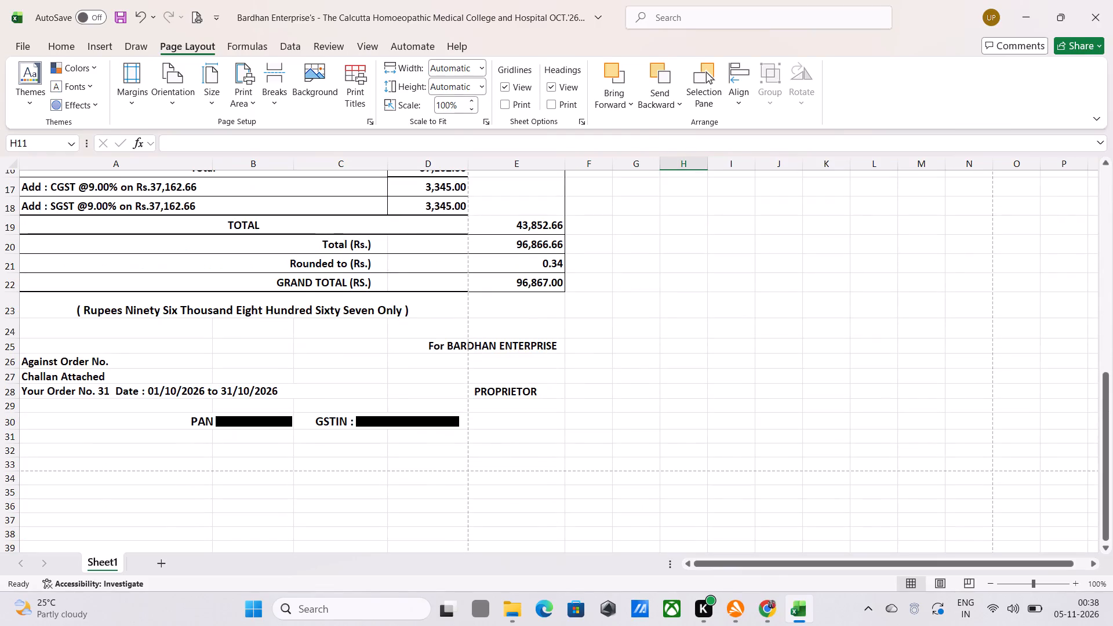
scroll(310, 467, up, 7)
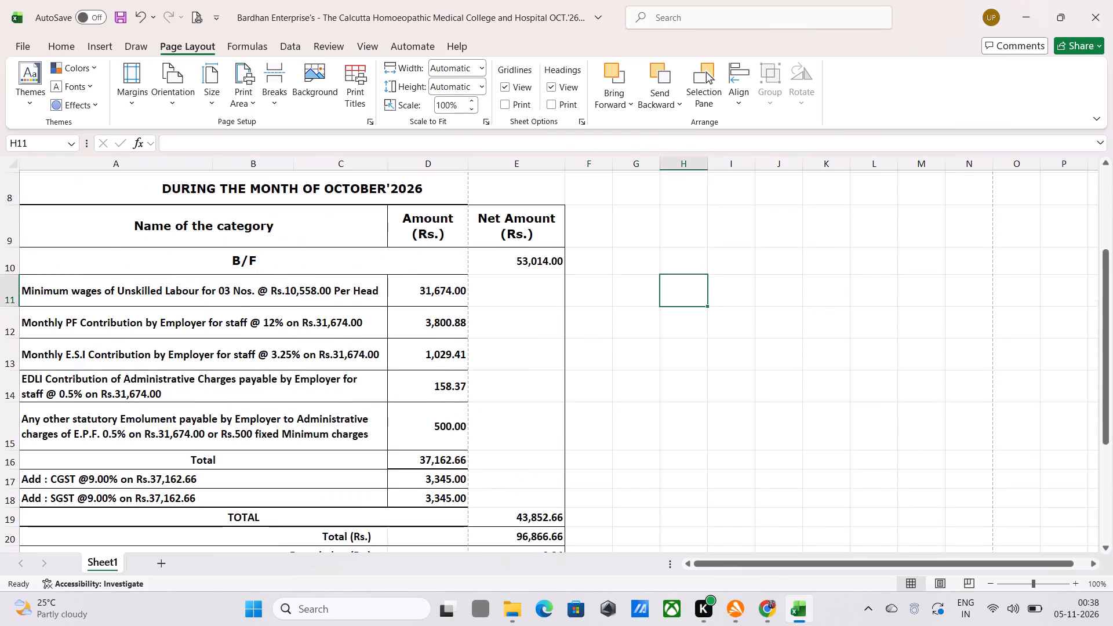
click(196, 14)
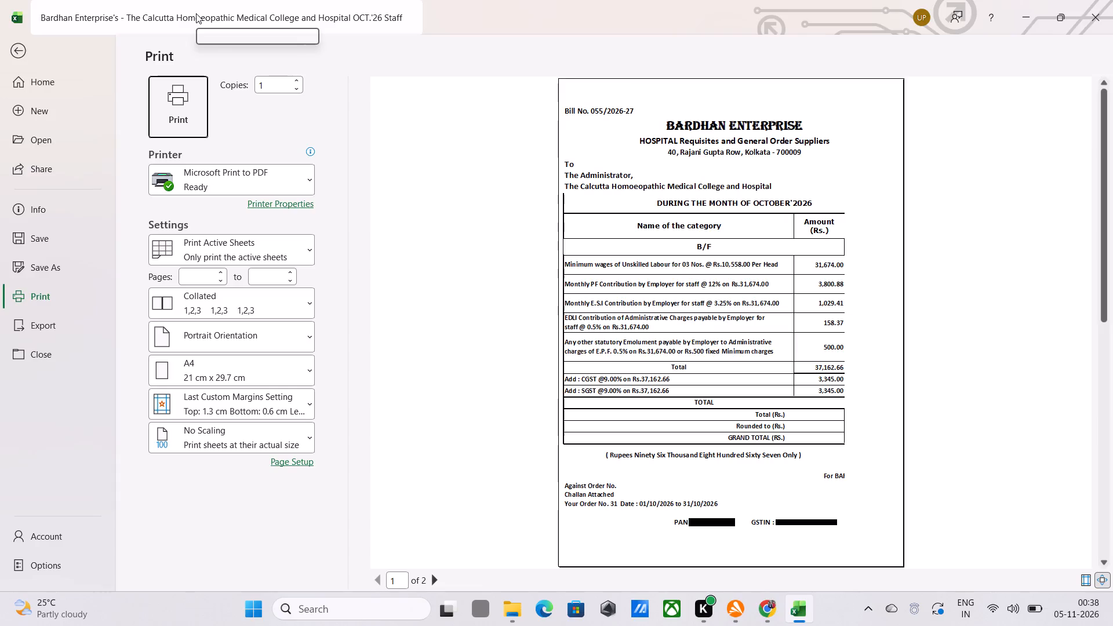
click(18, 50)
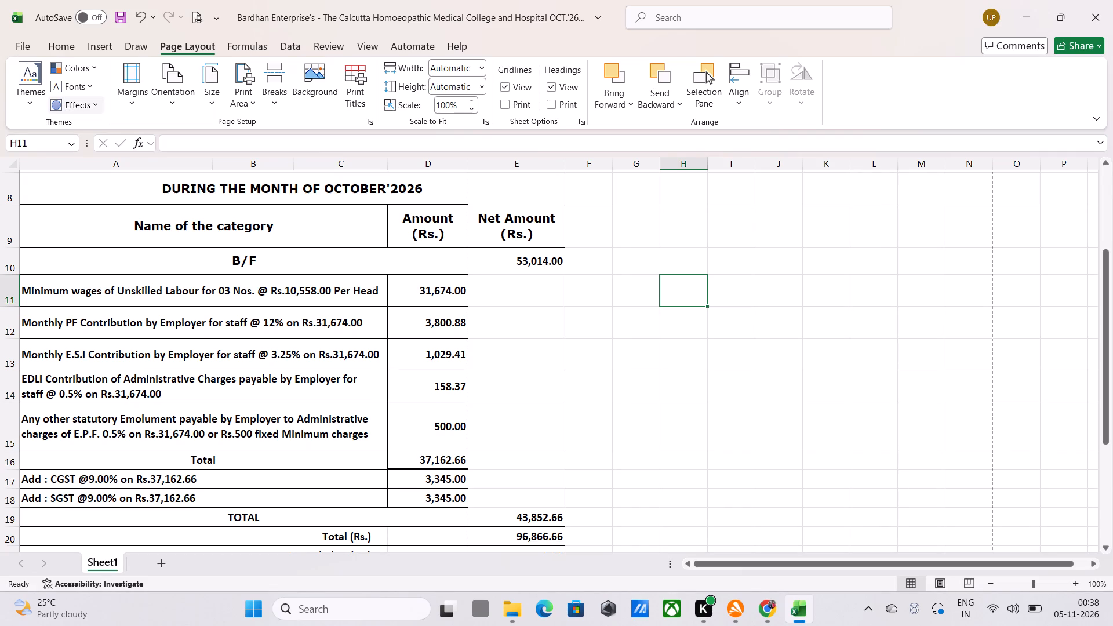
Narrow the Amount column D further to a width of about 13 and check the print preview.
drag(468, 161, 468, 160)
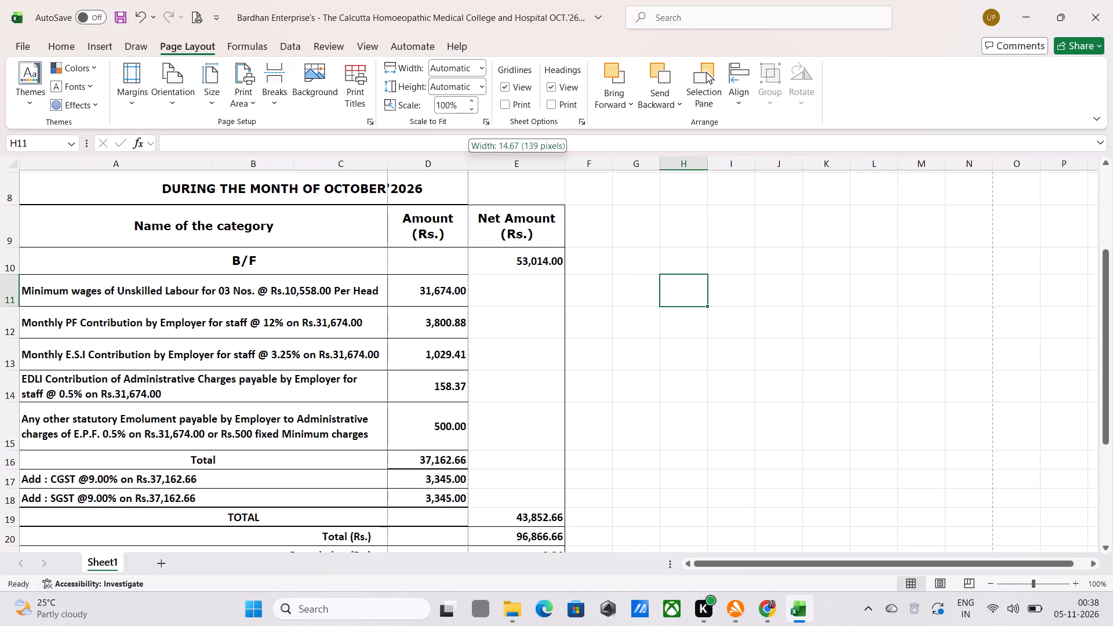
drag(468, 160, 460, 169)
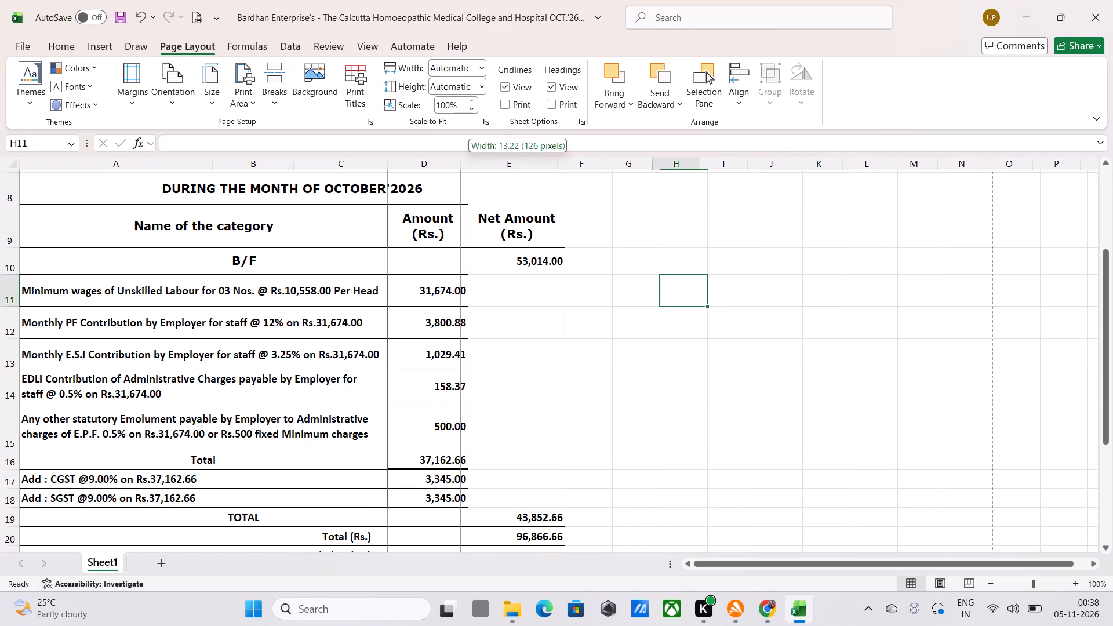
drag(460, 169, 461, 170)
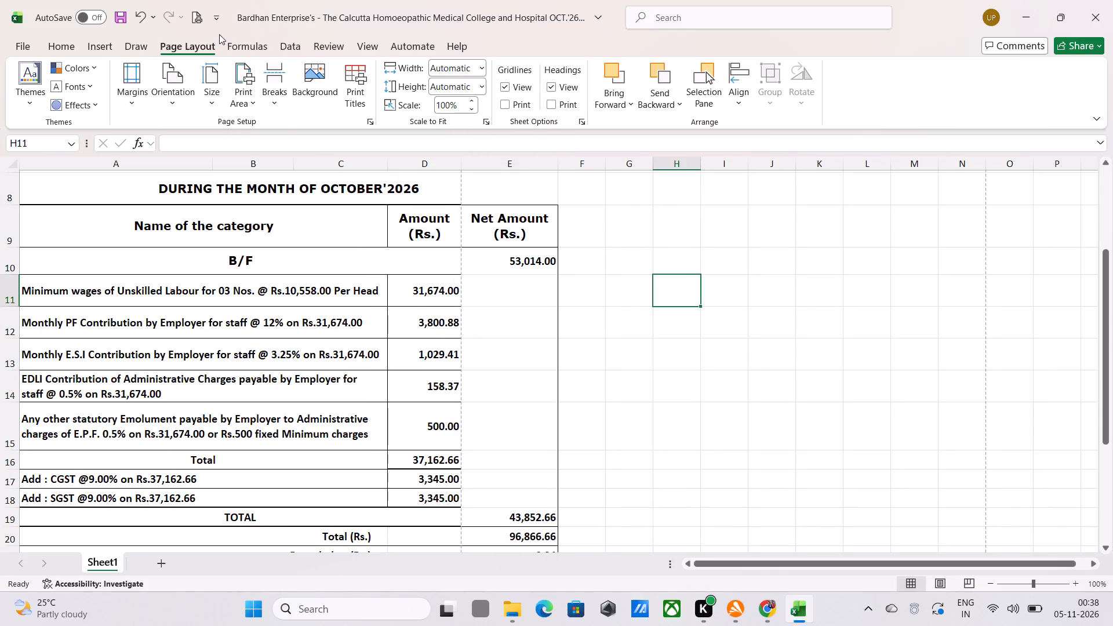
click(194, 15)
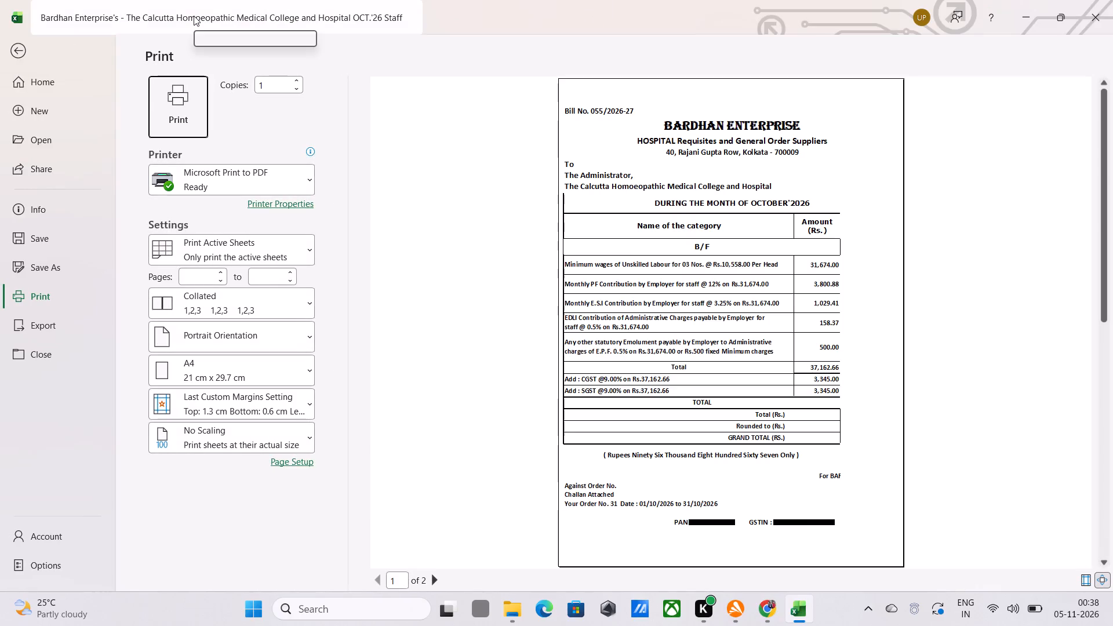
Narrow the Net Amount column E so the bill fits on one page and check it in the print preview.
click(16, 50)
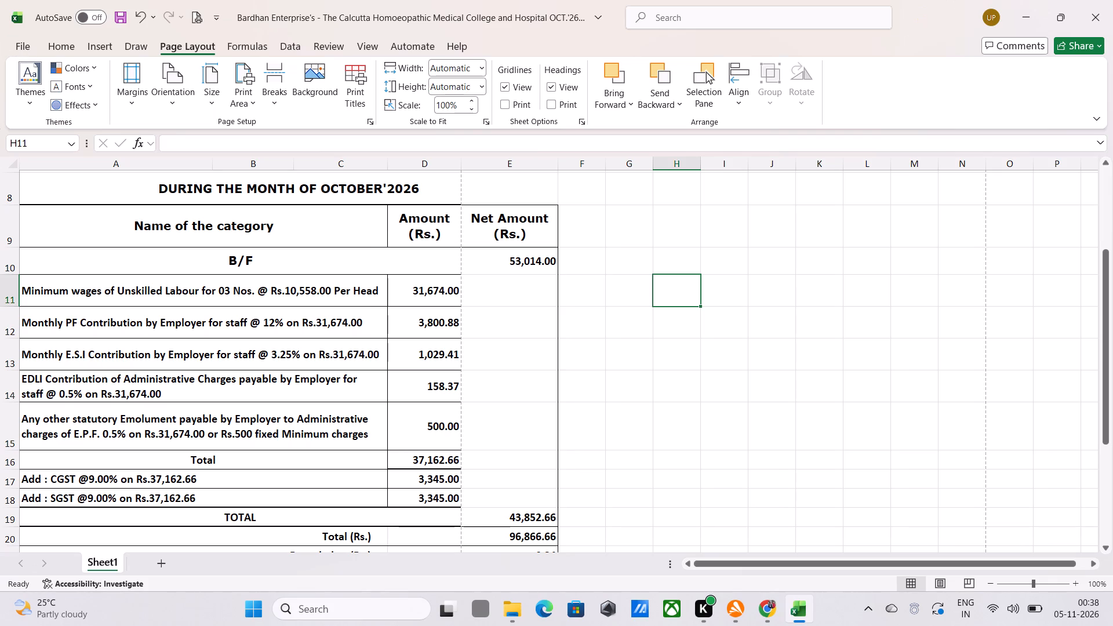
drag(556, 162, 544, 162)
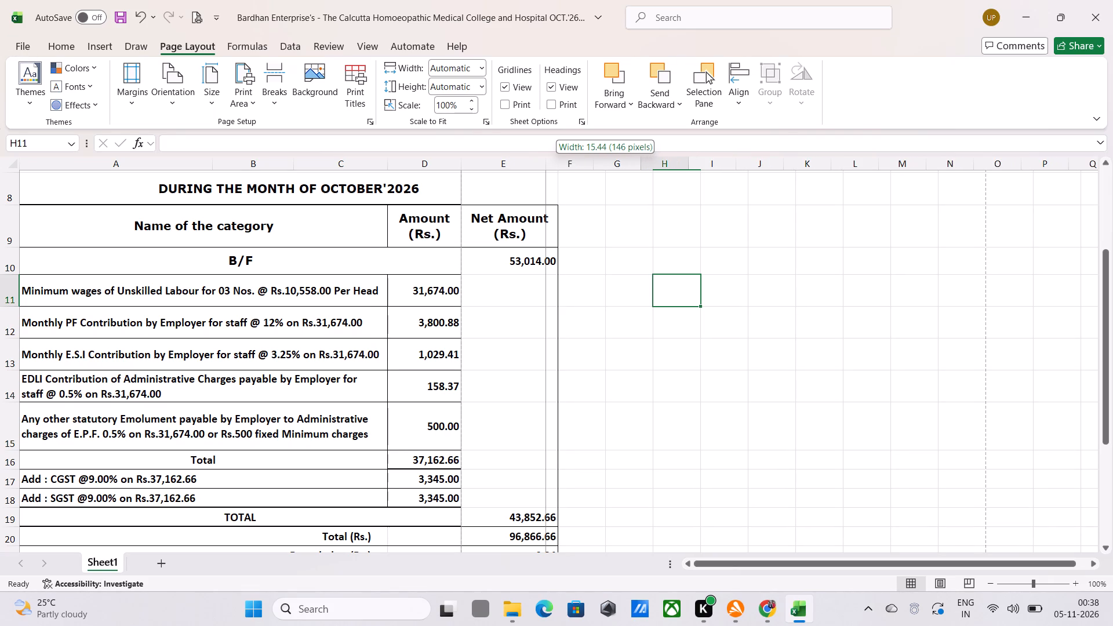
drag(544, 162, 547, 165)
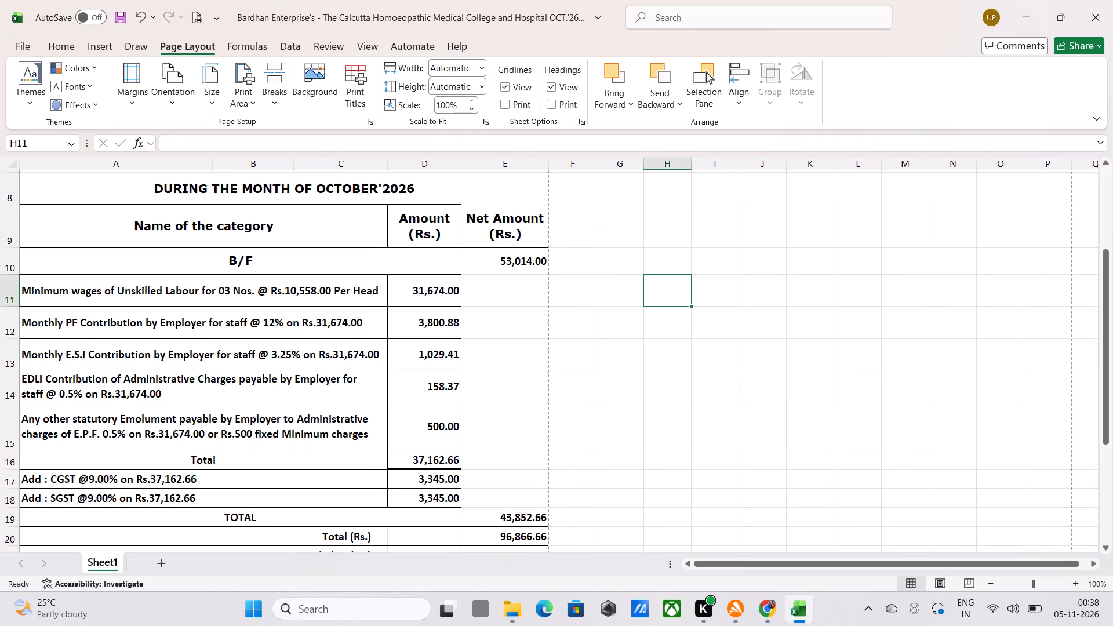
click(678, 361)
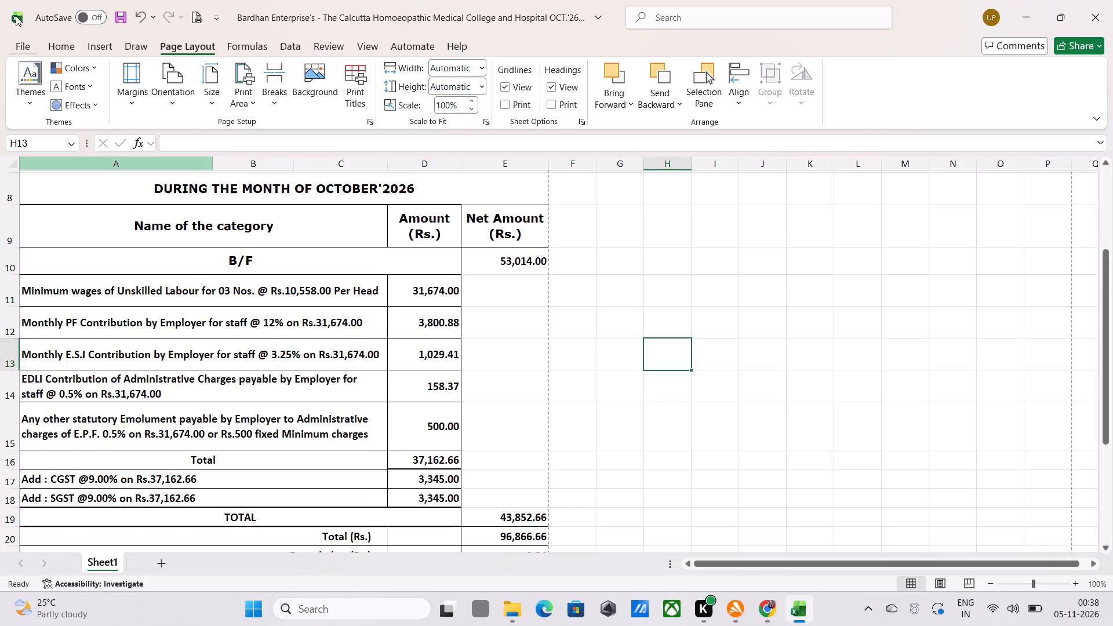
click(195, 17)
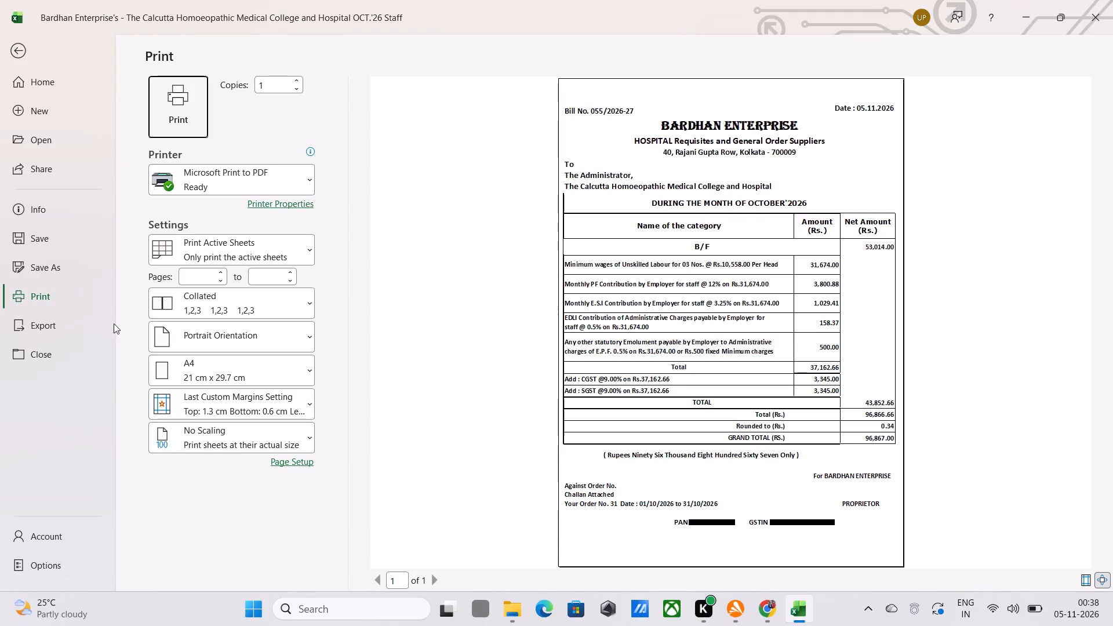
click(19, 50)
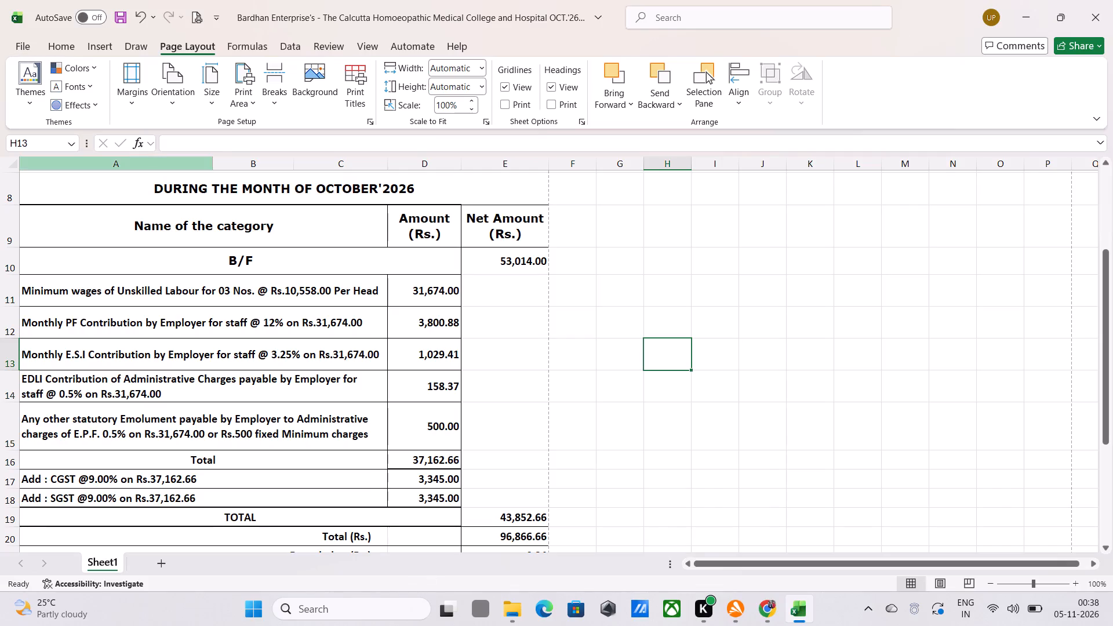
Save the OCT.'26 Staff bill workbook.
click(123, 13)
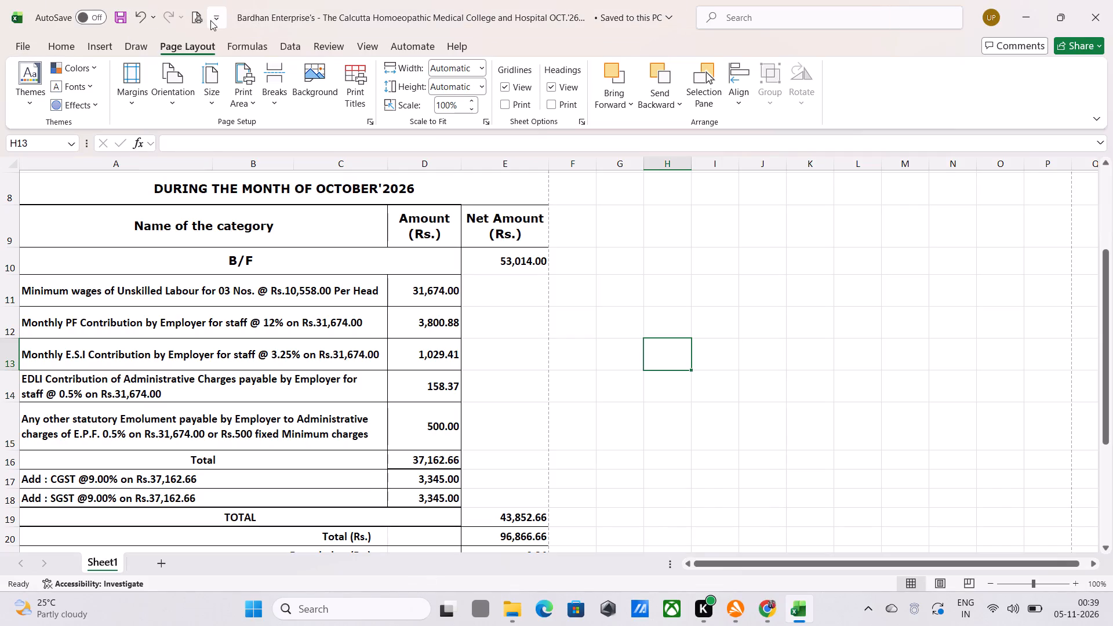
Print the Staff bill to PDF in Documents, reusing the workbook's file name ending in "OCT.'26 Staff", copied from File Explorer.
click(194, 16)
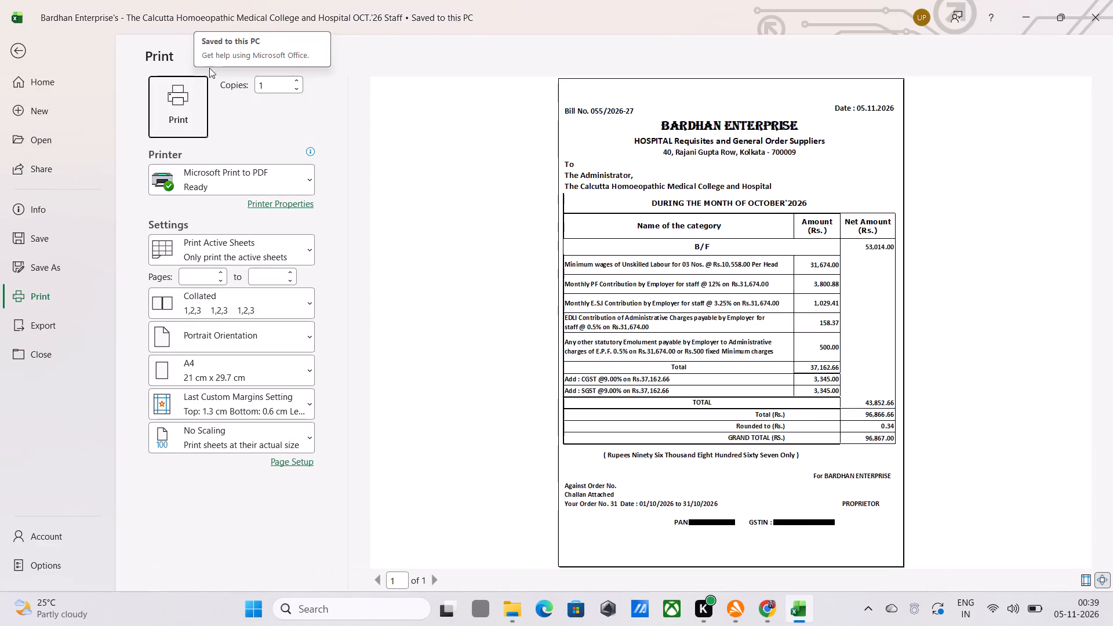
click(174, 104)
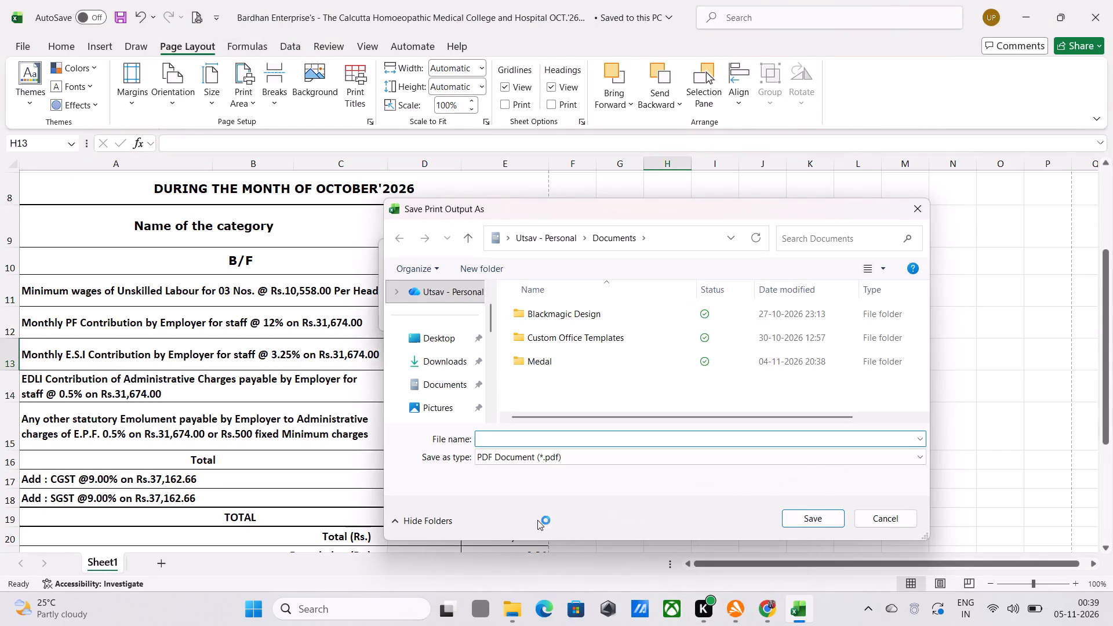
click(522, 610)
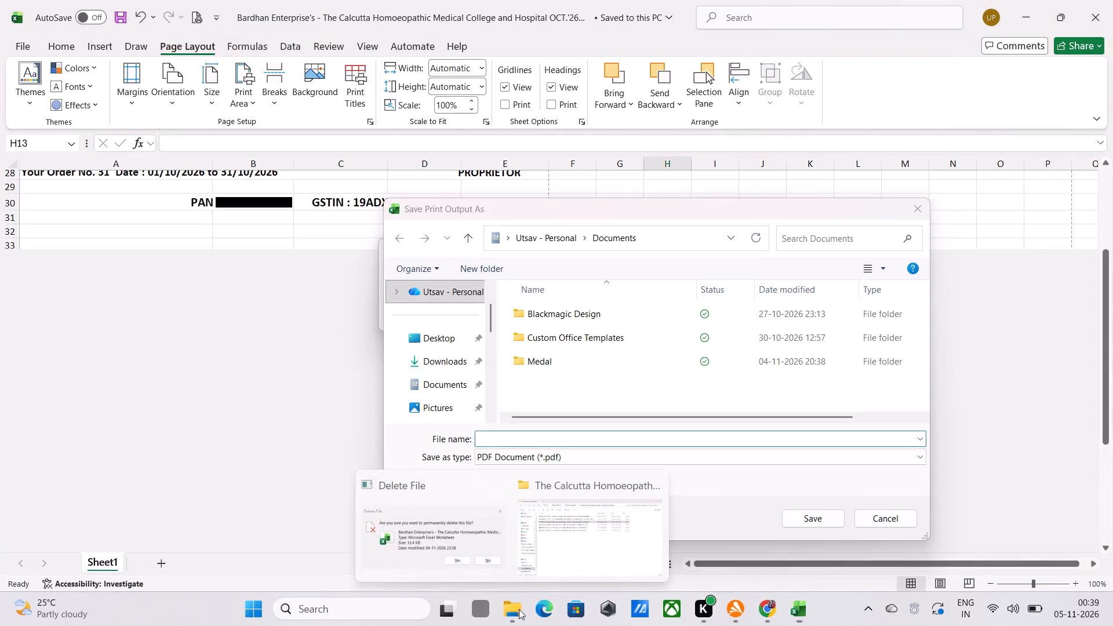
click(584, 549)
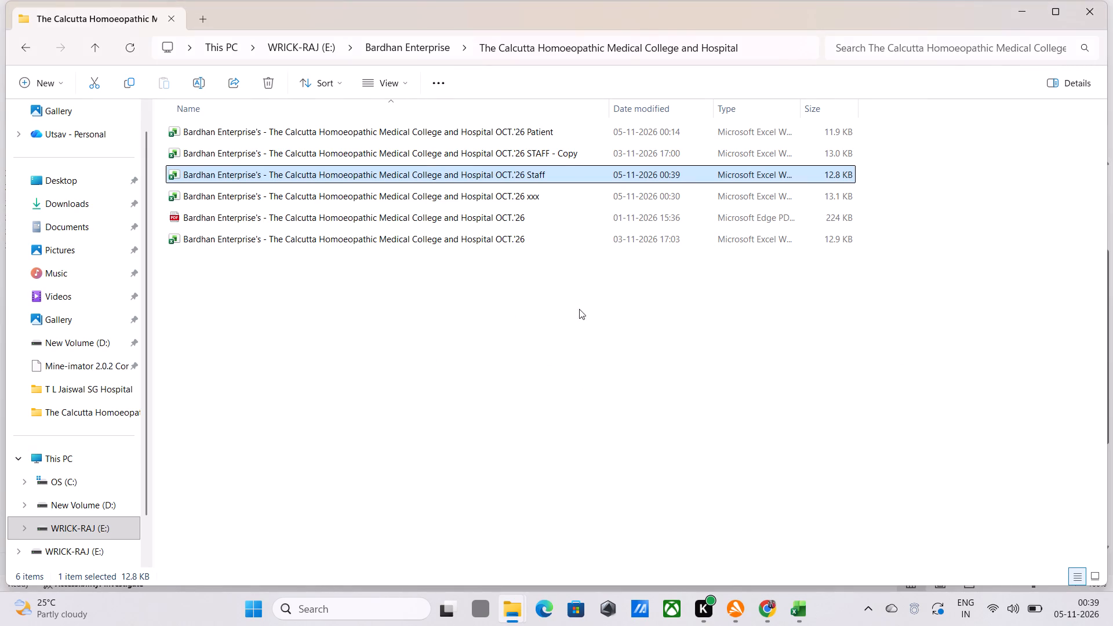
click(580, 175)
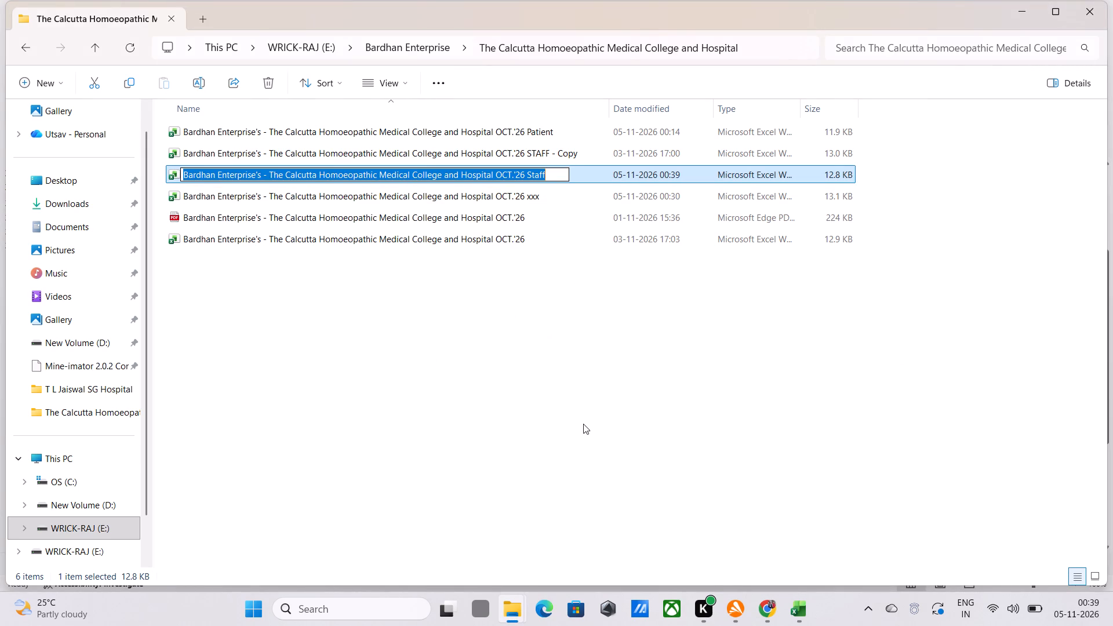
key(ctrl+c)
click(588, 359)
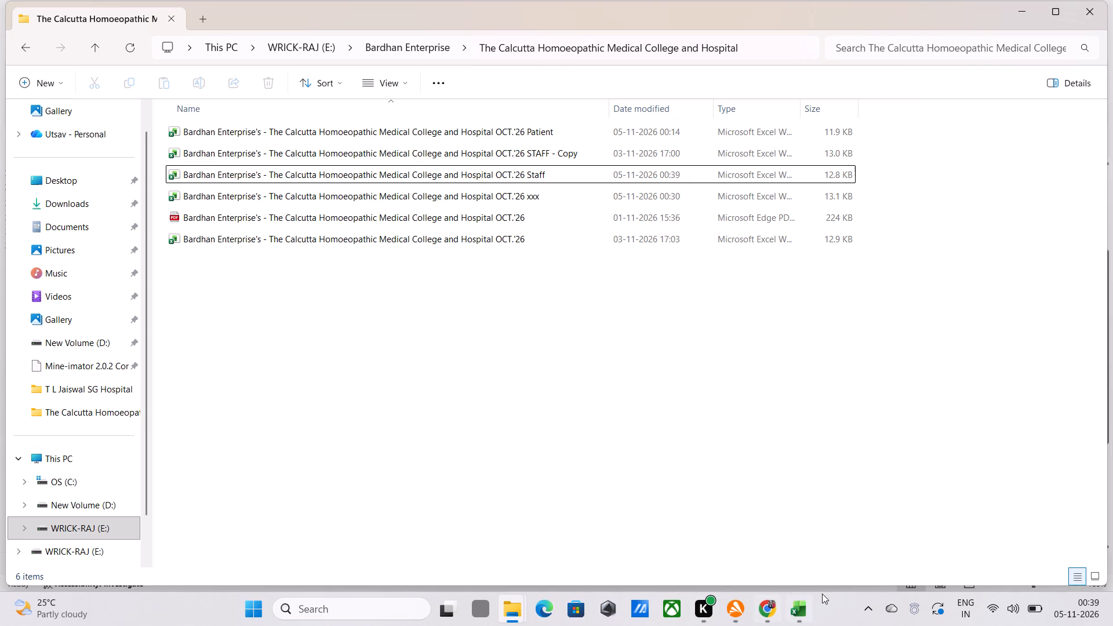
click(800, 613)
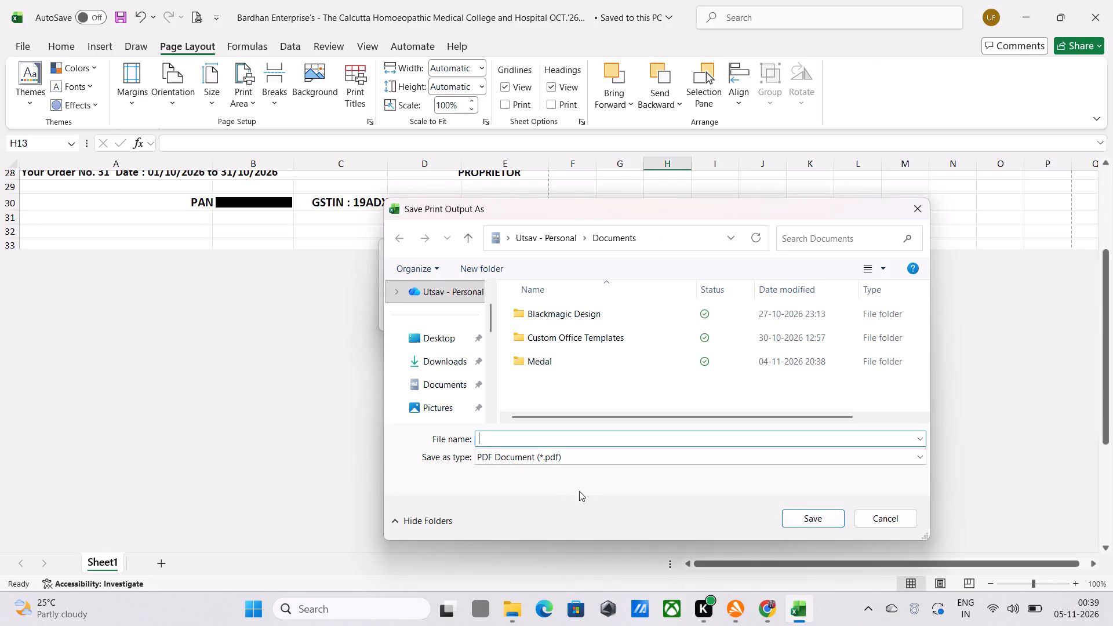
key(ctrl+v)
click(811, 523)
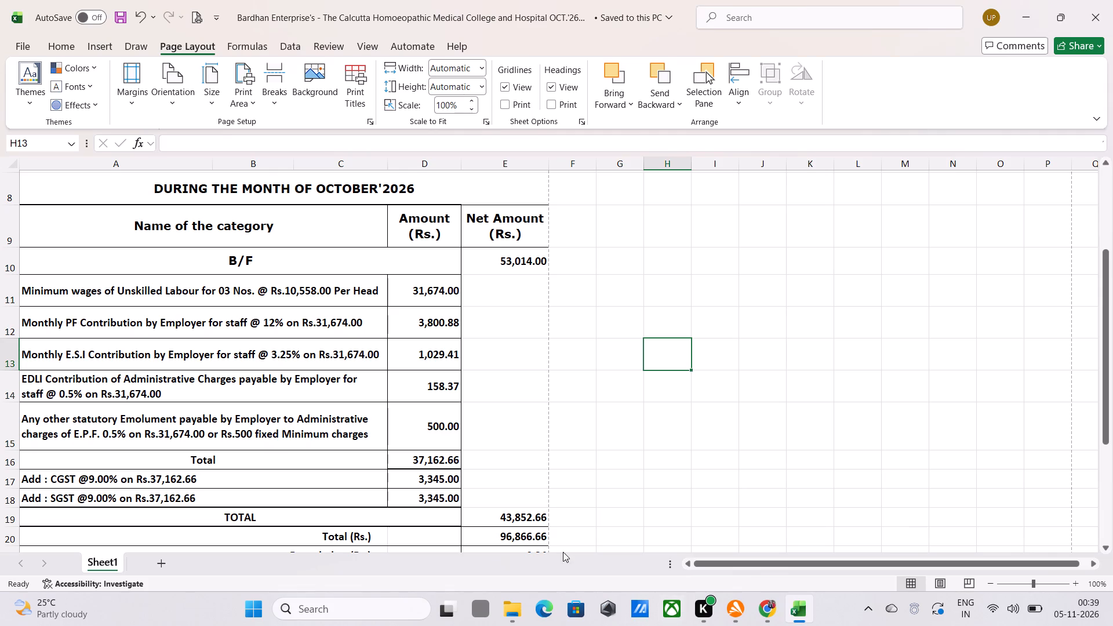
Check the hospital's bill folder in File Explorer for the Staff PDF and return to the workbook.
click(511, 612)
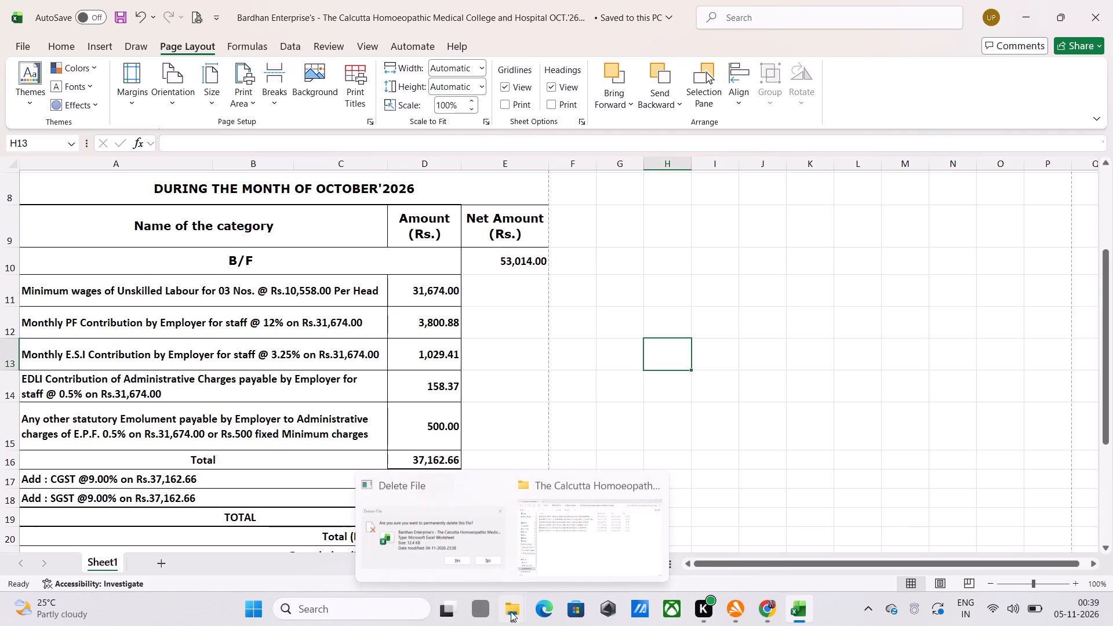
click(554, 551)
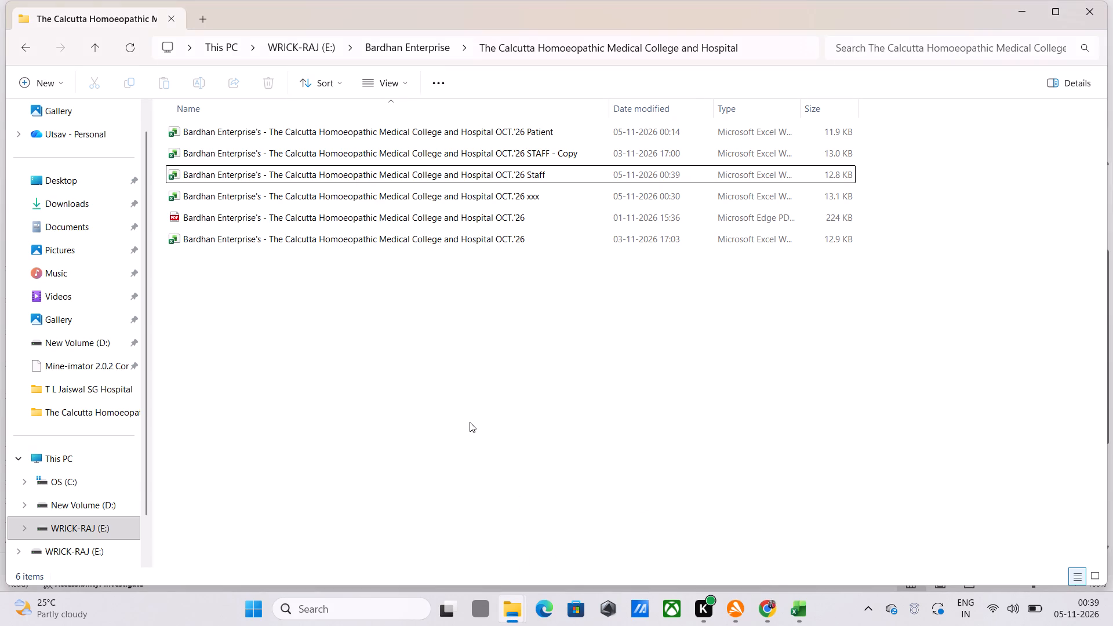
click(469, 417)
click(802, 611)
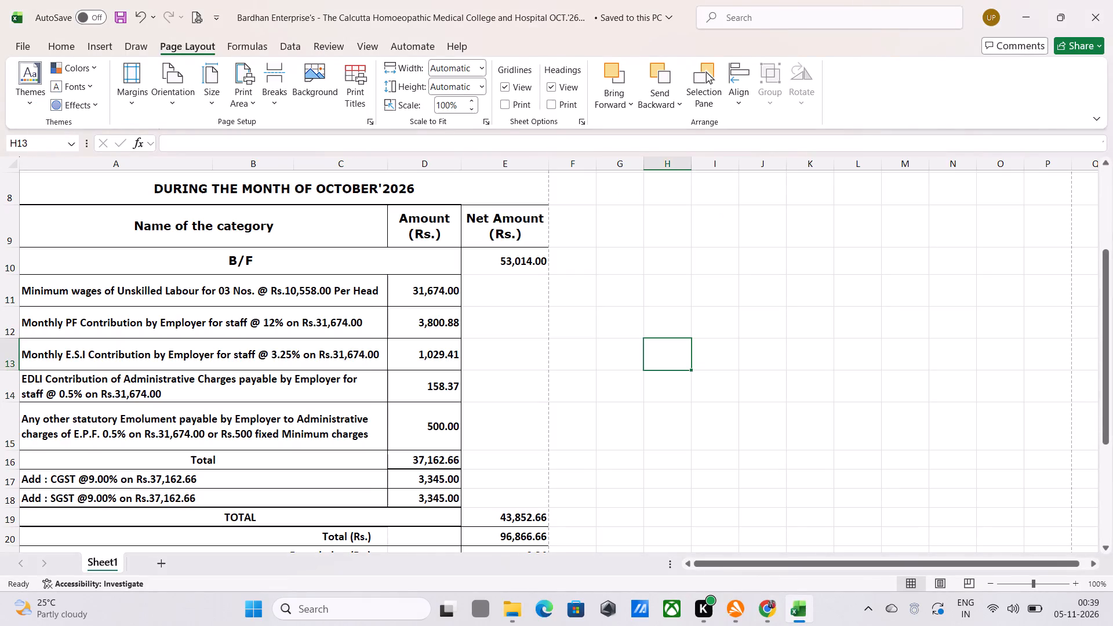
Look over the lower part of the Staff bill and close its workbook.
scroll(470, 185, down, 5)
scroll(539, 367, down, 3)
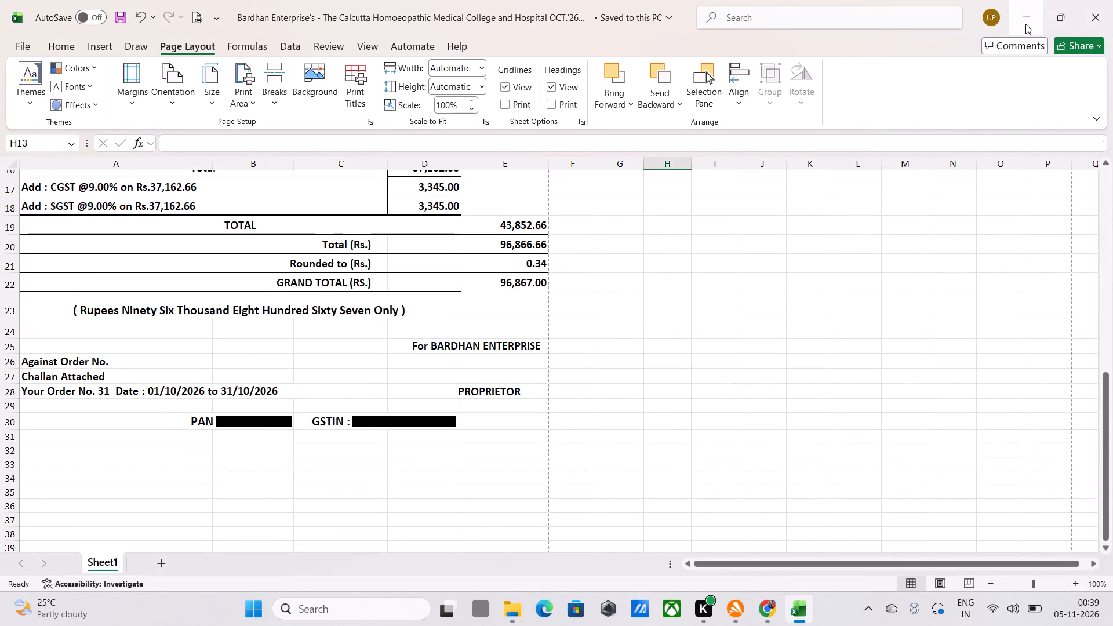
click(1092, 13)
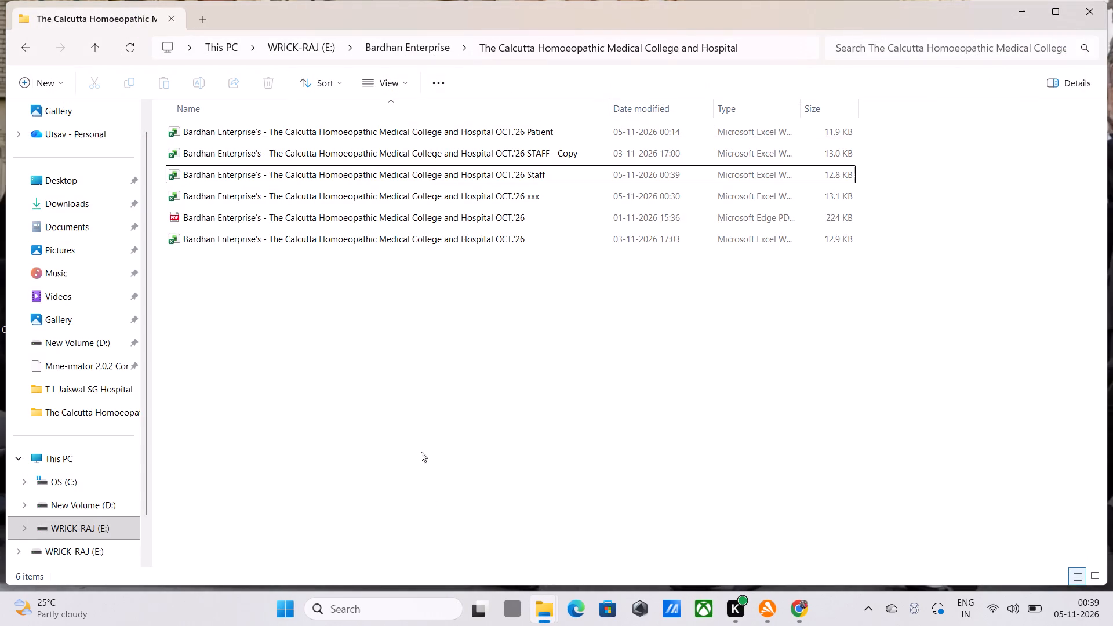
Check the Documents folder for the Staff PDF and return to the hospital's bill folder.
click(468, 373)
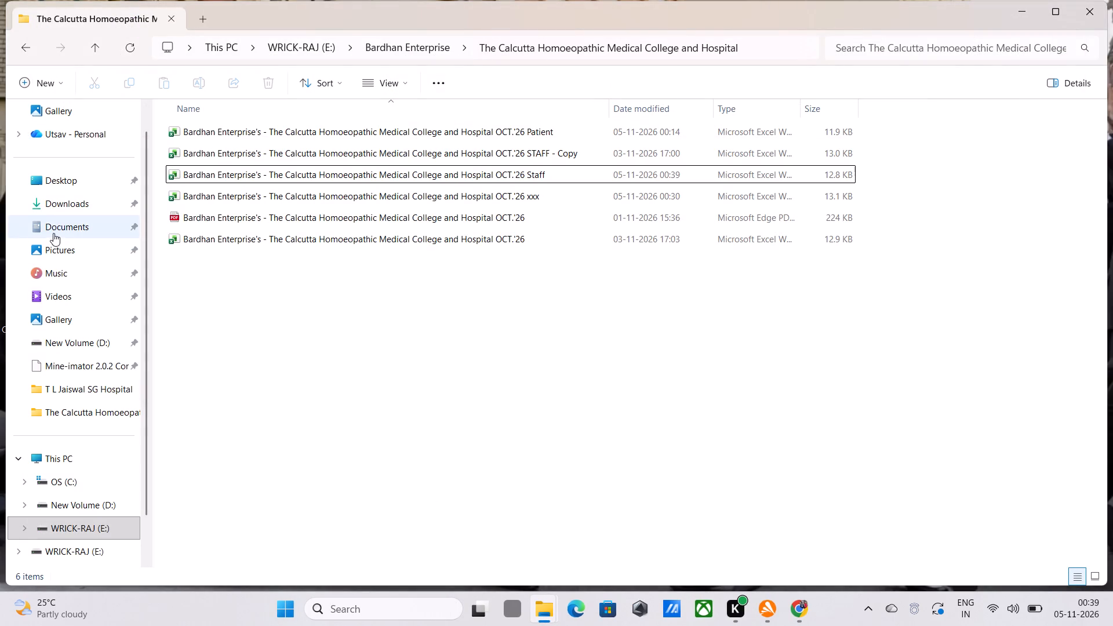
click(53, 232)
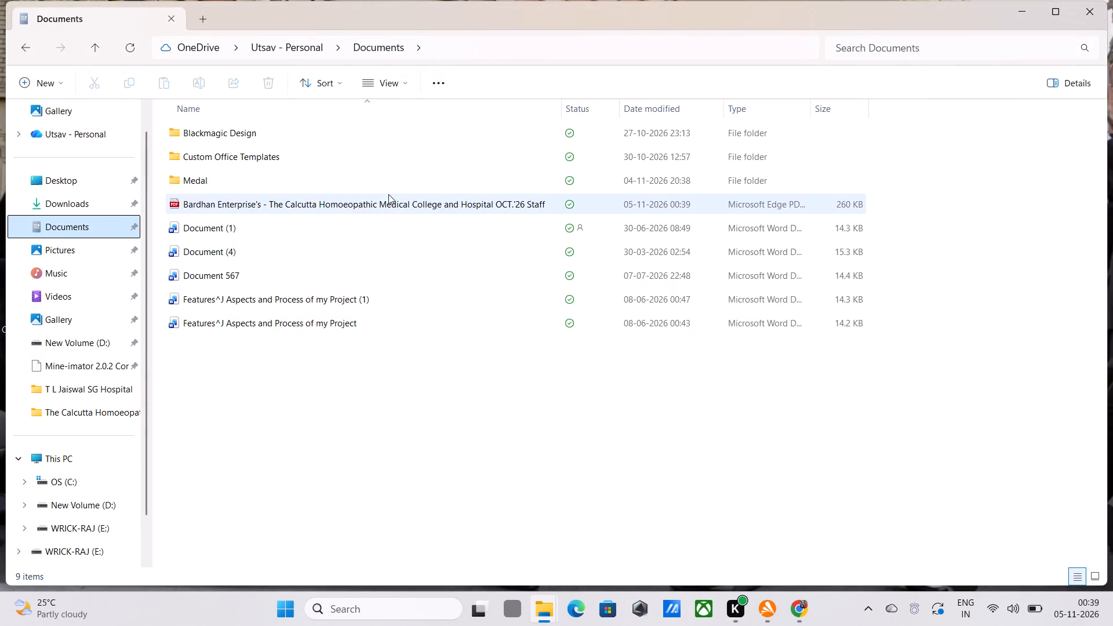
click(23, 45)
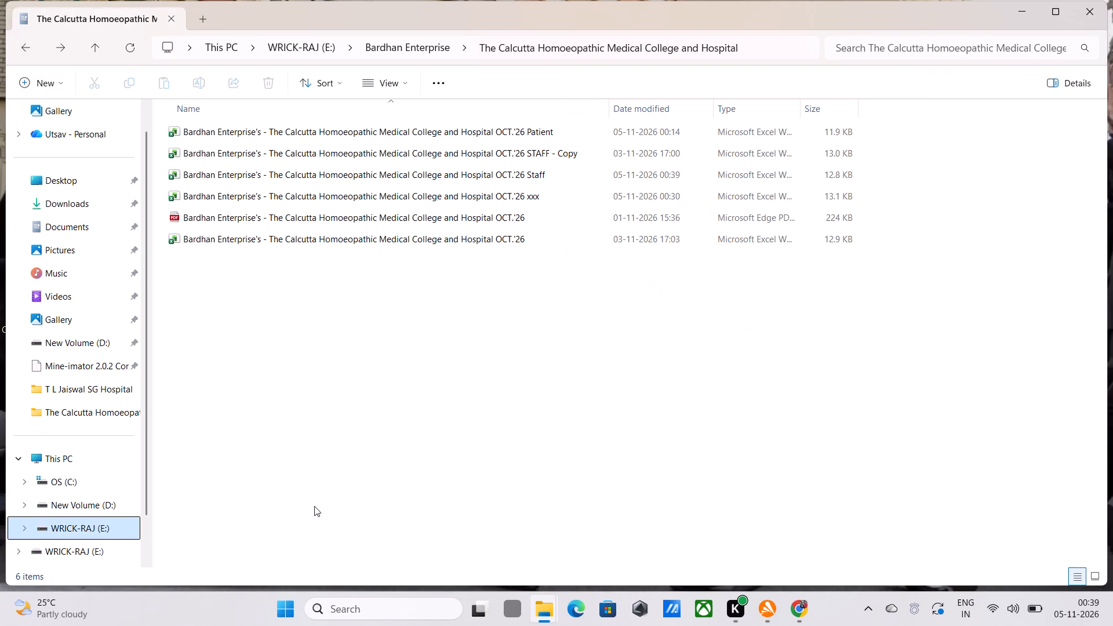
drag(350, 406, 353, 421)
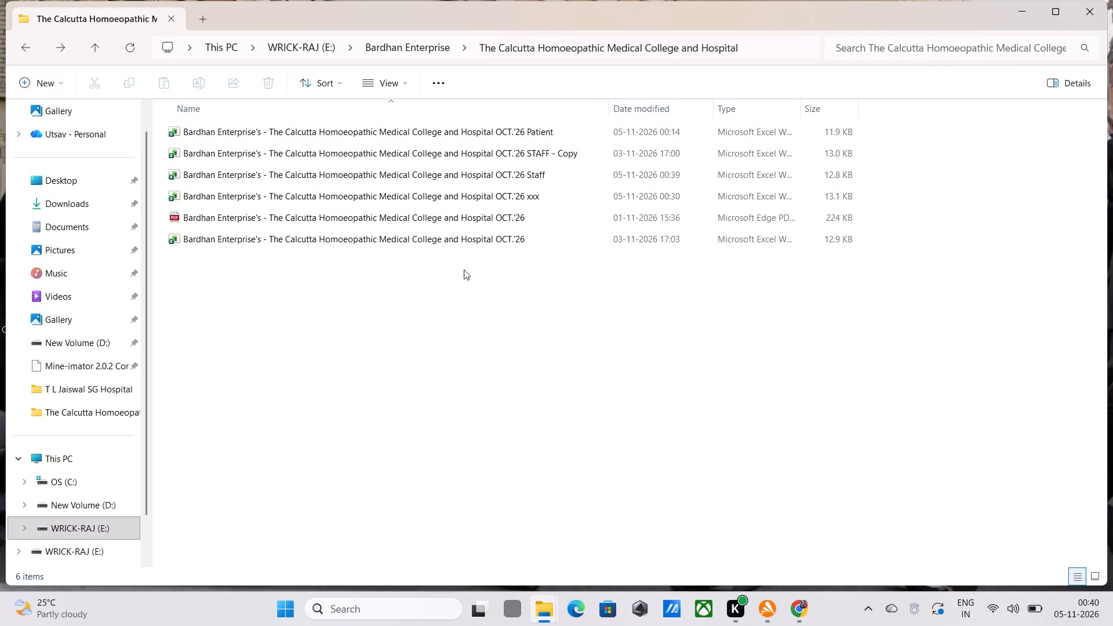
Open the OCT.'26 Patient bill workbook from the hospital's bill folder.
double_click(545, 130)
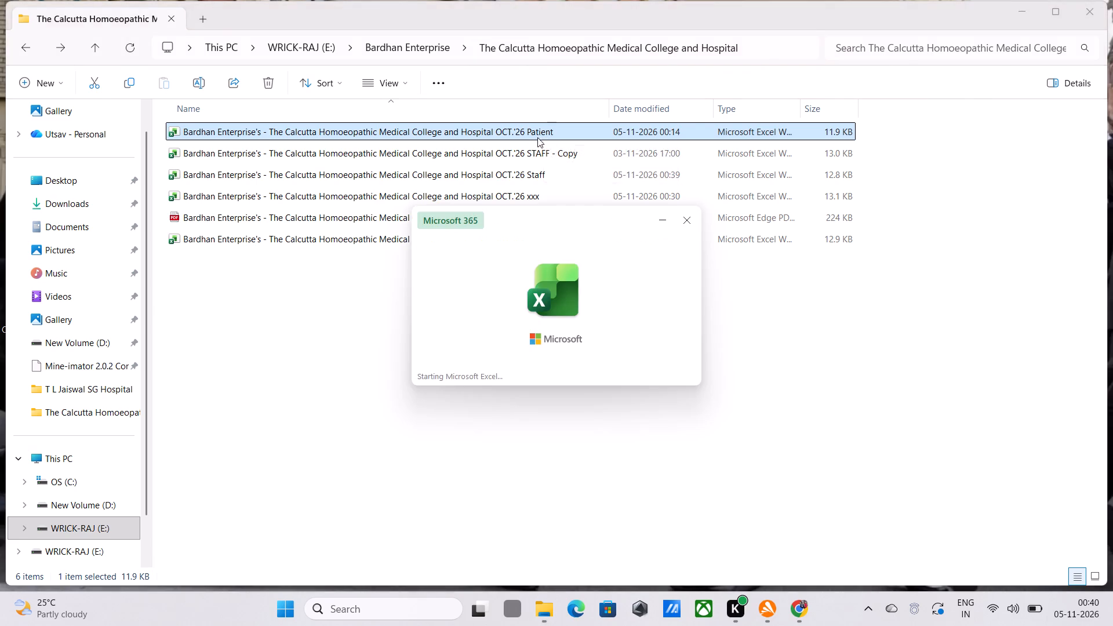
Examine the whole Patient bill, from the bill number and letterhead down to the totals, signature and PAN/GSTIN line.
scroll(387, 331, down, 6)
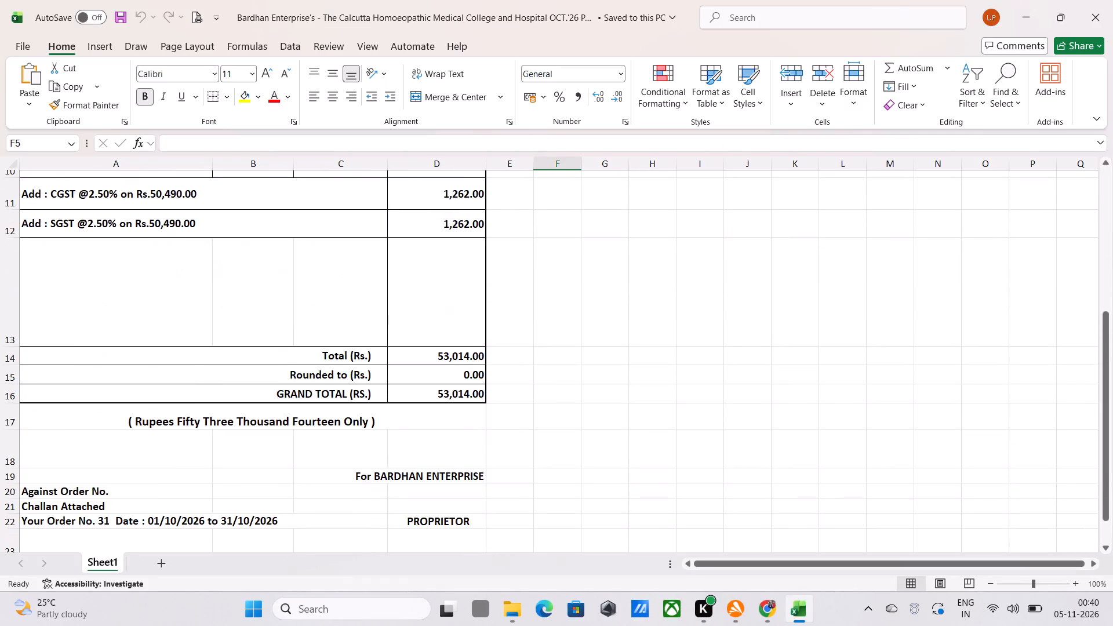
scroll(394, 337, down, 5)
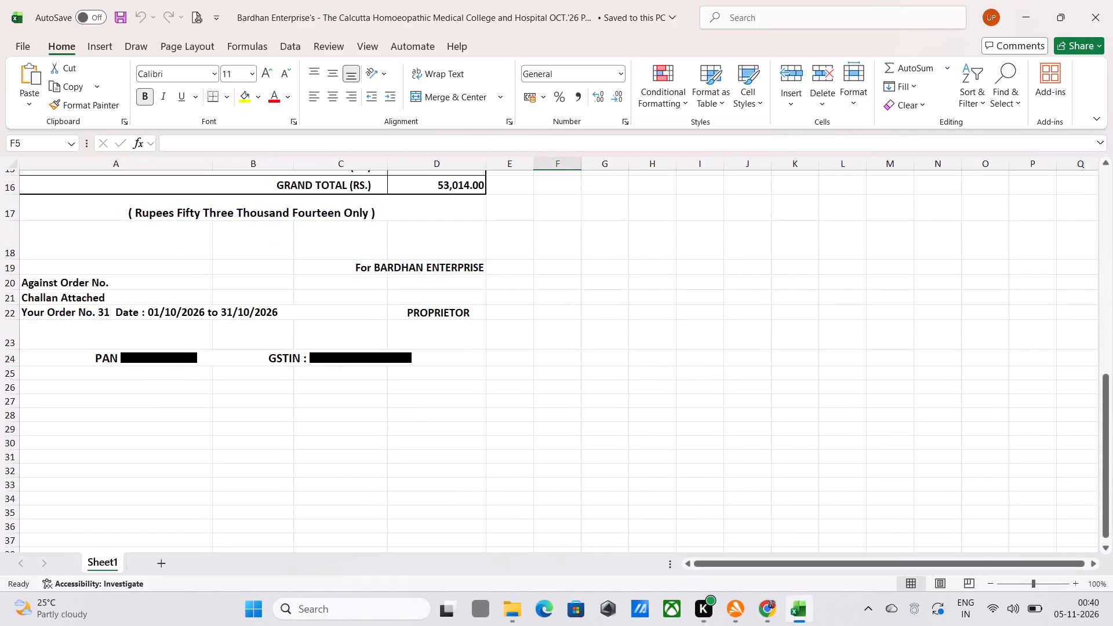
scroll(394, 337, up, 13)
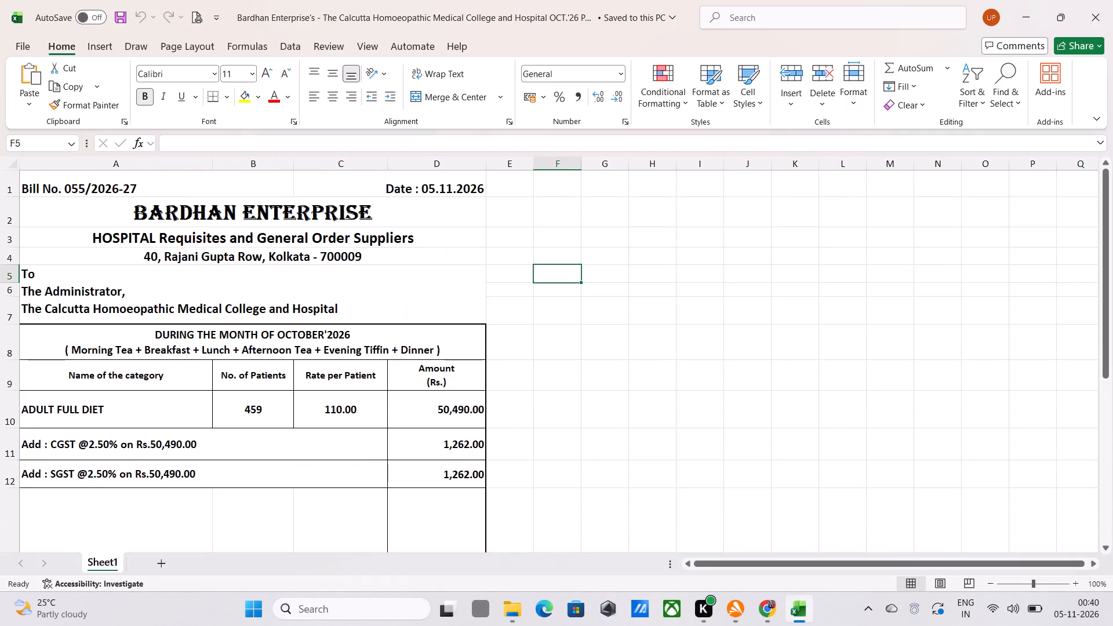
scroll(393, 326, down, 5)
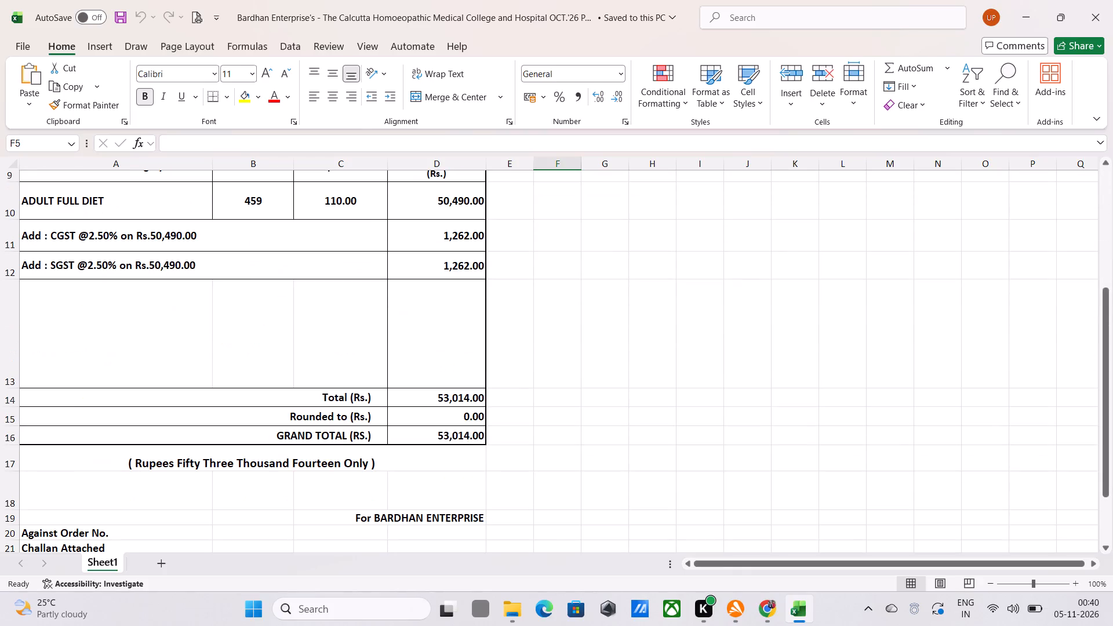
scroll(393, 329, down, 2)
scroll(393, 329, up, 4)
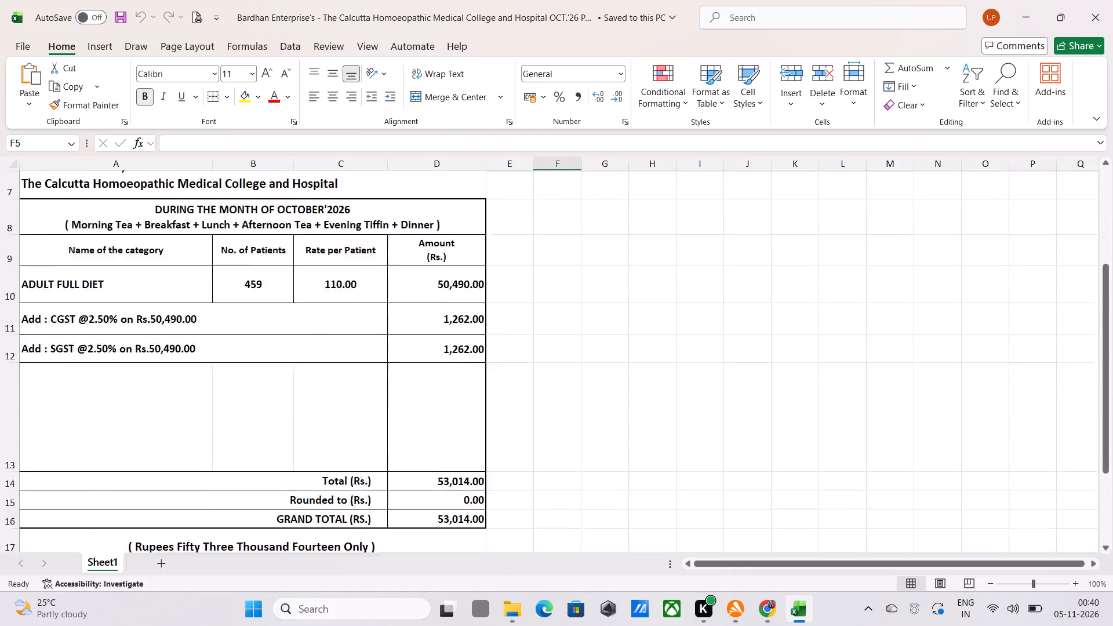
scroll(393, 329, up, 2)
scroll(394, 318, down, 7)
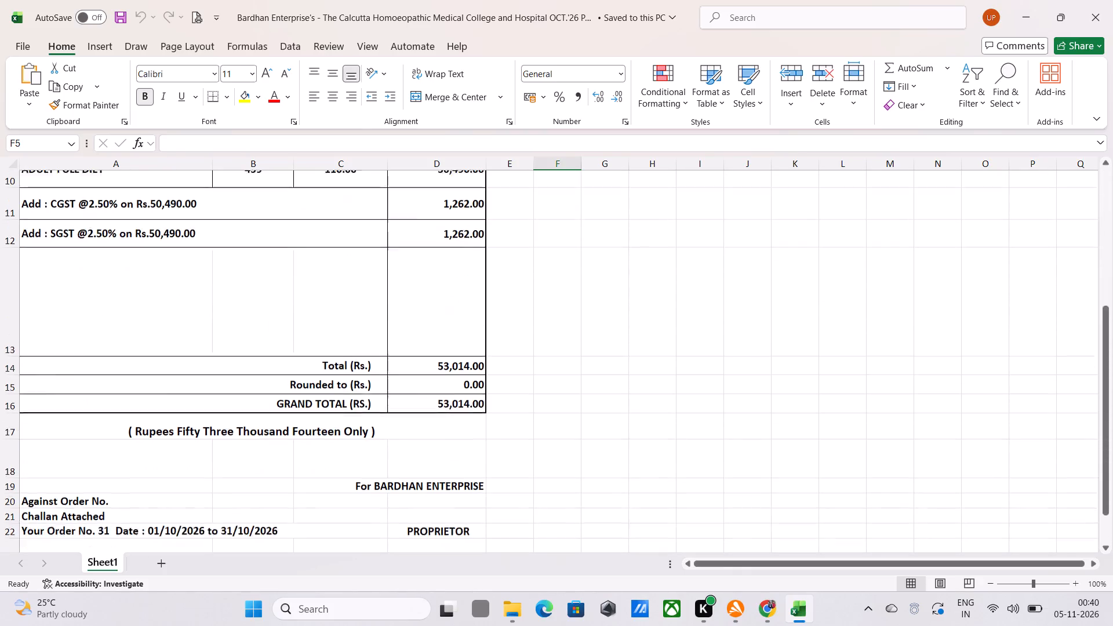
scroll(397, 314, down, 2)
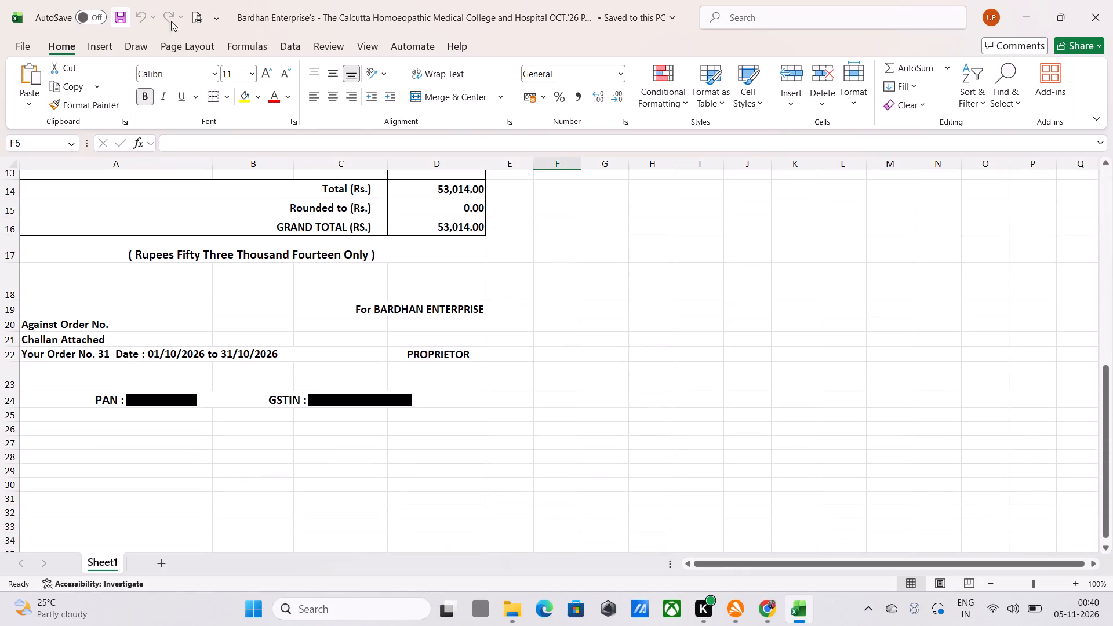
Print the Patient bill to PDF in Documents, named after its workbook: "Bardhan Enterprise's - The Calcutta Homoeopathic Medical College and Hospital OCT.'26 Patient".
click(196, 14)
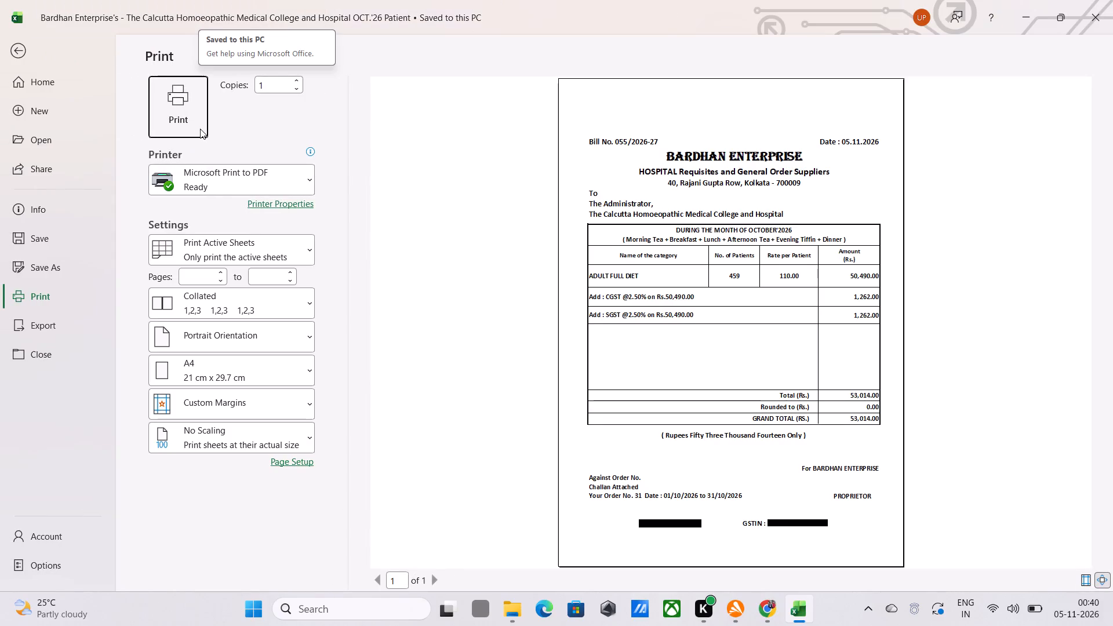
click(182, 110)
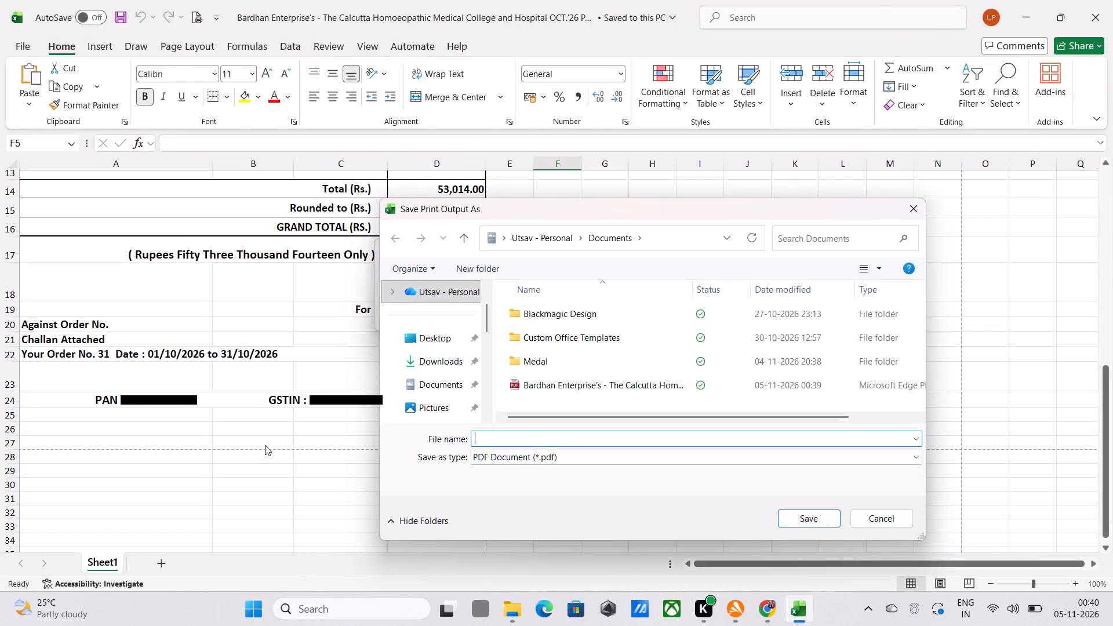
click(511, 608)
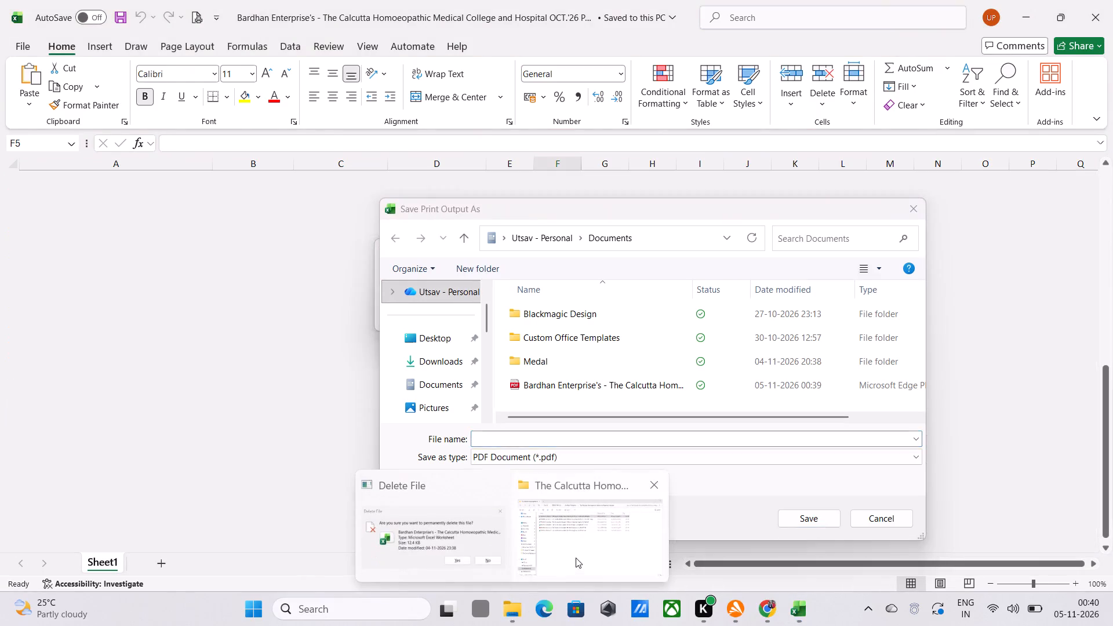
click(576, 557)
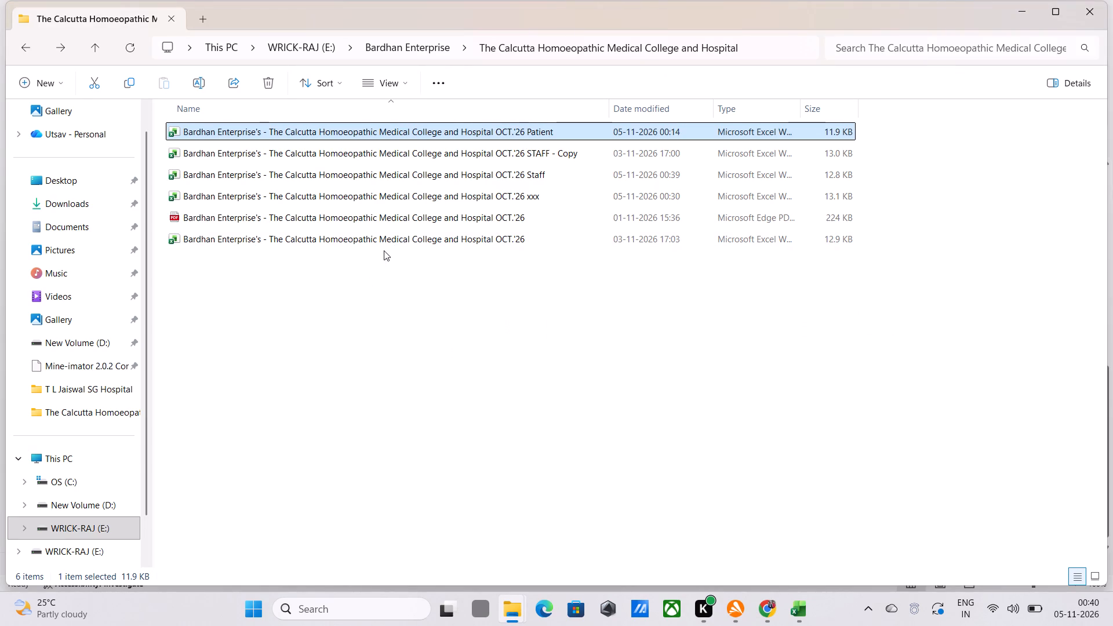
click(572, 129)
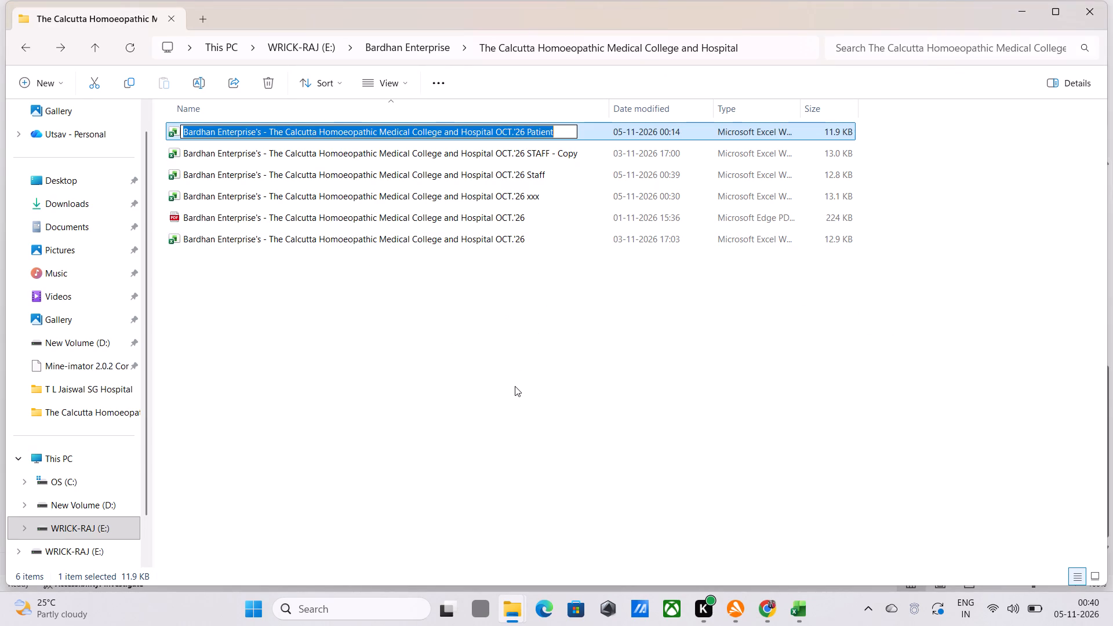
key(ctrl+c)
click(515, 386)
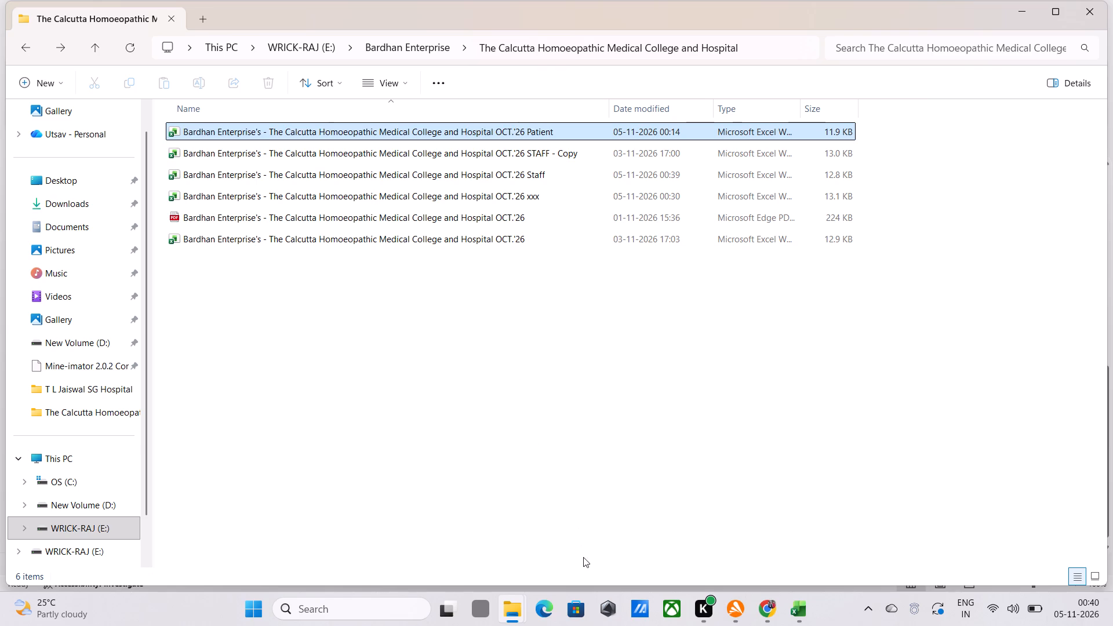
click(803, 607)
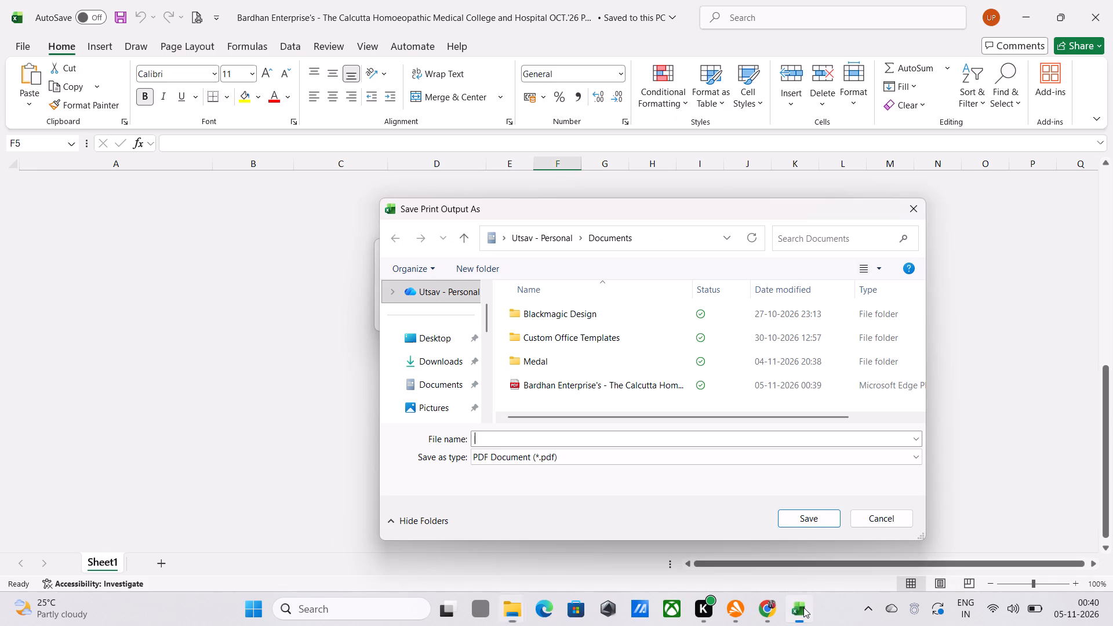
click(711, 438)
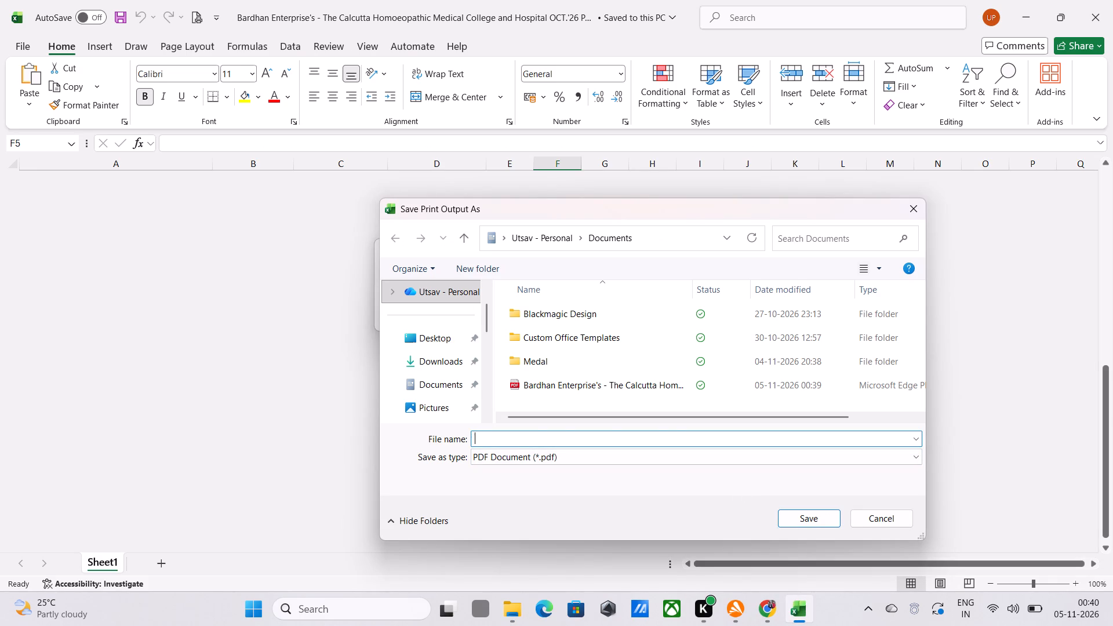
key(ctrl+v)
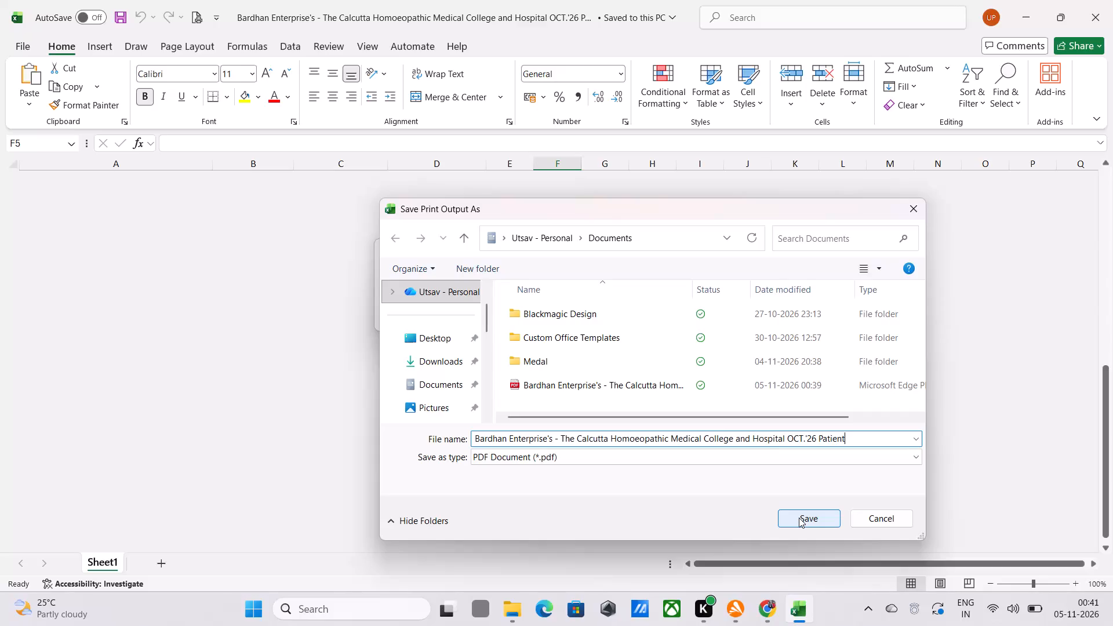
click(799, 518)
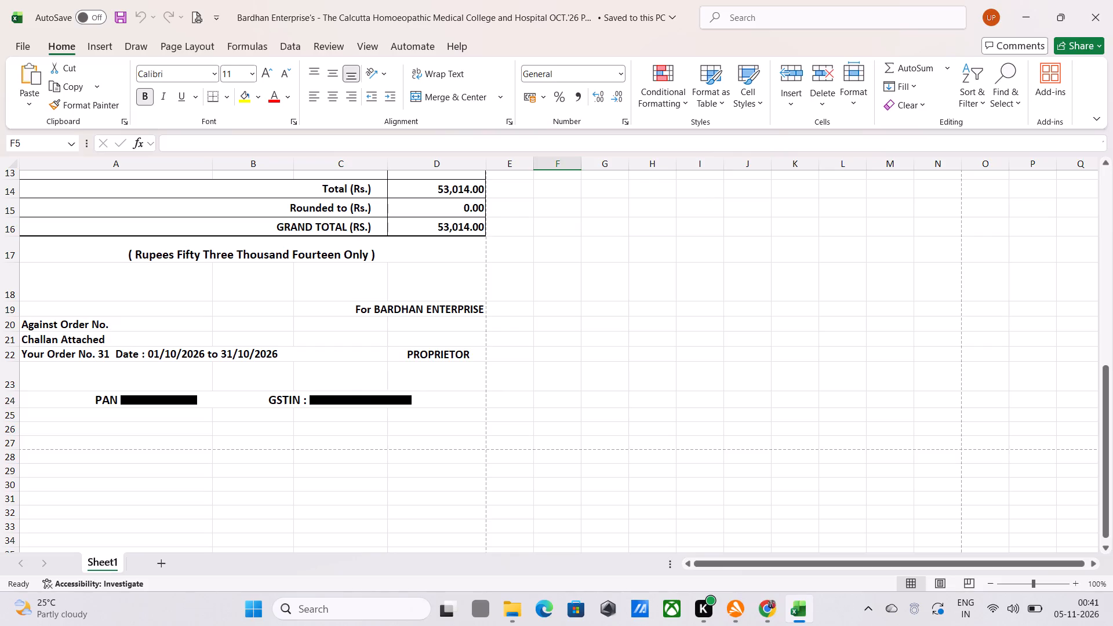
Reread the whole Patient bill, from the bill number, date and diet charges down to the totals, order details and PAN/GSTIN line.
scroll(525, 474, down, 3)
scroll(525, 474, up, 3)
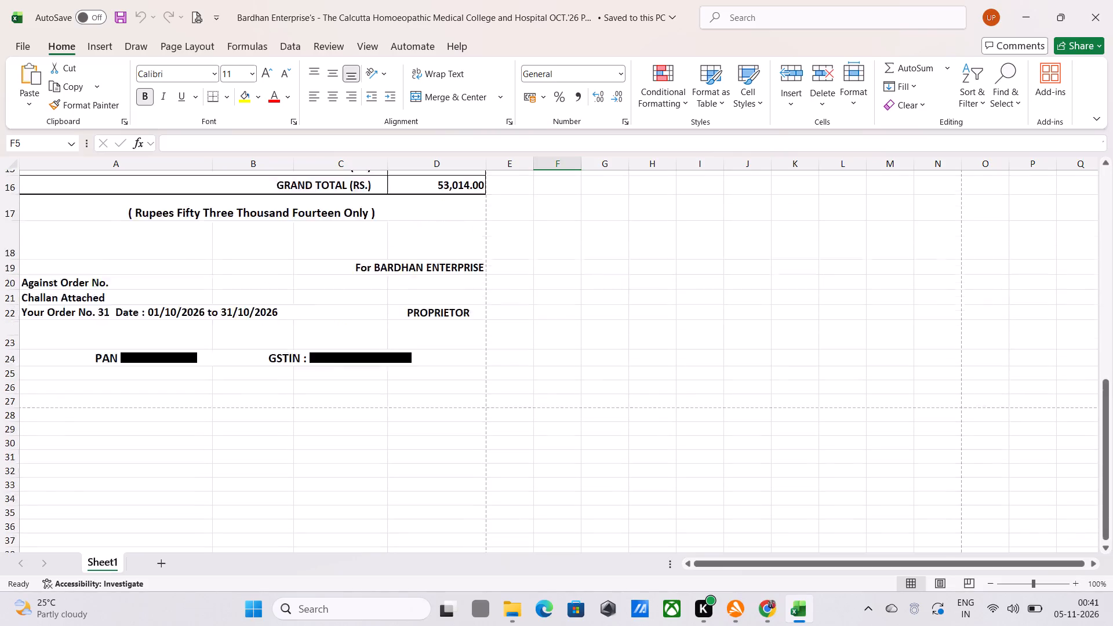
scroll(525, 474, up, 16)
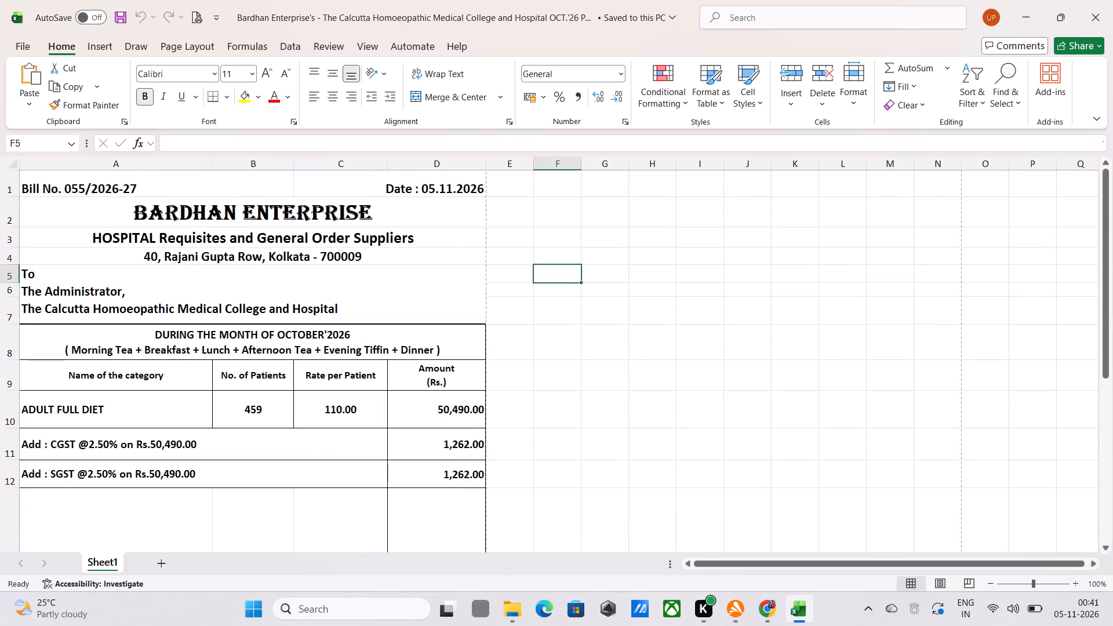
scroll(487, 403, down, 10)
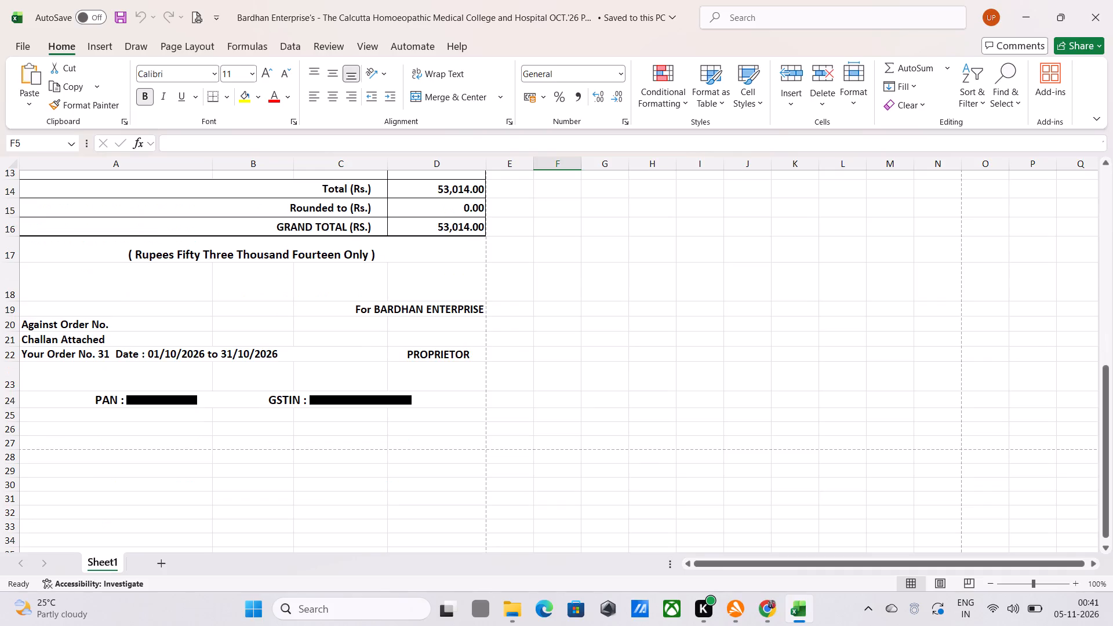
scroll(490, 418, up, 18)
scroll(503, 417, up, 4)
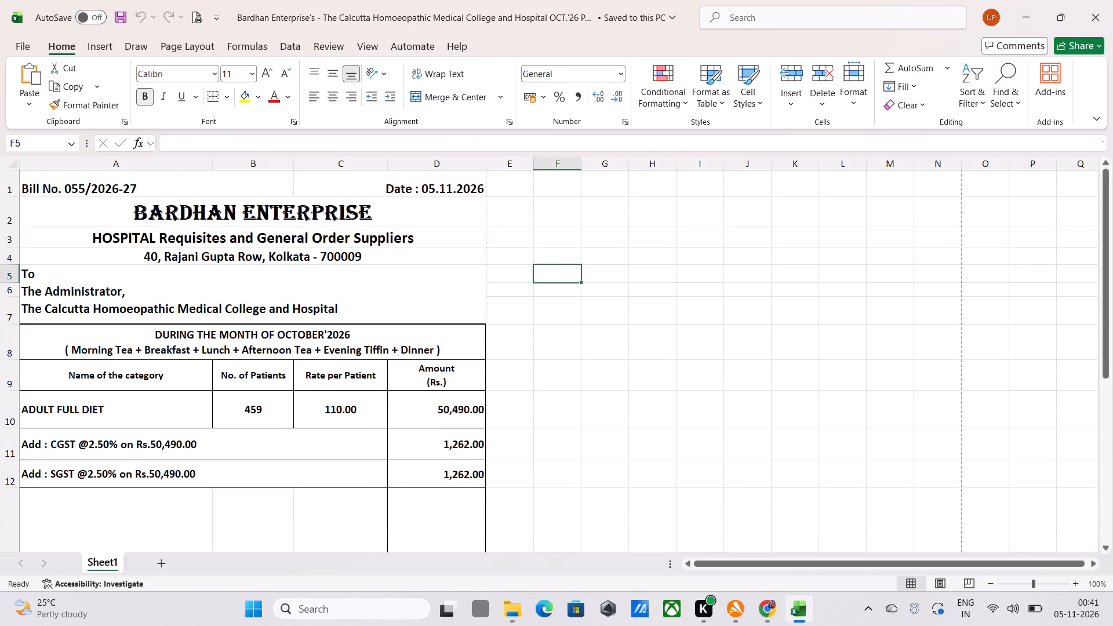
scroll(503, 417, up, 2)
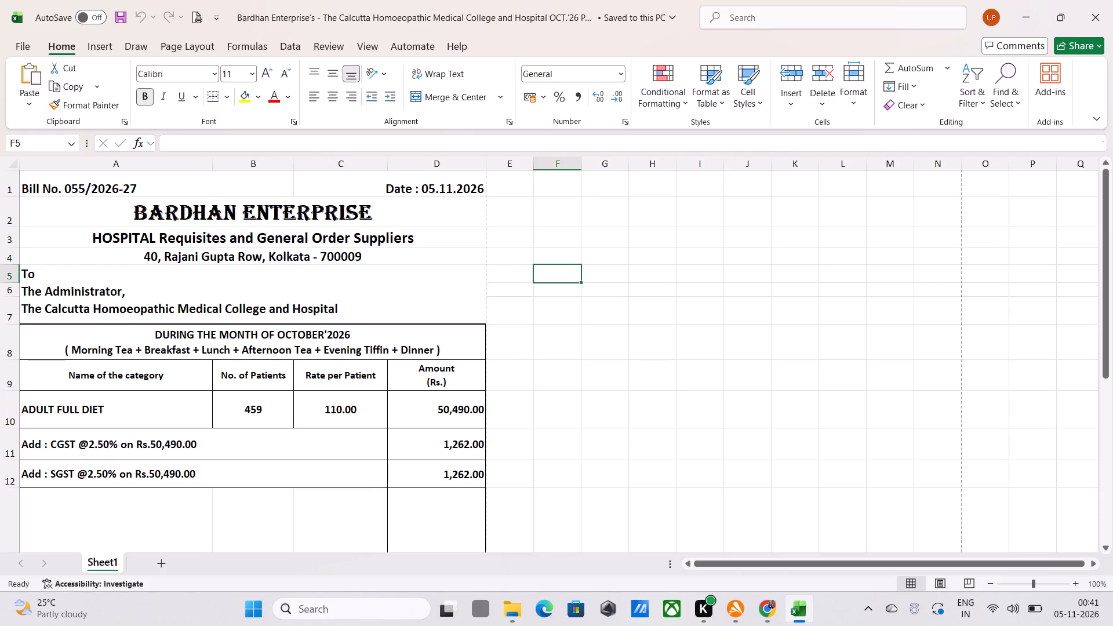
scroll(328, 385, down, 10)
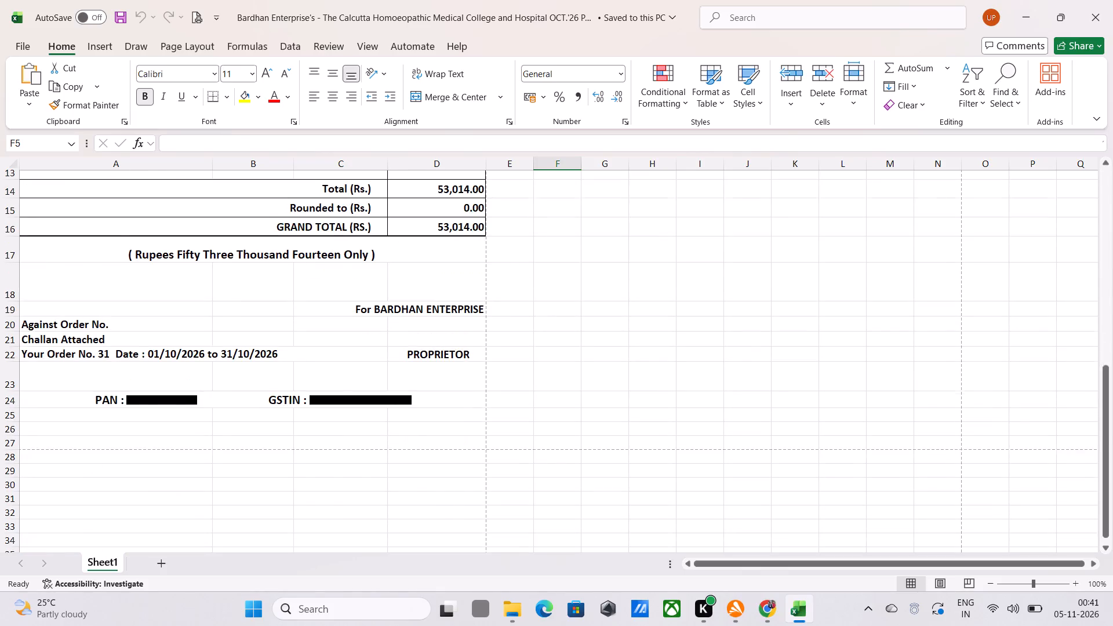
scroll(333, 390, down, 5)
scroll(336, 392, up, 11)
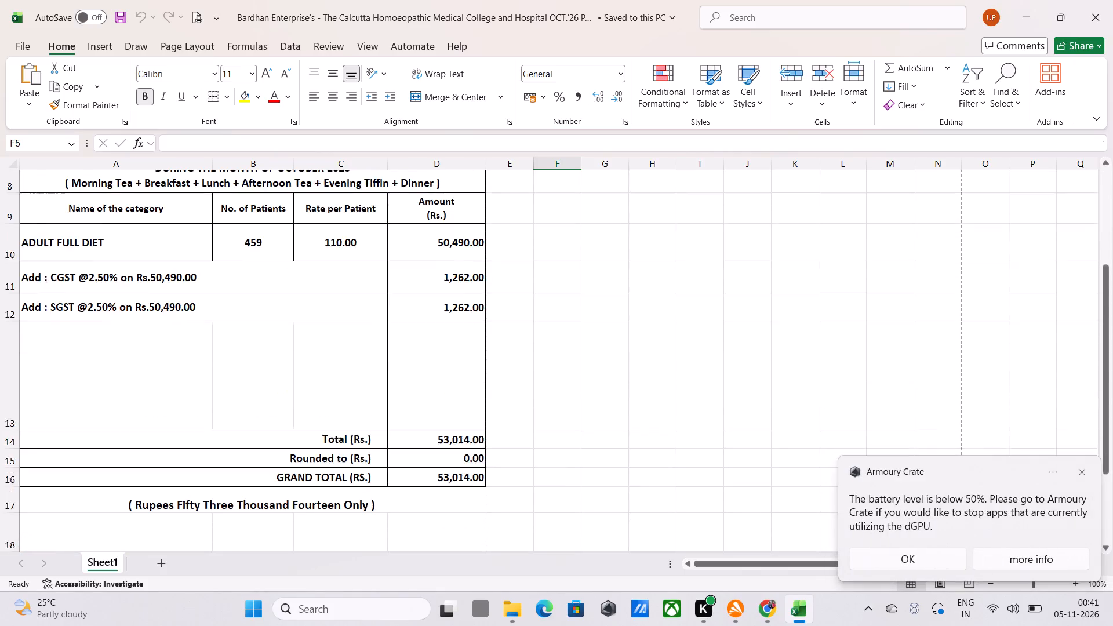
scroll(337, 393, up, 12)
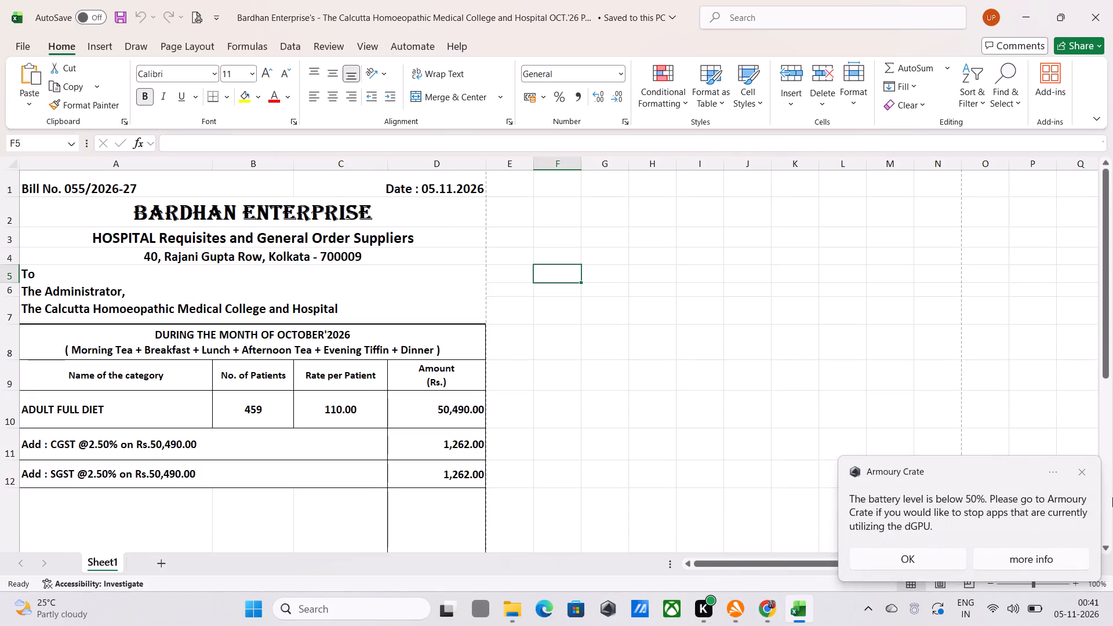
scroll(157, 292, up, 2)
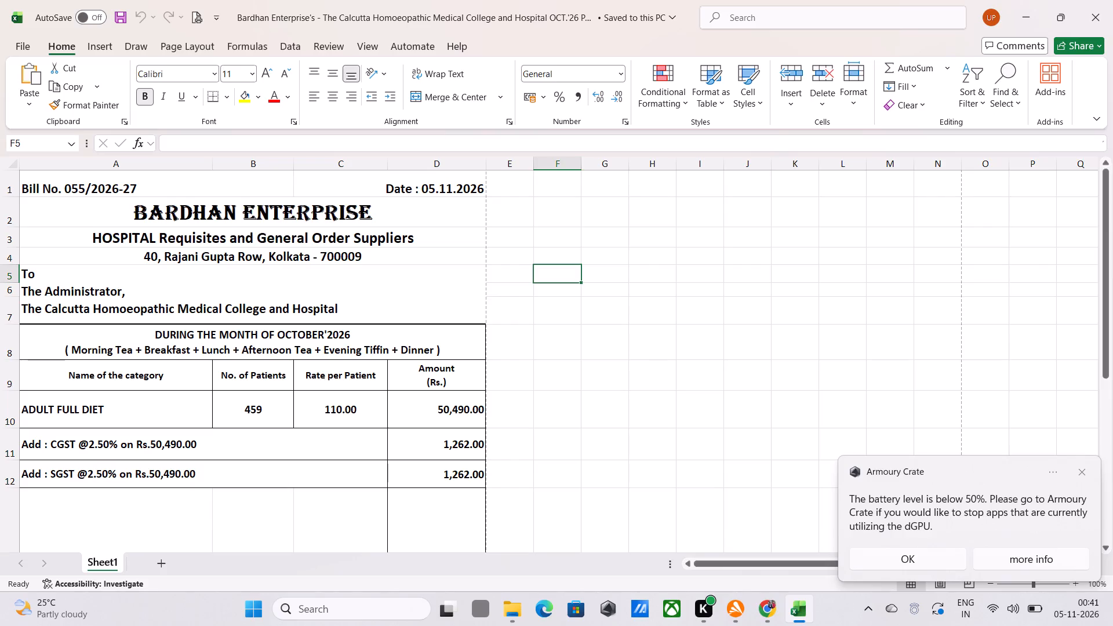
scroll(156, 290, up, 2)
Check the Patient bill's print preview, dismissing the battery notification that covers it, and return to the sheet.
click(195, 15)
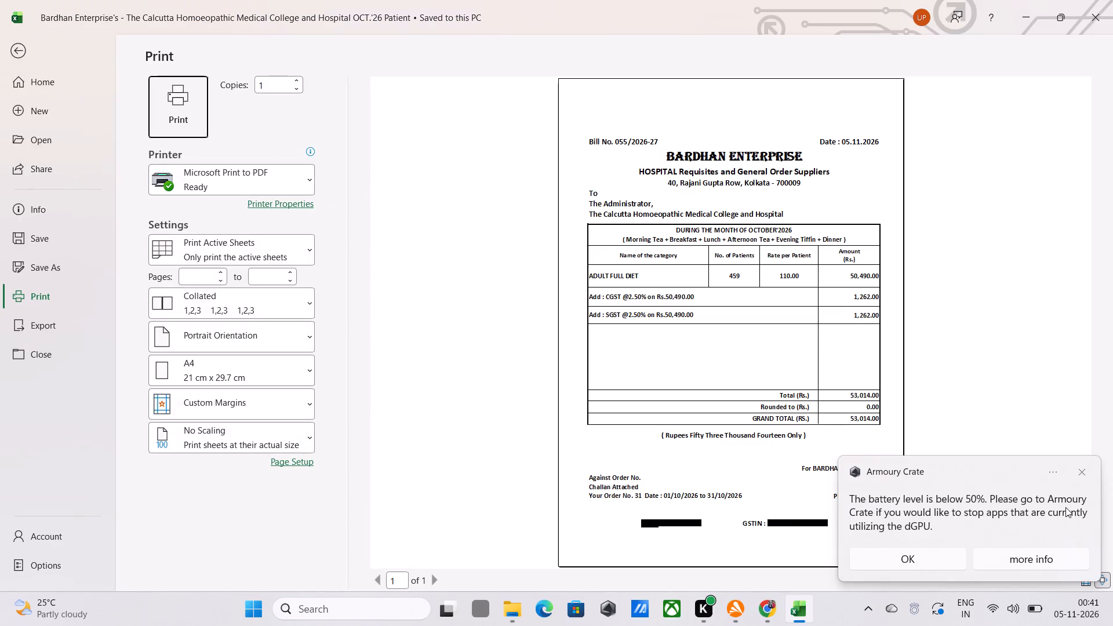
click(1081, 471)
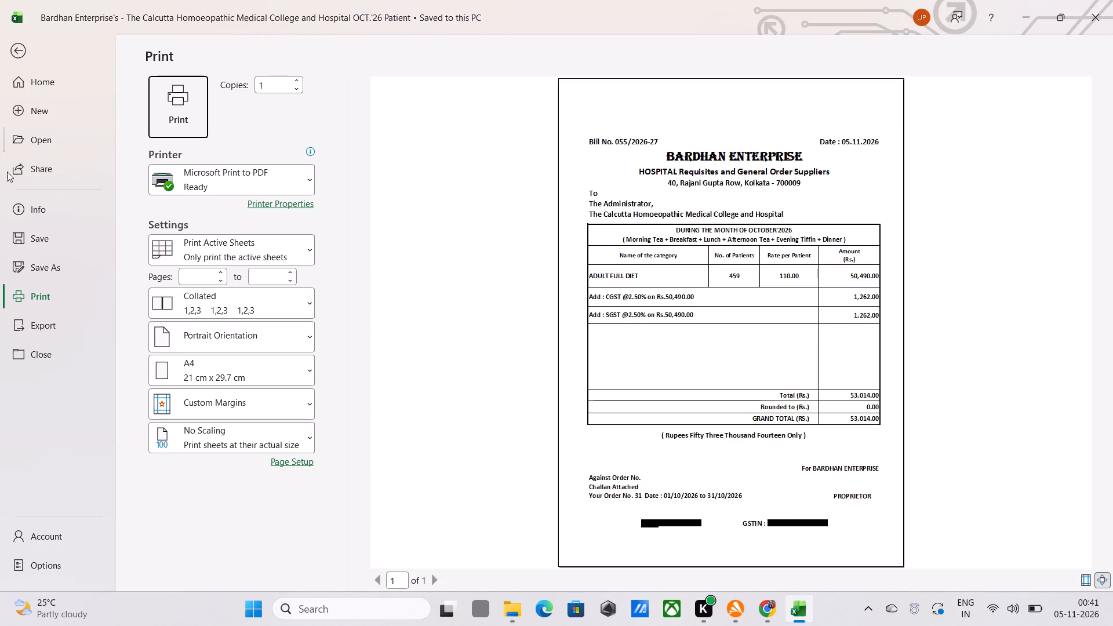
click(14, 43)
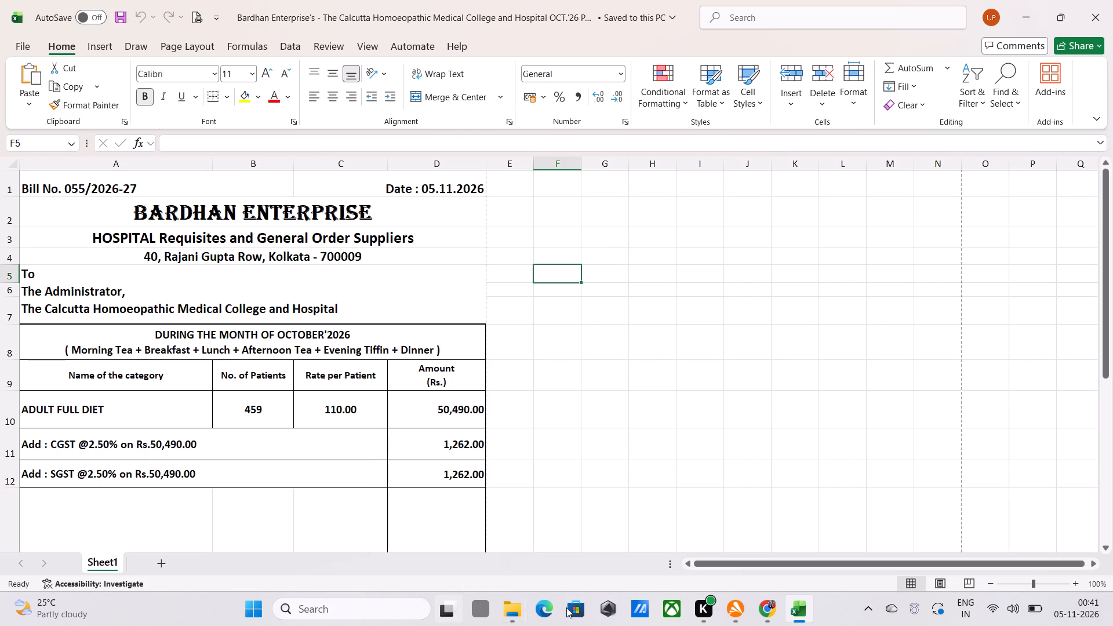
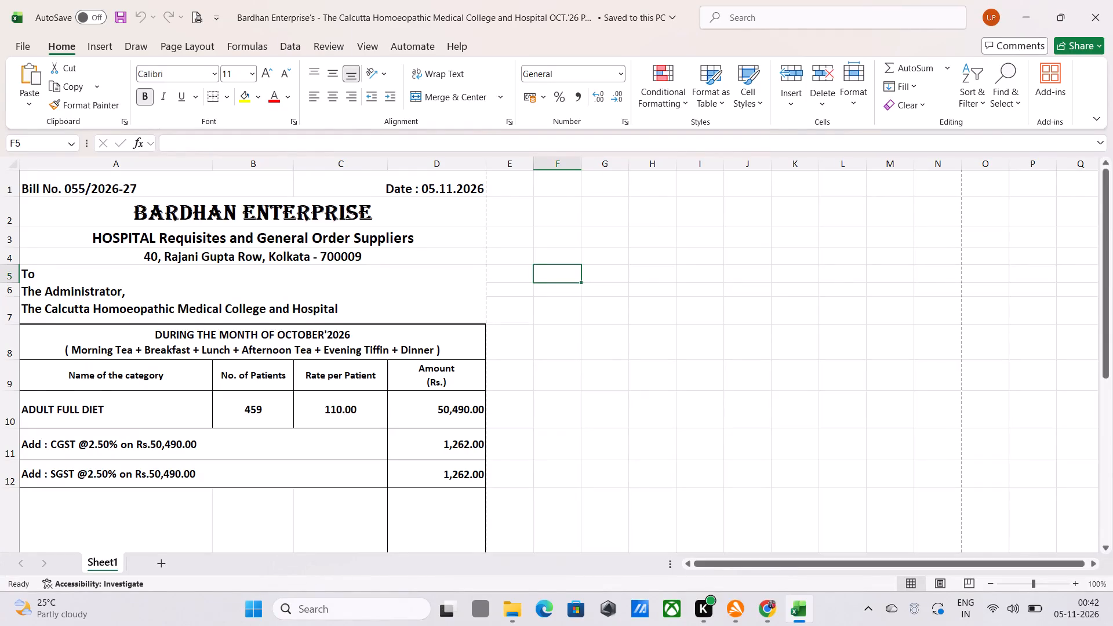
Examine the whole Patient bill from the bill number down to the PAN/GSTIN line, and check its print preview.
scroll(230, 433, down, 4)
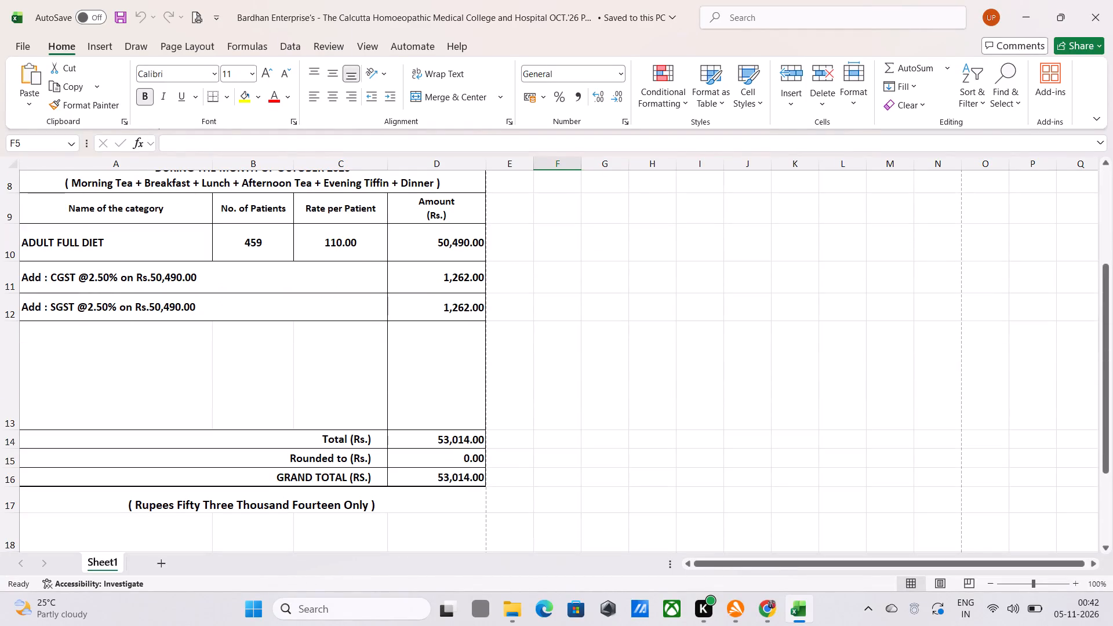
scroll(243, 439, down, 5)
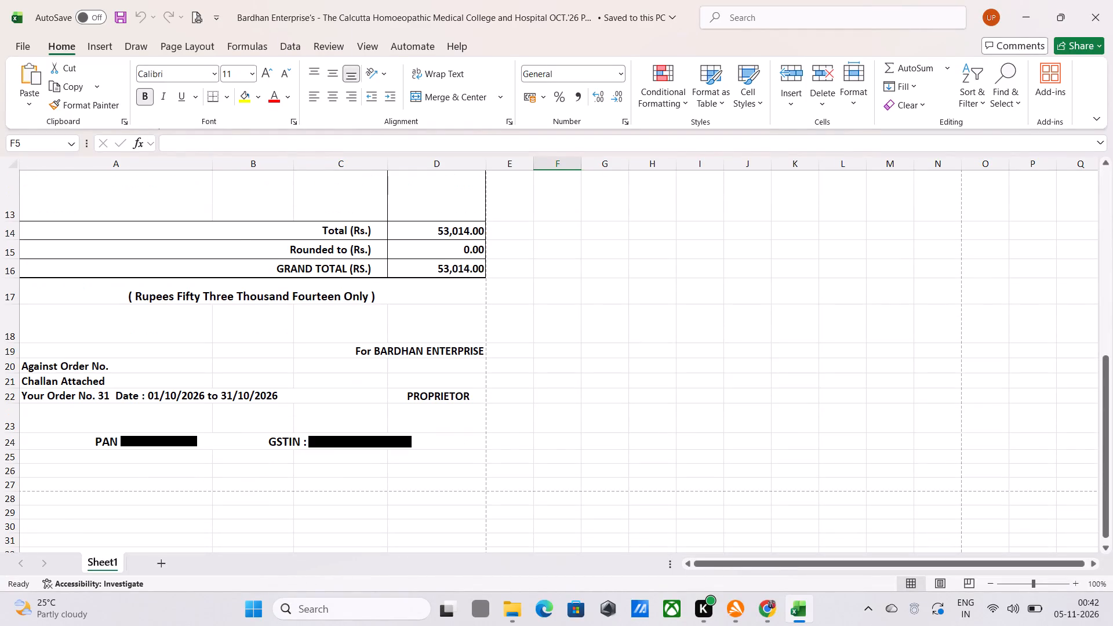
scroll(248, 447, up, 12)
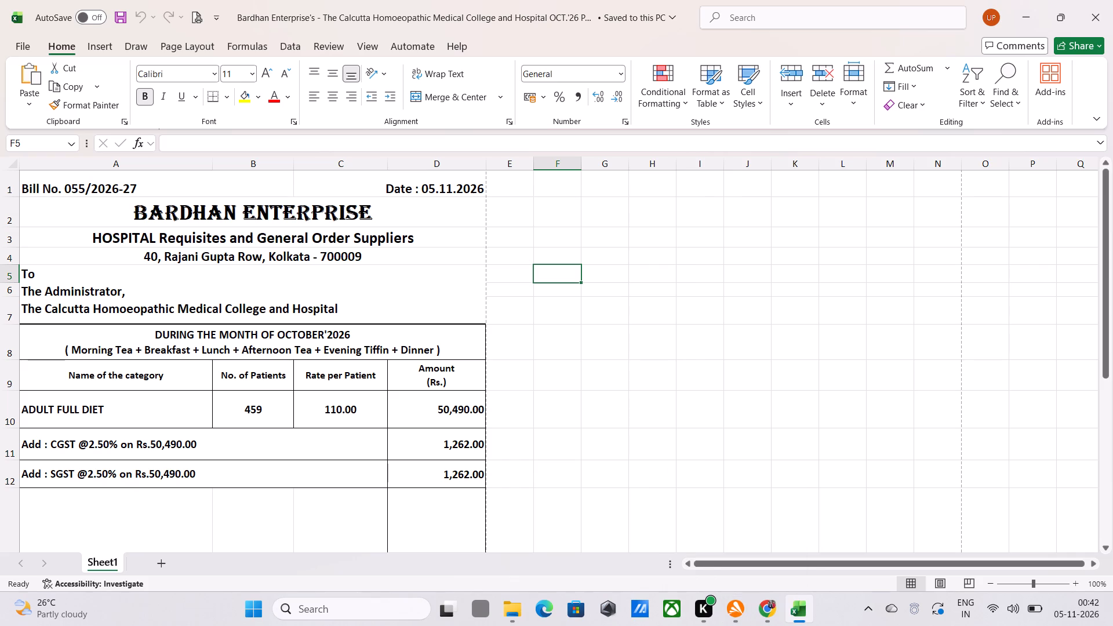
click(796, 612)
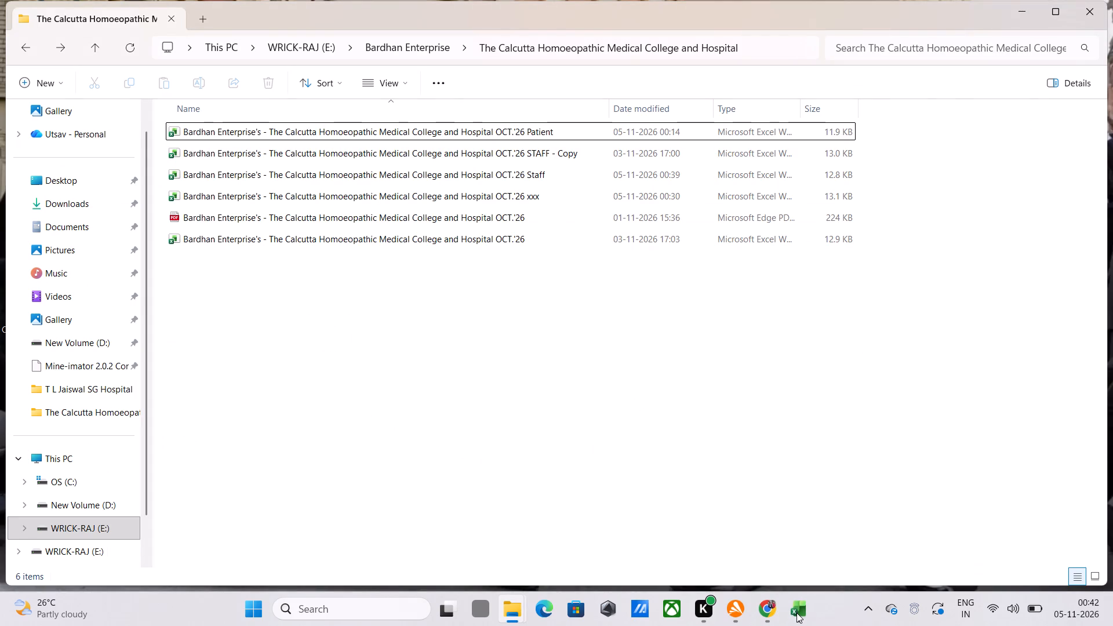
click(796, 613)
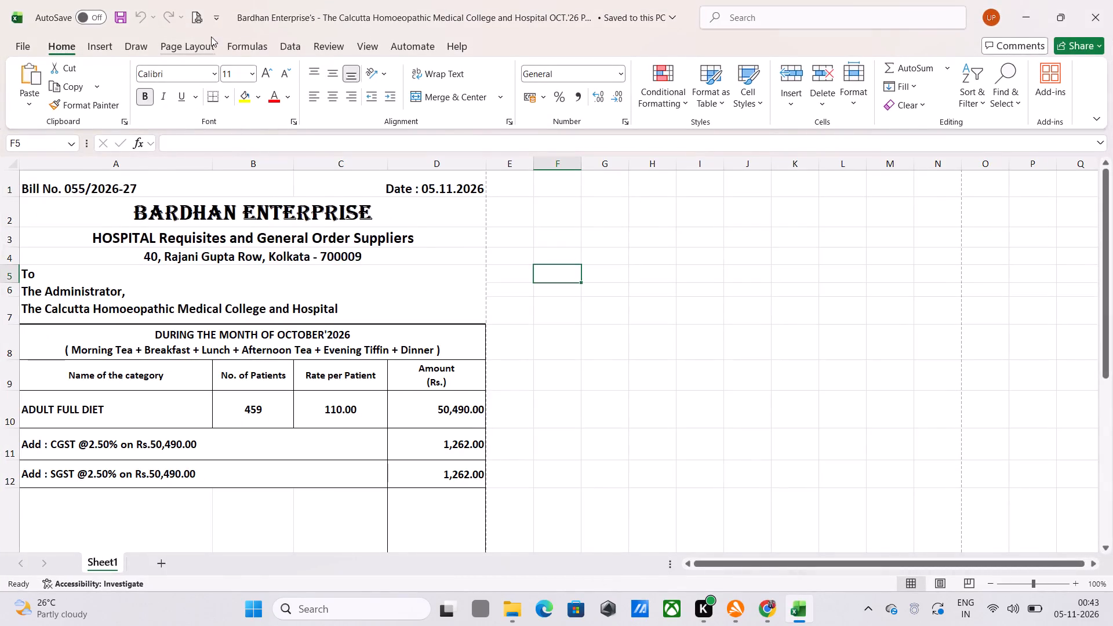
click(194, 14)
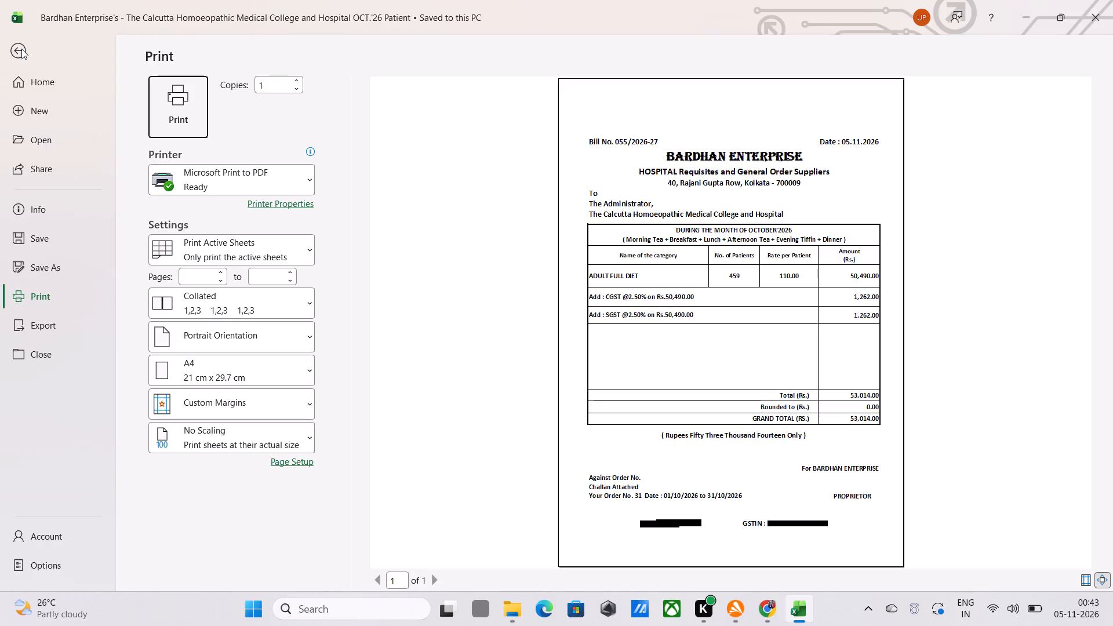
click(21, 49)
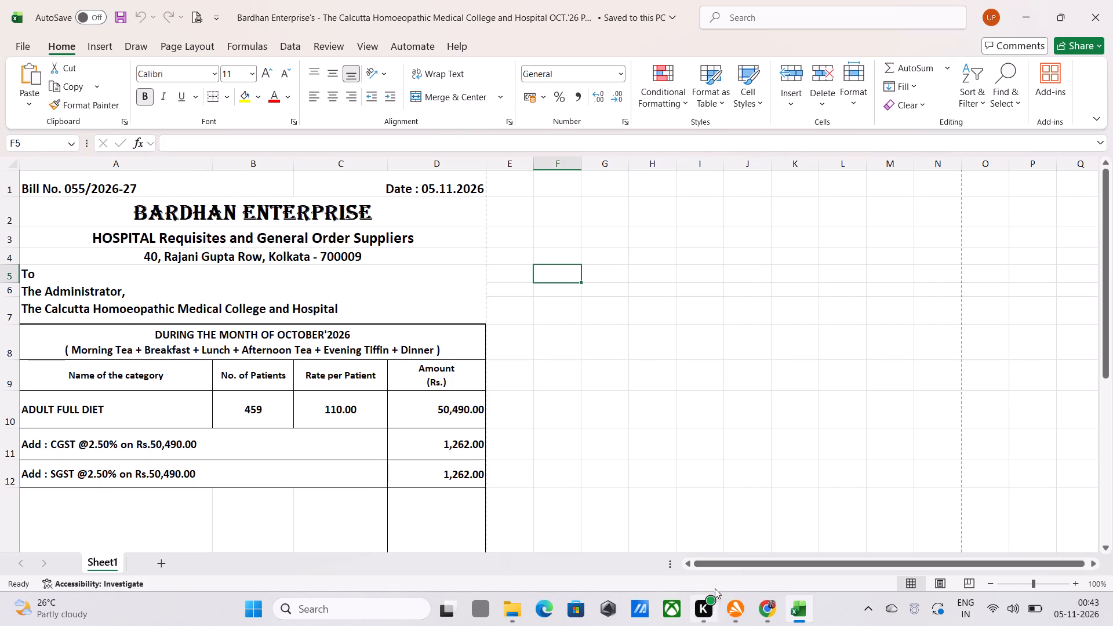
click(800, 610)
click(800, 610)
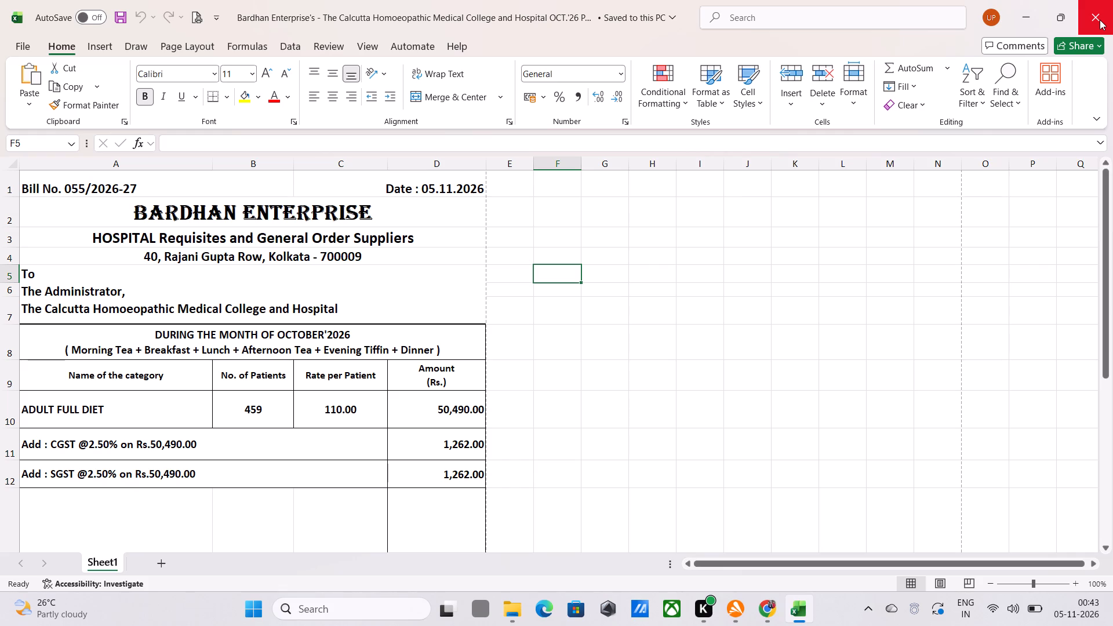
Close the Patient bill workbook.
click(1100, 20)
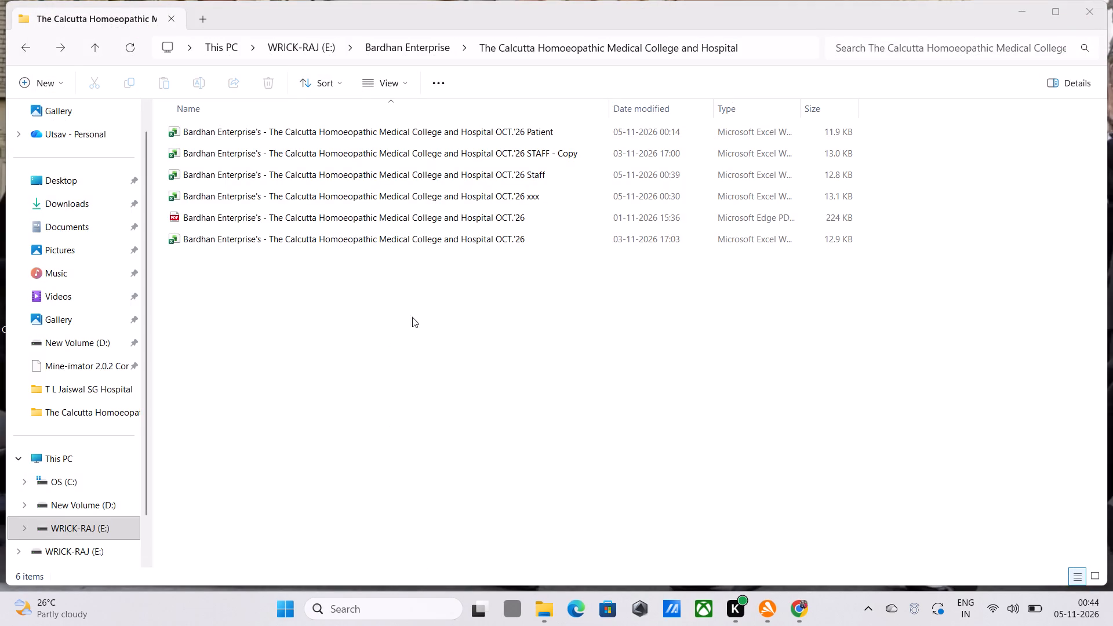
Reopen the OCT.'26 Patient workbook from the hospital's folder for a brief look and close it again.
click(460, 355)
double_click(559, 134)
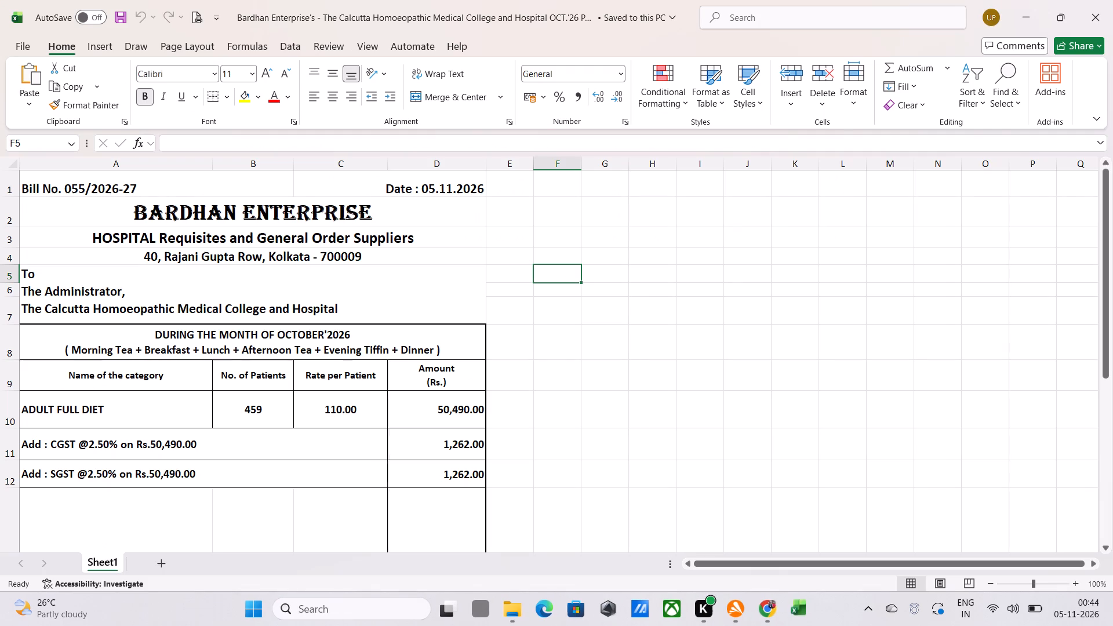
click(1091, 12)
Cut the OCT.'26 Patient and Staff bill PDFs from the Documents folder.
click(401, 422)
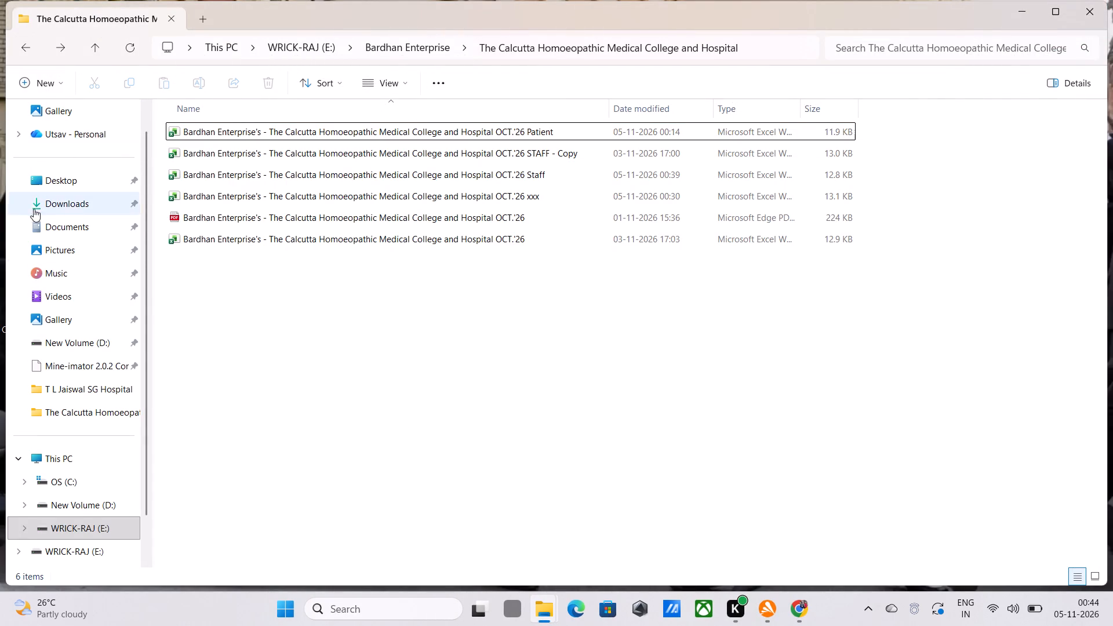
click(60, 229)
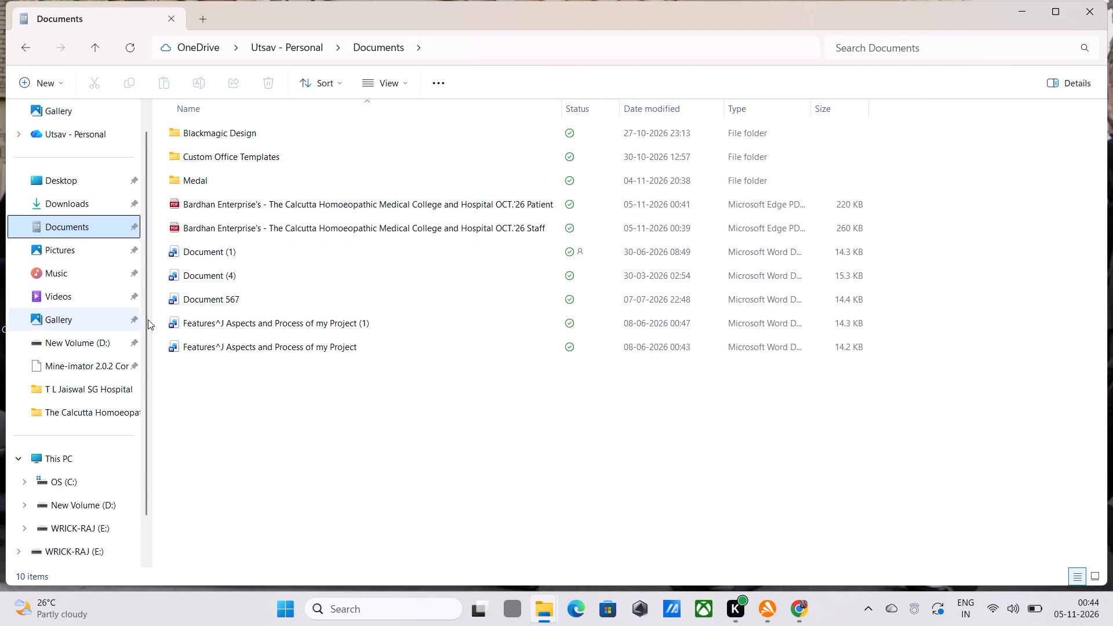
click(314, 209)
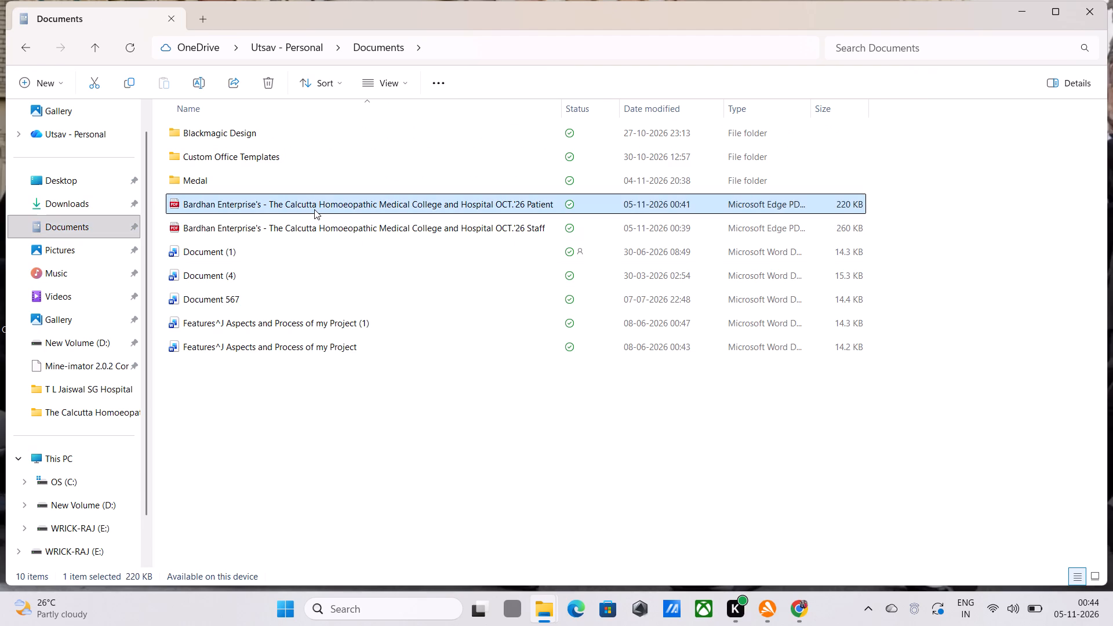
ctrl+click(322, 223)
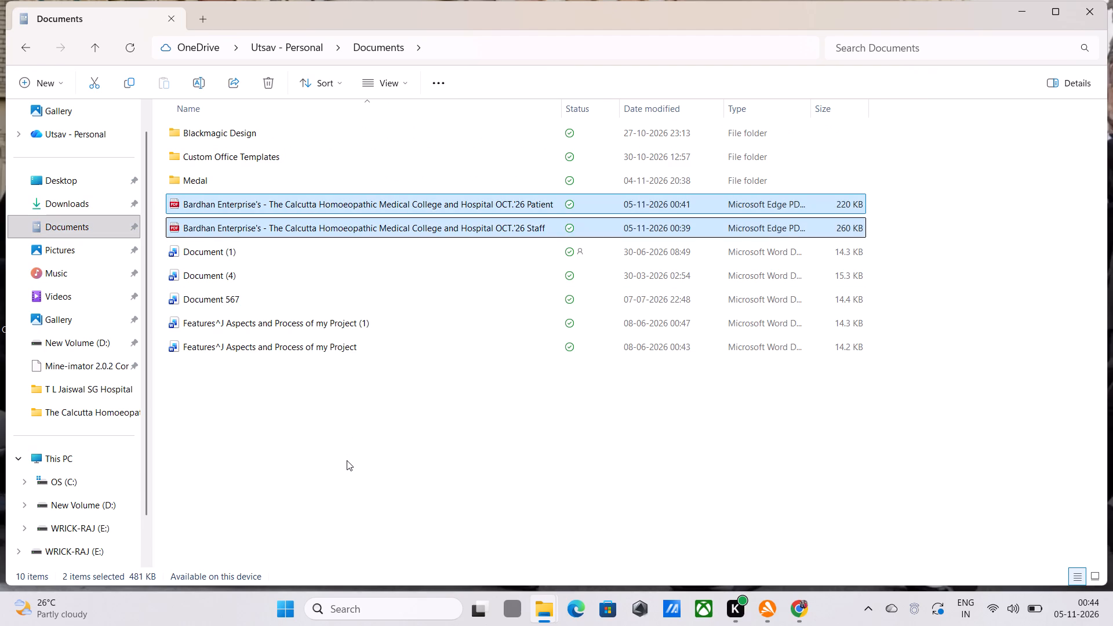